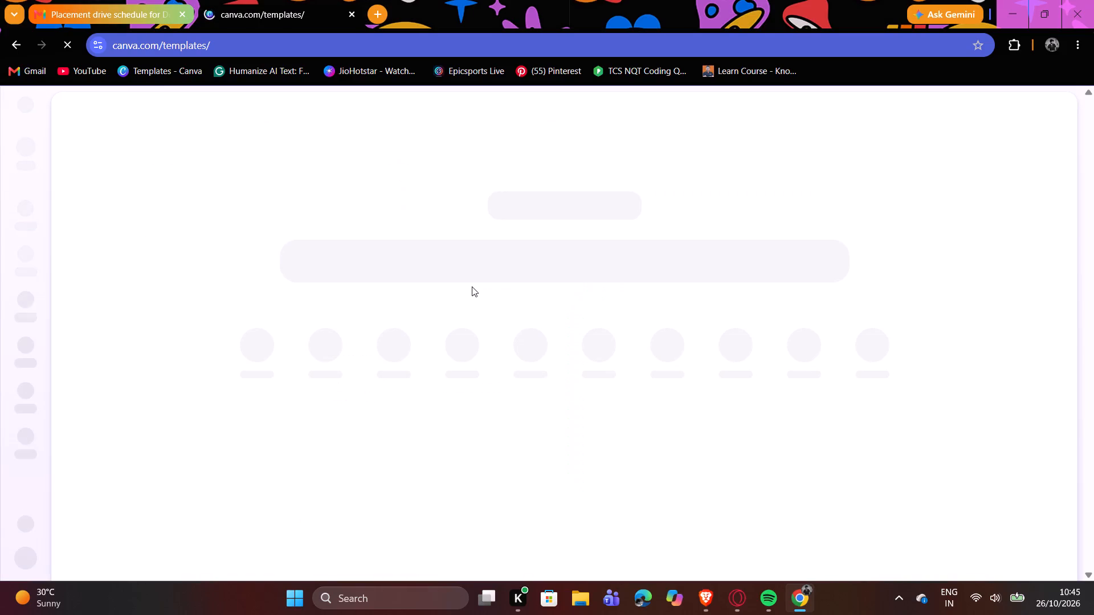
Dismiss the pop-up covering the Canva templates page.
scroll(497, 302, "down", 2)
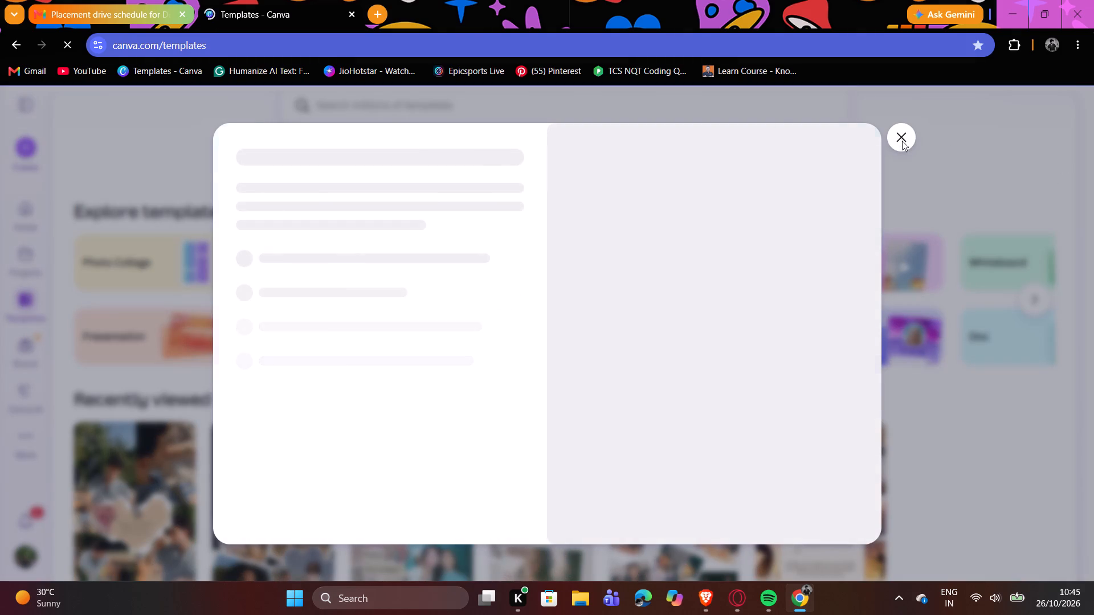
left_click(893, 140)
Look through the template categories and the Recently viewed, Inspired by your designs and Discover Canva sections.
scroll(838, 239, "down", 2)
scroll(765, 330, "down", 1)
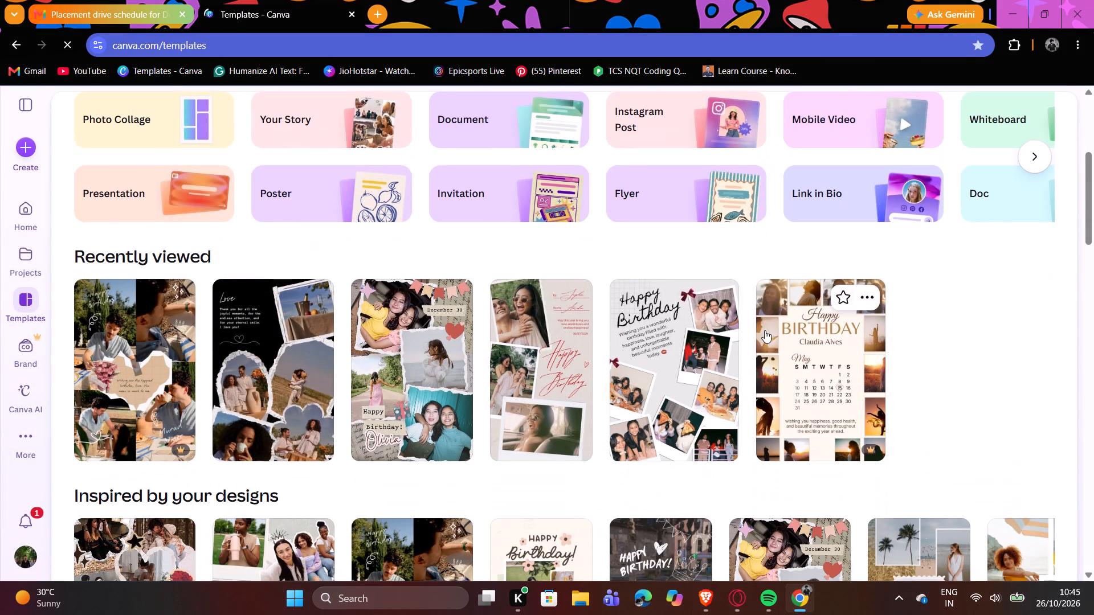
scroll(765, 330, "down", 2)
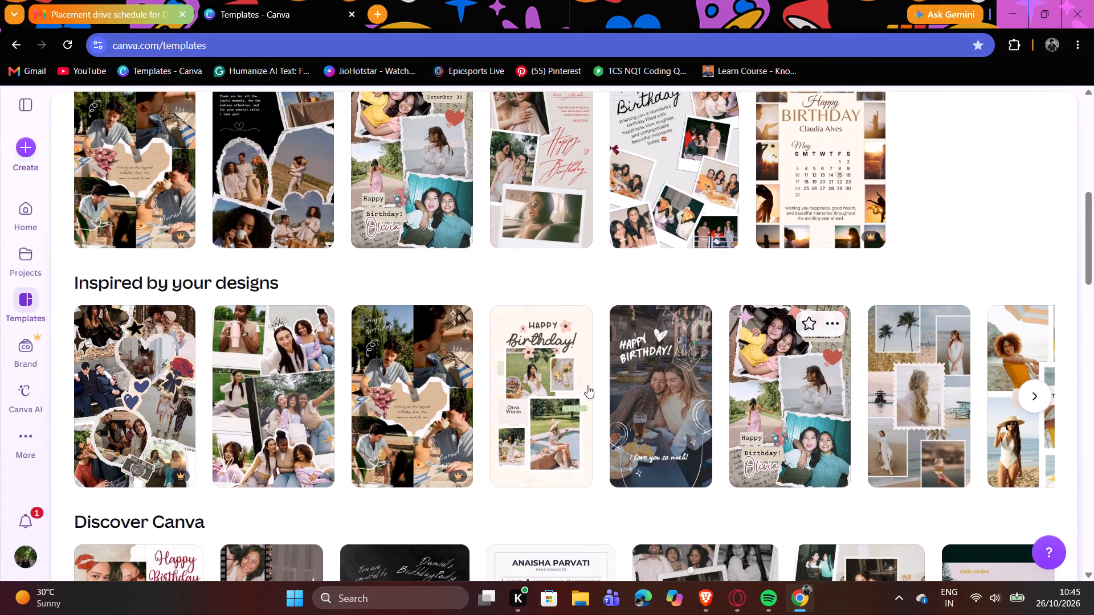
scroll(309, 275, "down", 2)
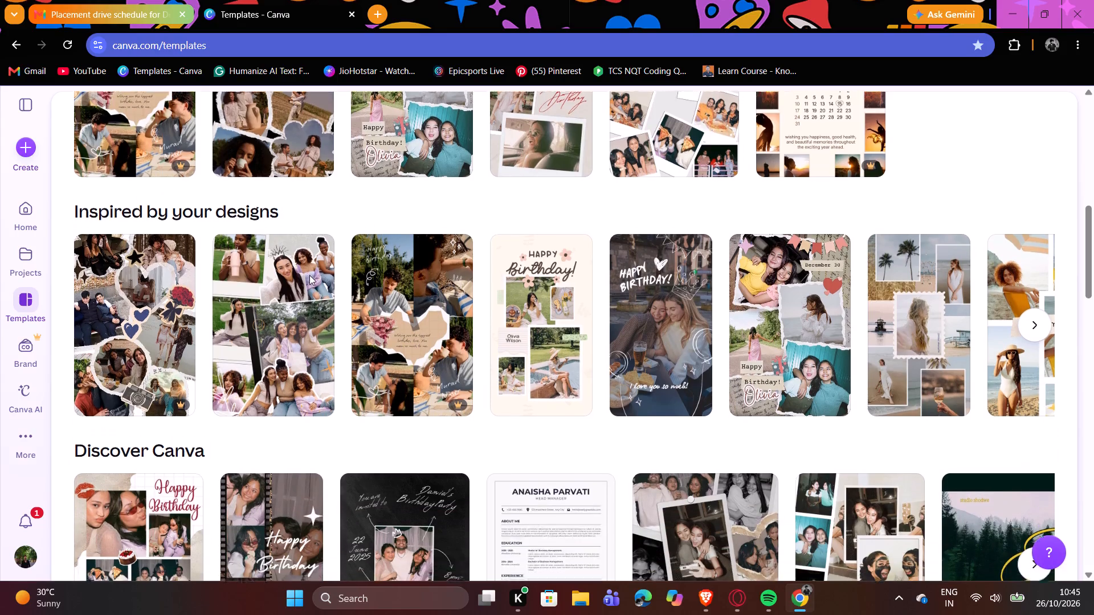
scroll(311, 274, "up", 8)
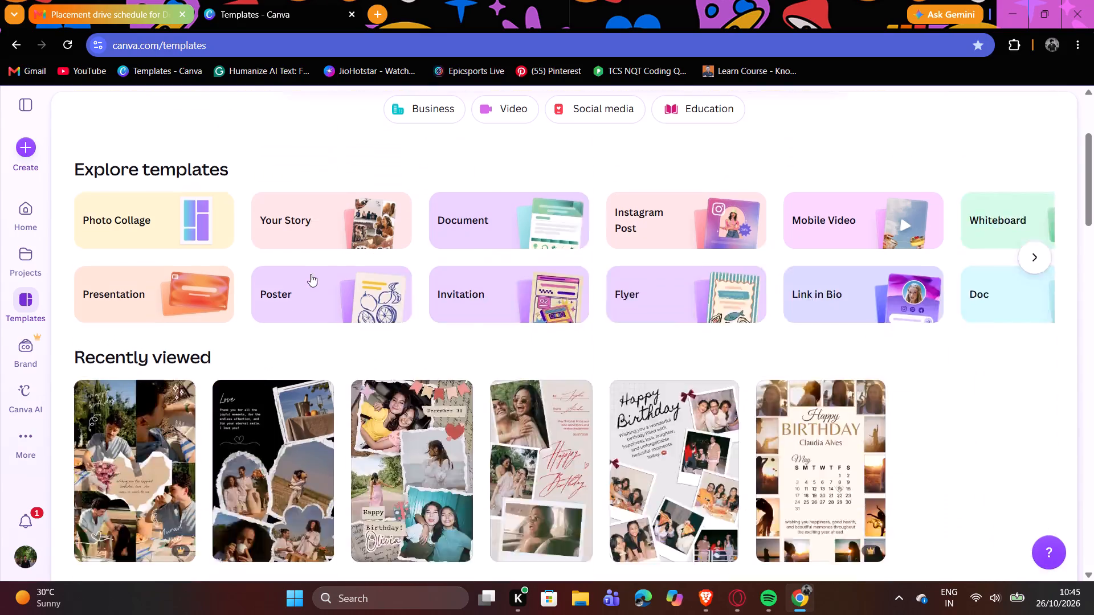
scroll(311, 274, "up", 4)
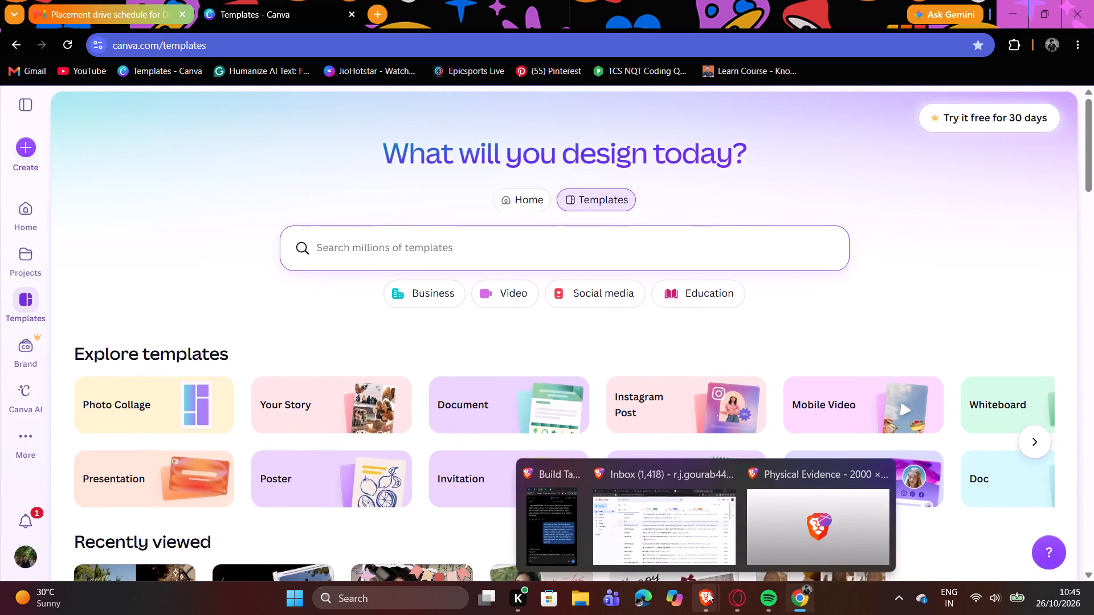
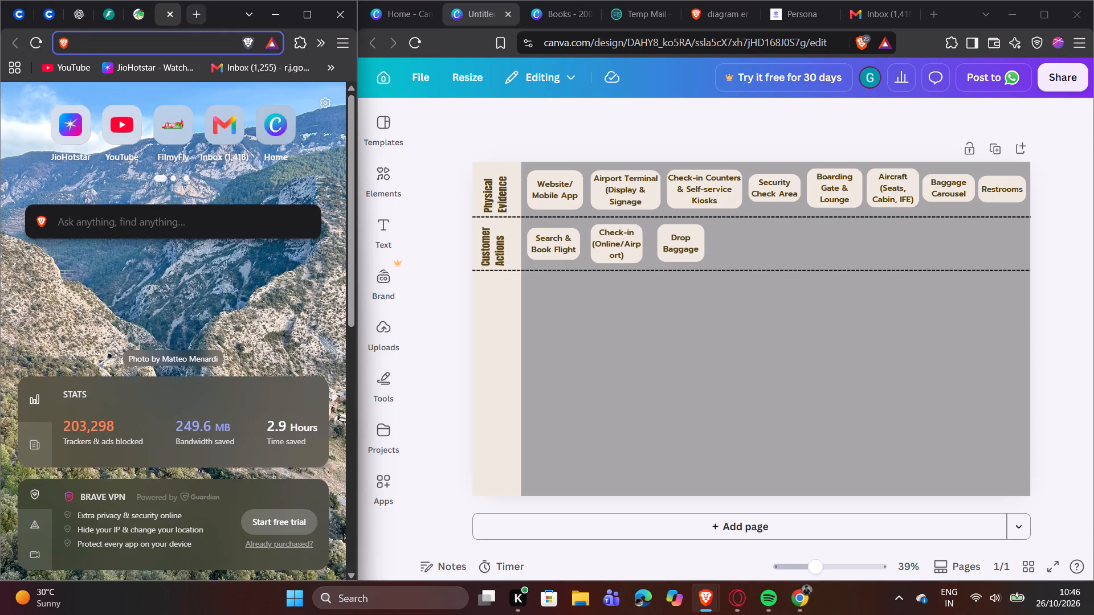
left_click(333, 69)
left_click(195, 148)
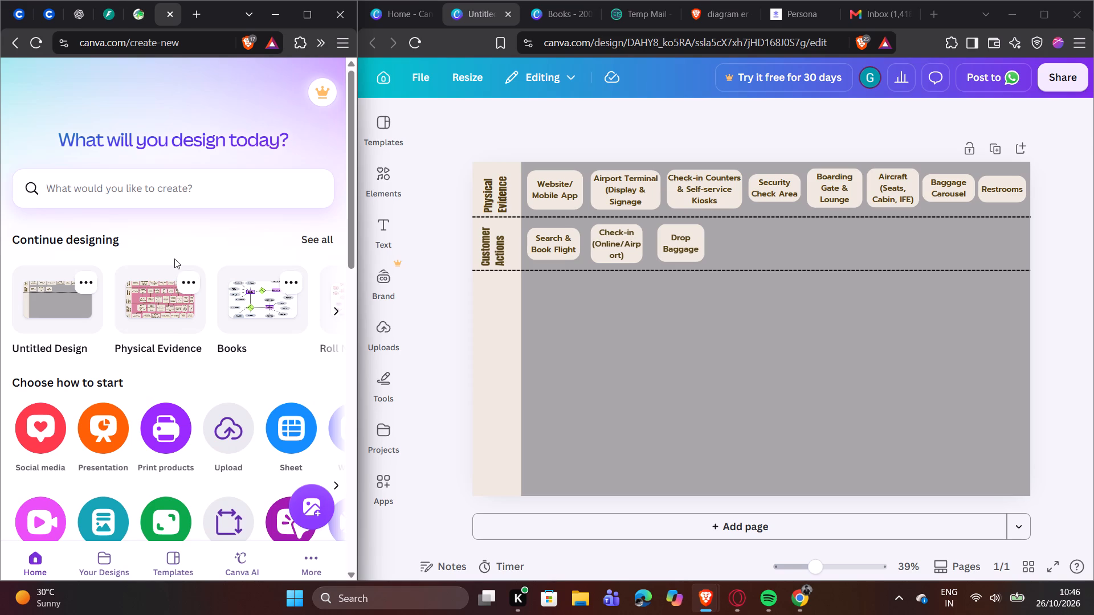
left_click(147, 300)
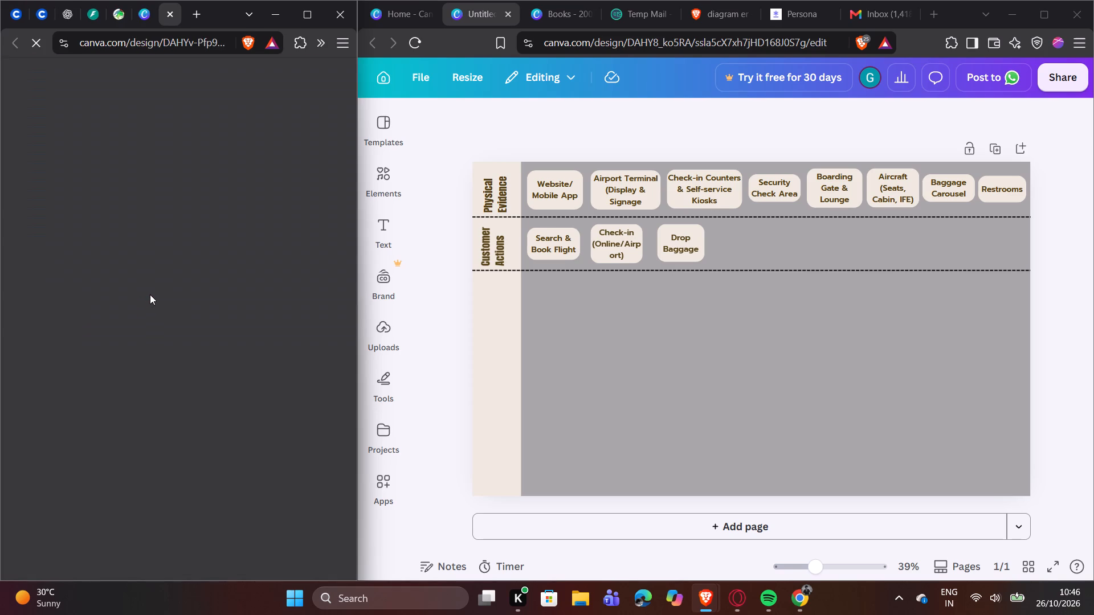
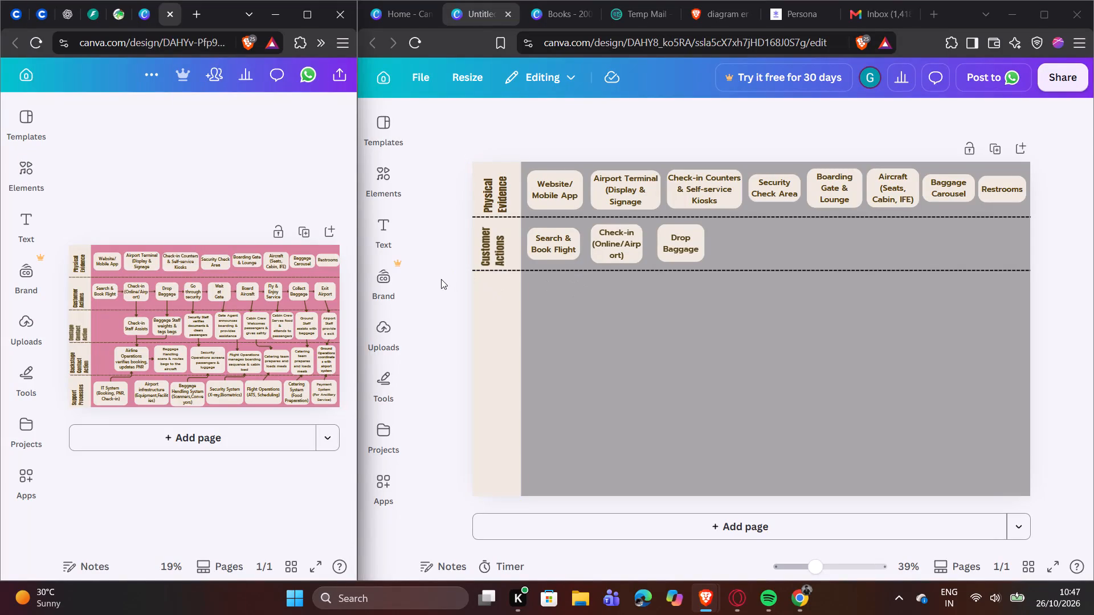
Copy the "Go through security" box from the Customer Actions row of the pink reference blueprint.
left_click(192, 290)
right_click(193, 290)
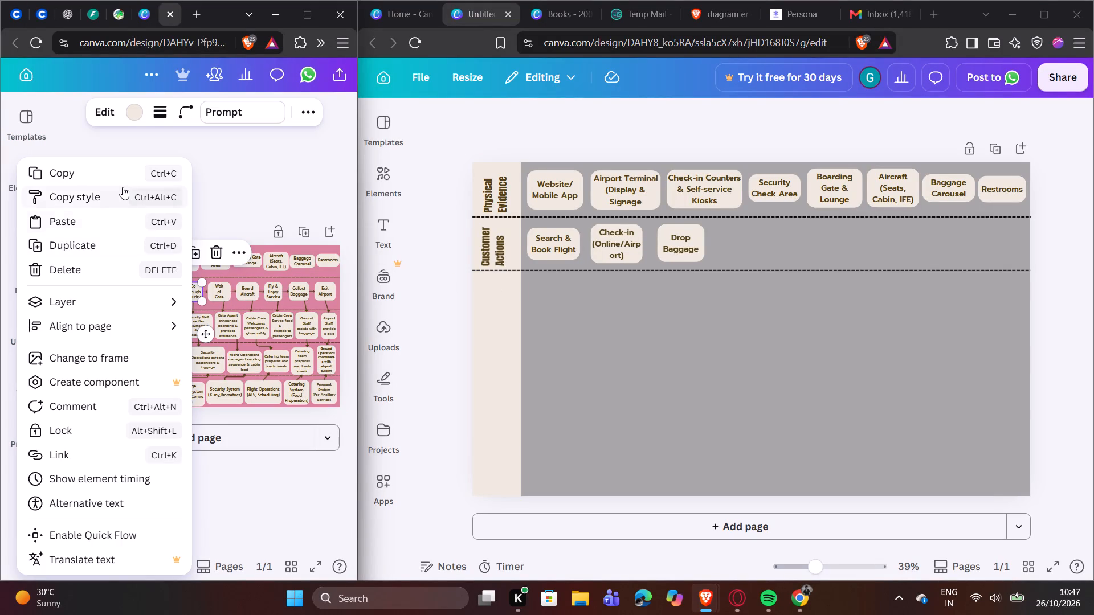
left_click(121, 179)
left_click(179, 198)
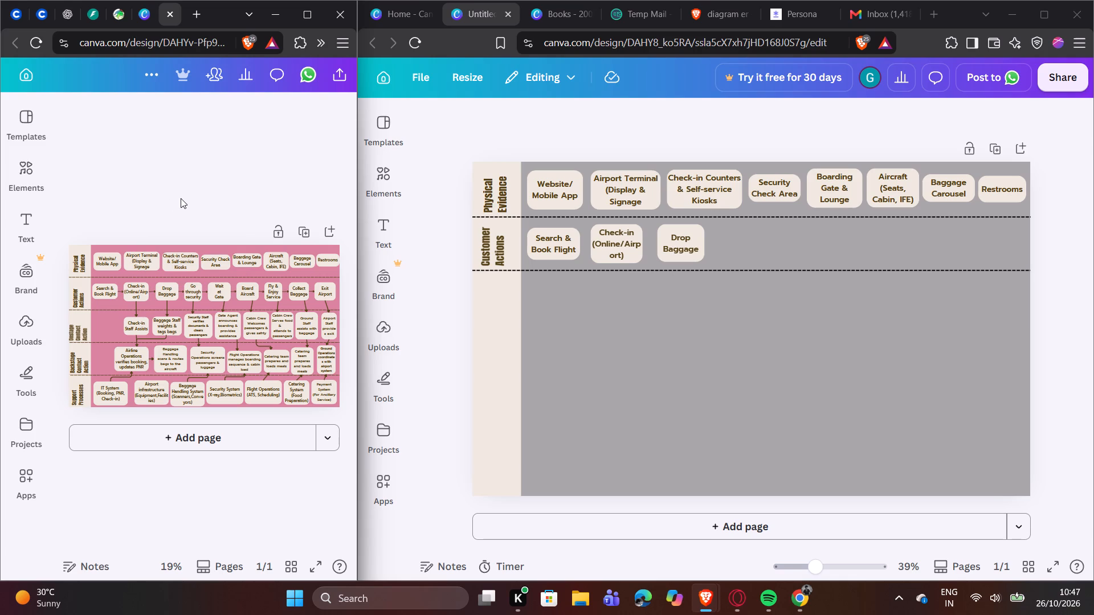
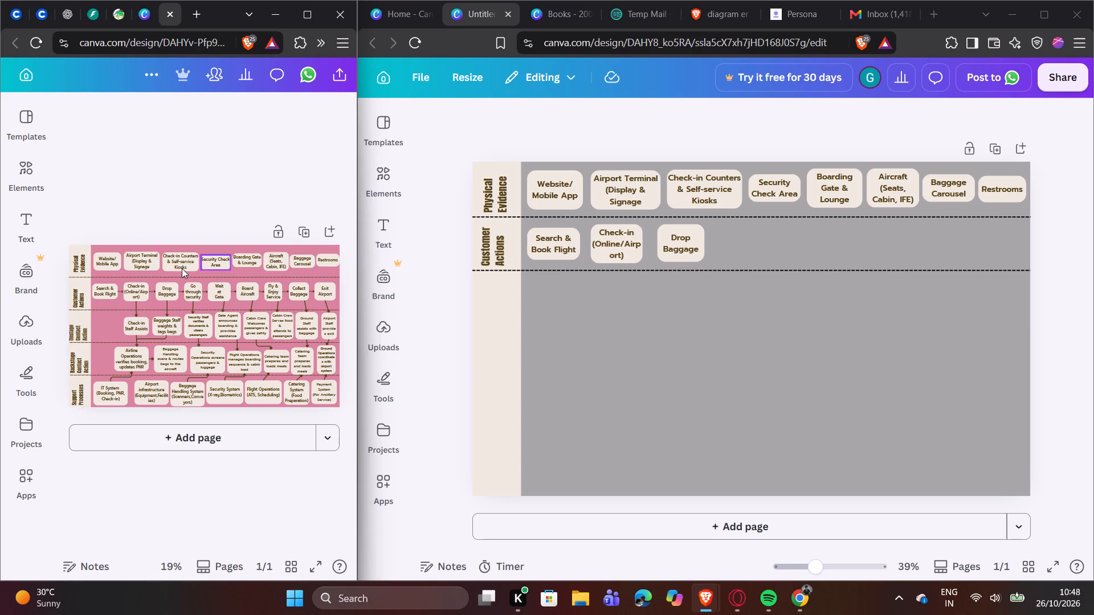
Copy the reference blueprint's "Go through security" box from its original position and paste it into the untitled design.
left_click_drag(190, 289, 192, 294)
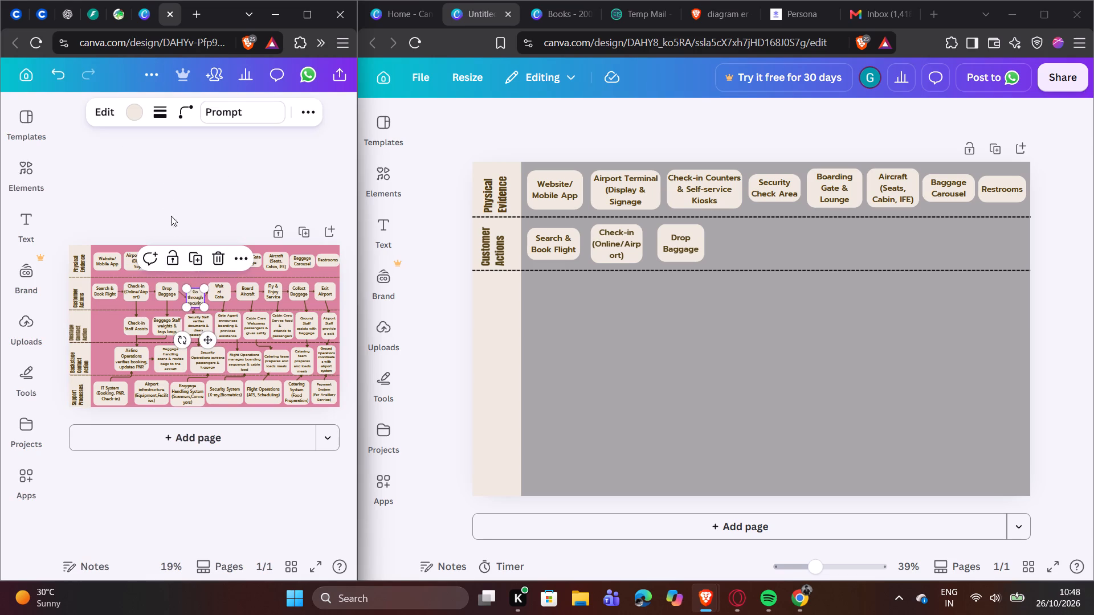
left_click(54, 71)
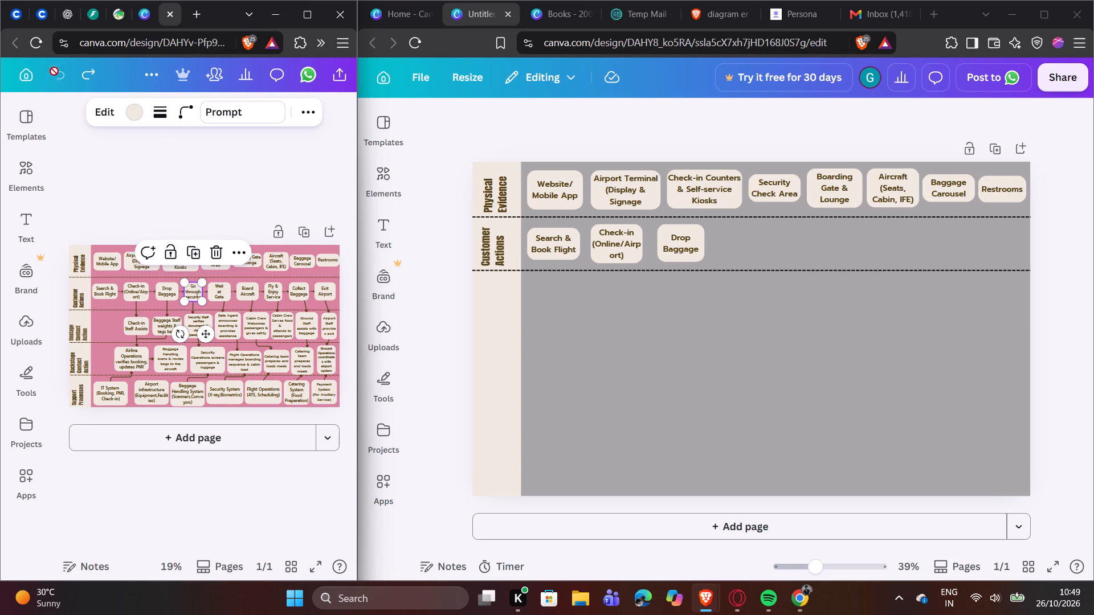
right_click(196, 292)
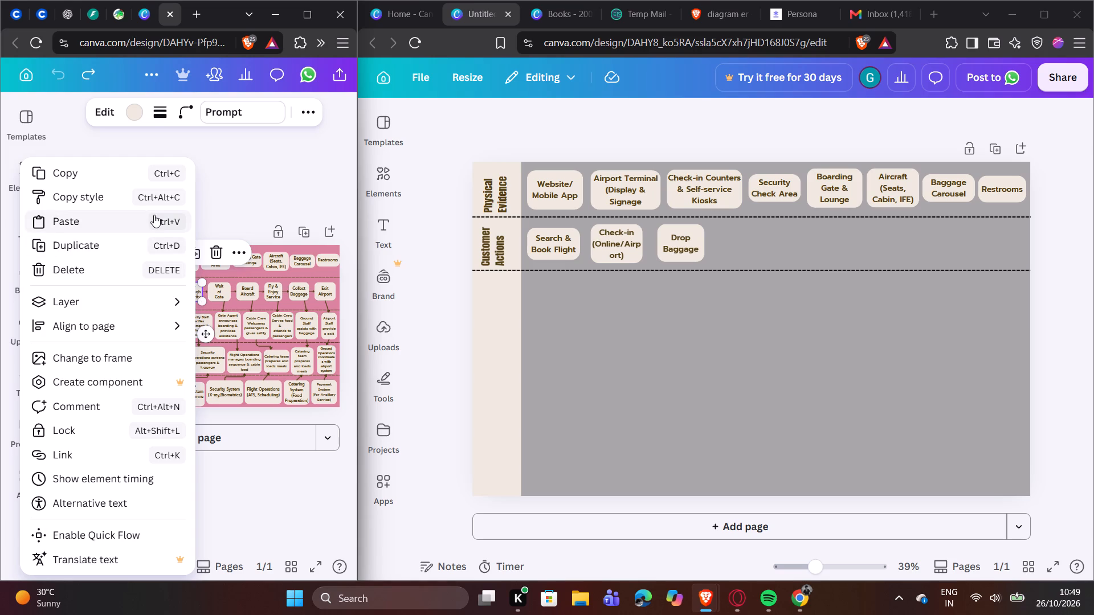
left_click(137, 172)
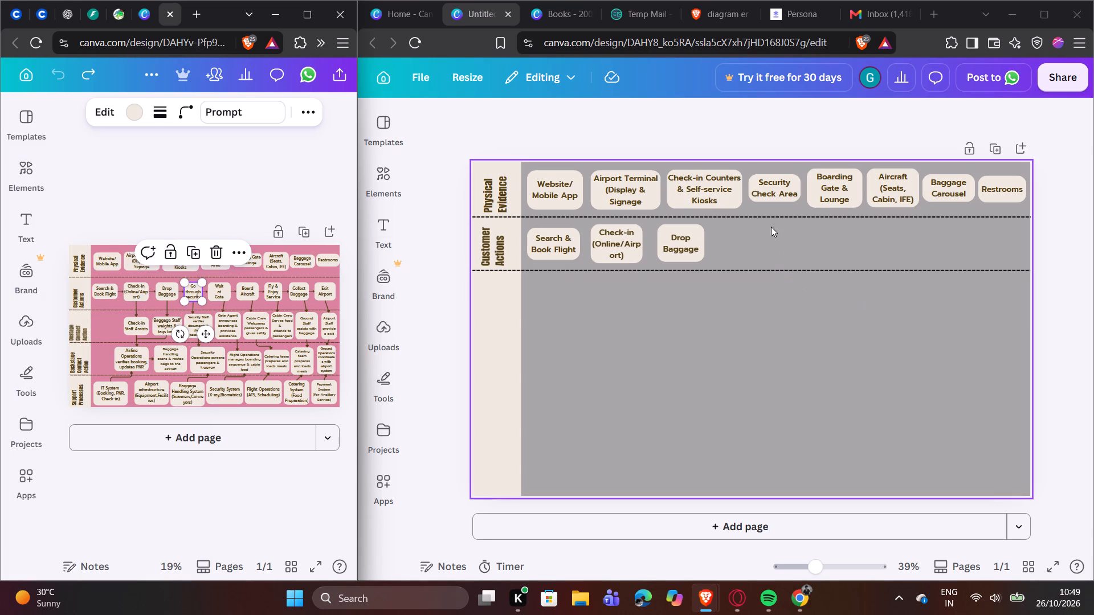
right_click(767, 228)
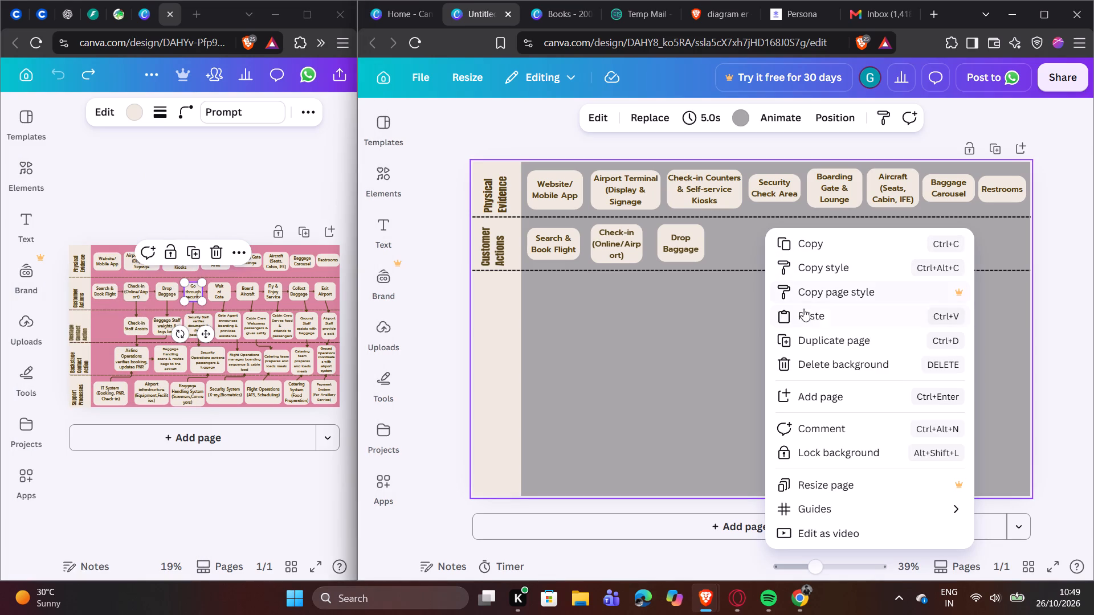
left_click(804, 309)
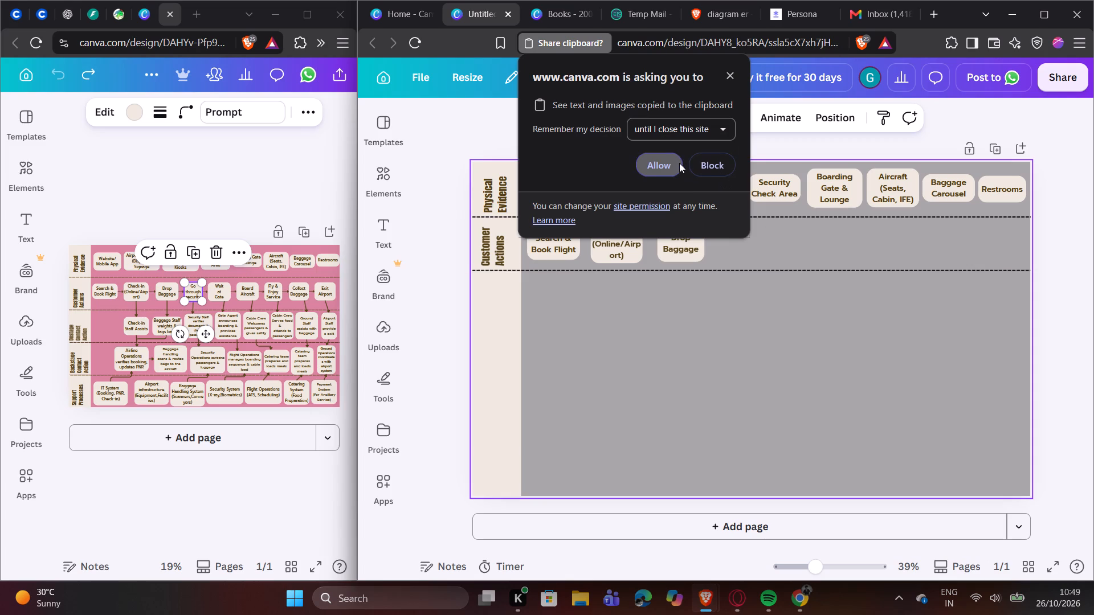
left_click(674, 163)
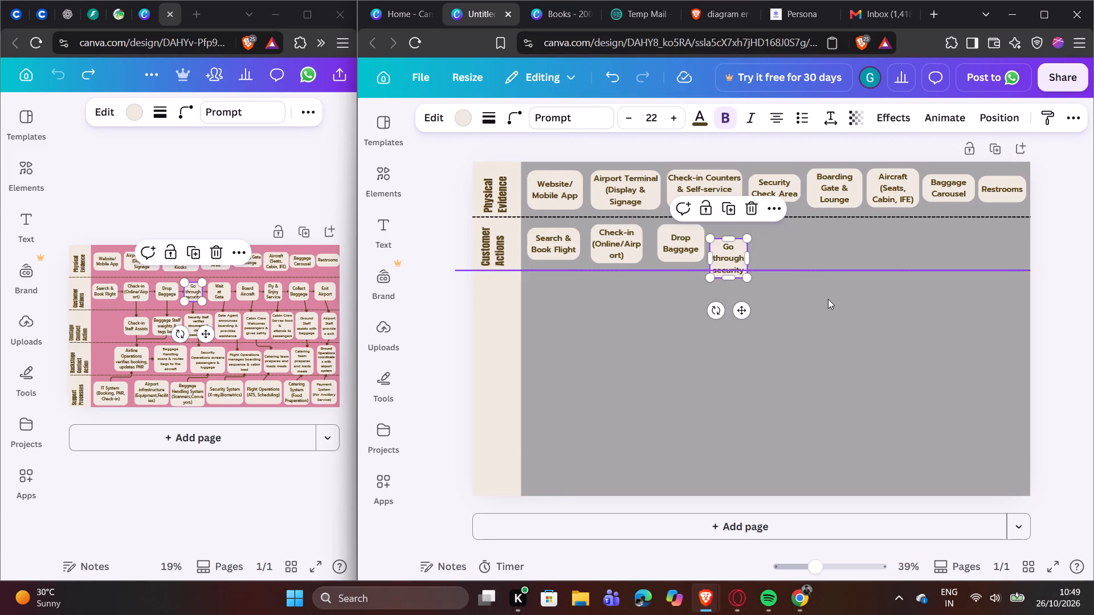
Position the "Go through security" box in the Customer Actions row, after "Drop Baggage" with a gap of about 52.
left_click(828, 301)
left_click_drag(720, 253, 721, 253)
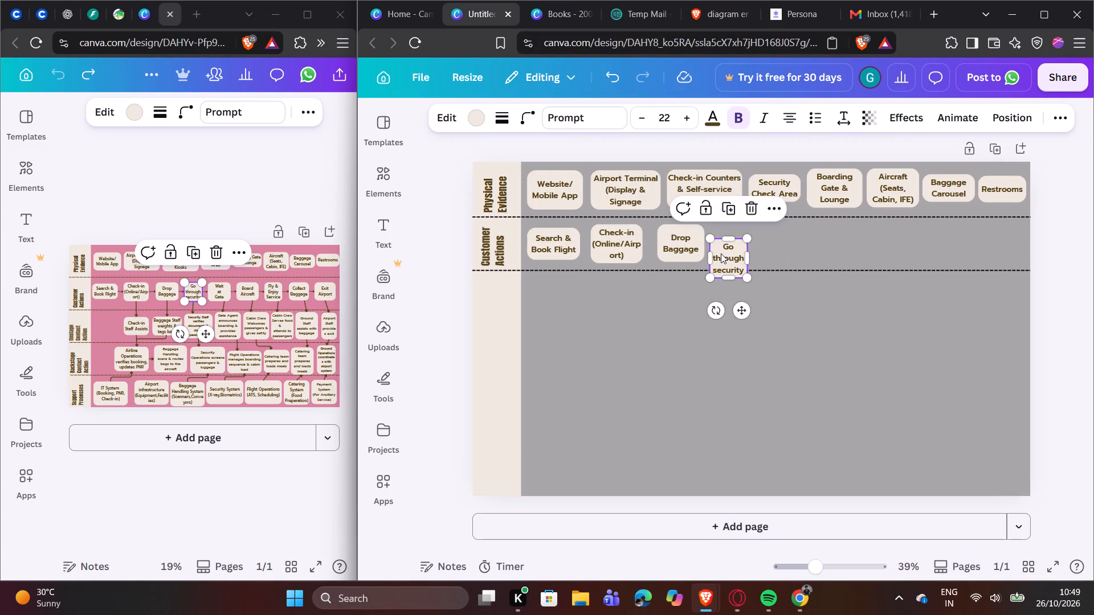
left_click_drag(721, 253, 728, 243)
left_click(728, 243)
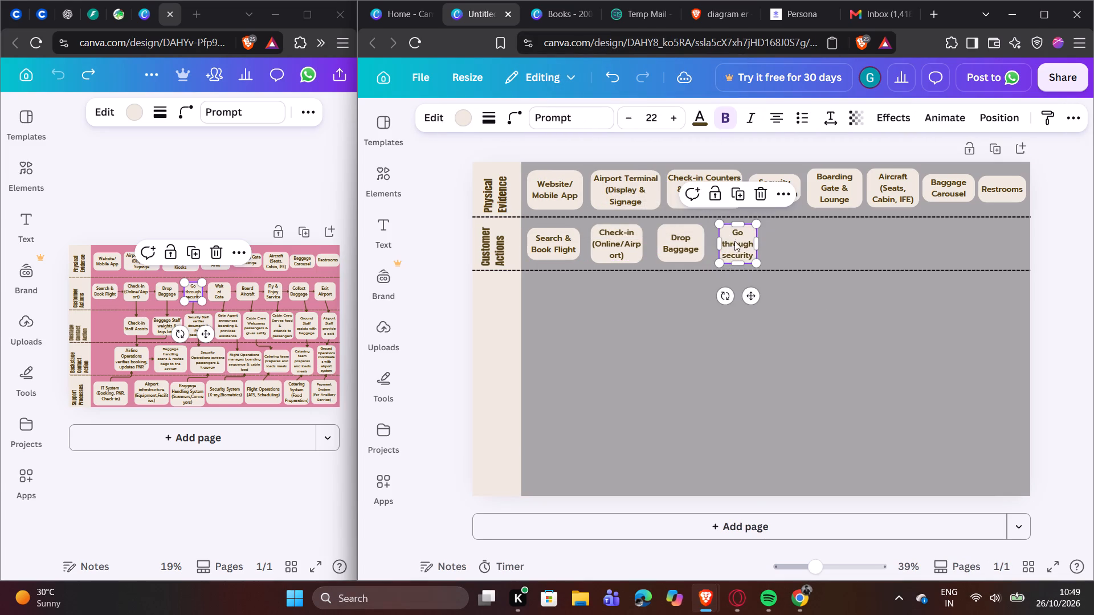
left_click(778, 253)
left_click(732, 256)
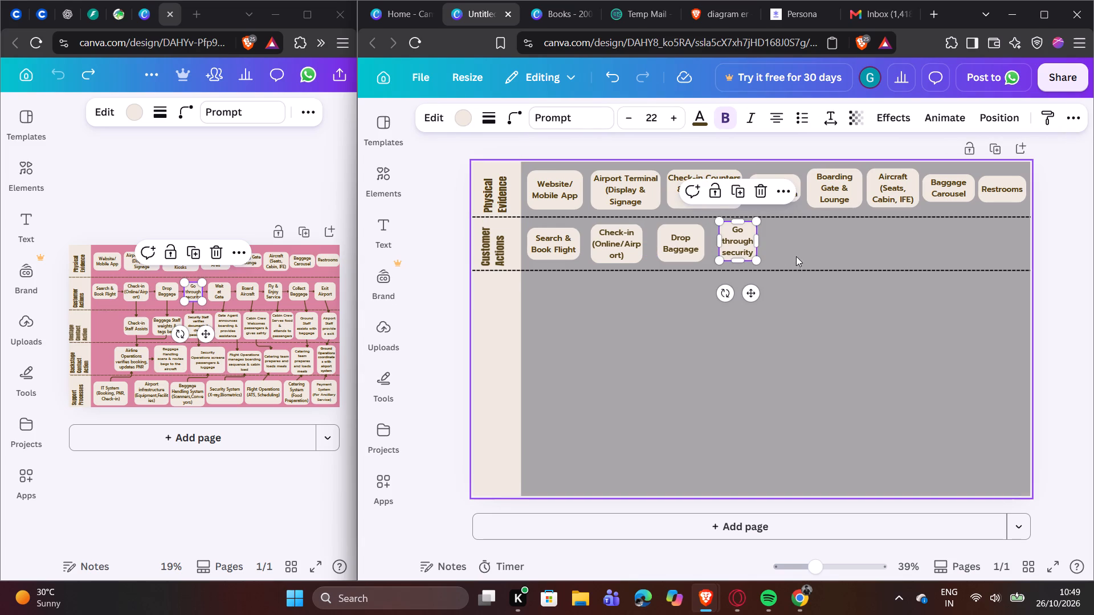
left_click(806, 242)
left_click(736, 249)
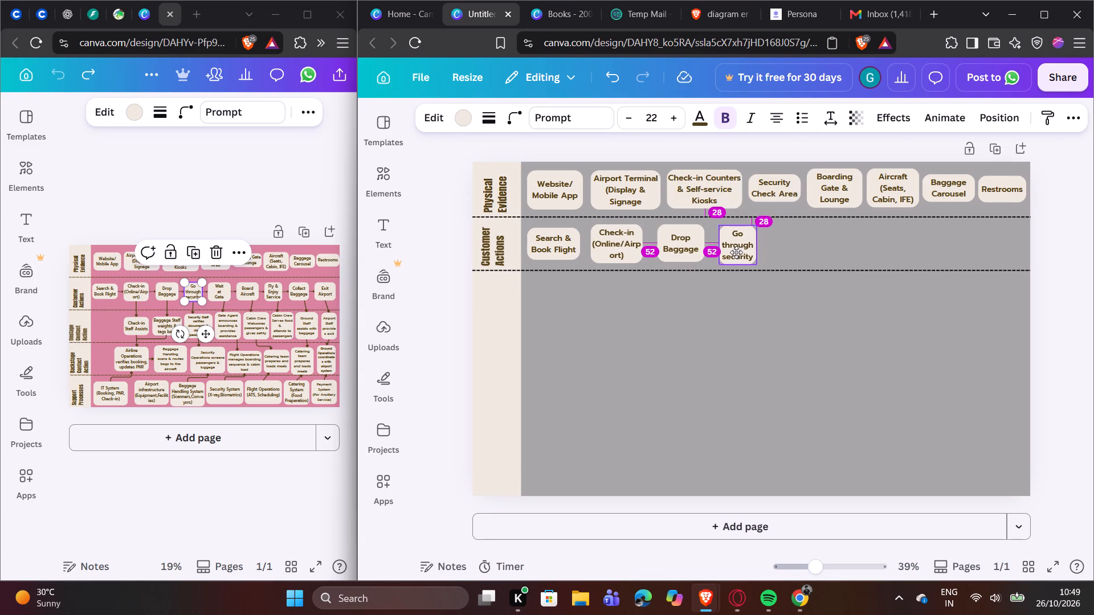
left_click(807, 253)
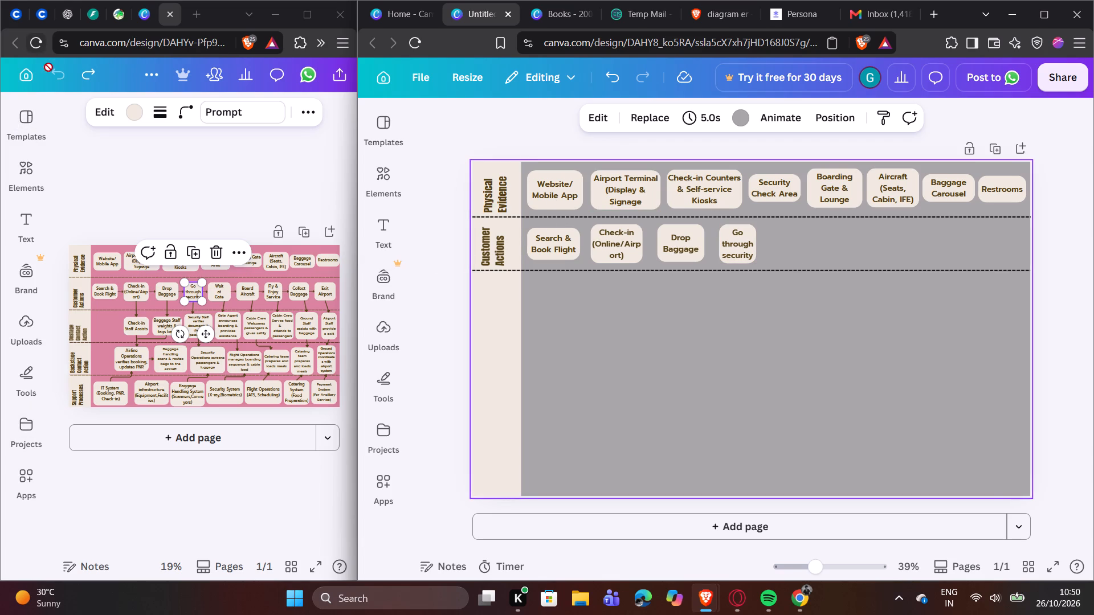
Copy the connector arrow between "Search & Book Flight" and "Check-in" from the reference blueprint and paste it into the untitled design.
left_click(121, 290)
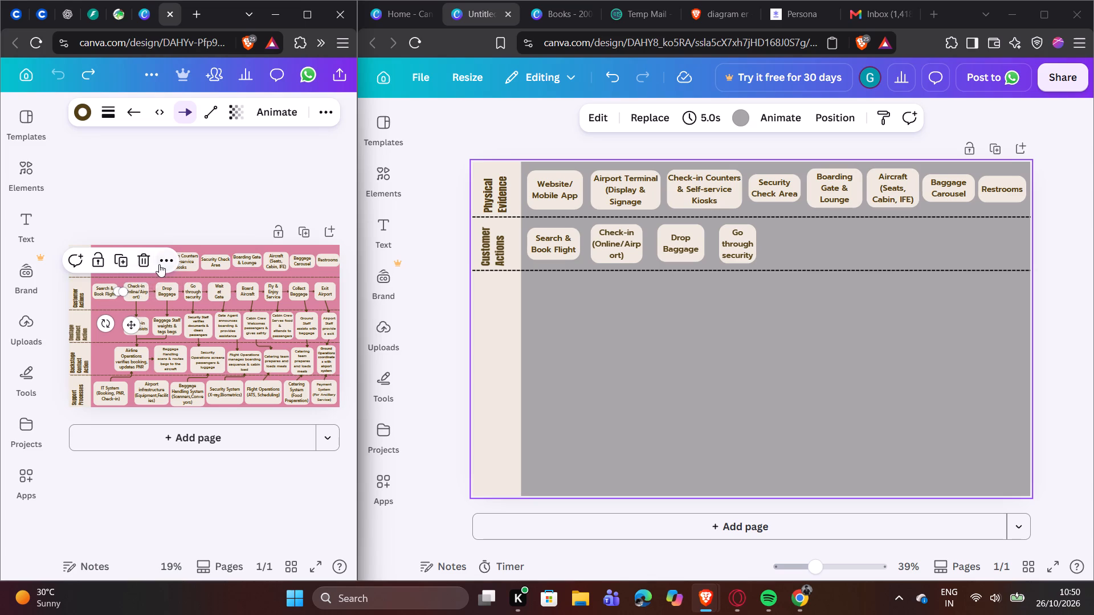
left_click(160, 263)
left_click(189, 287)
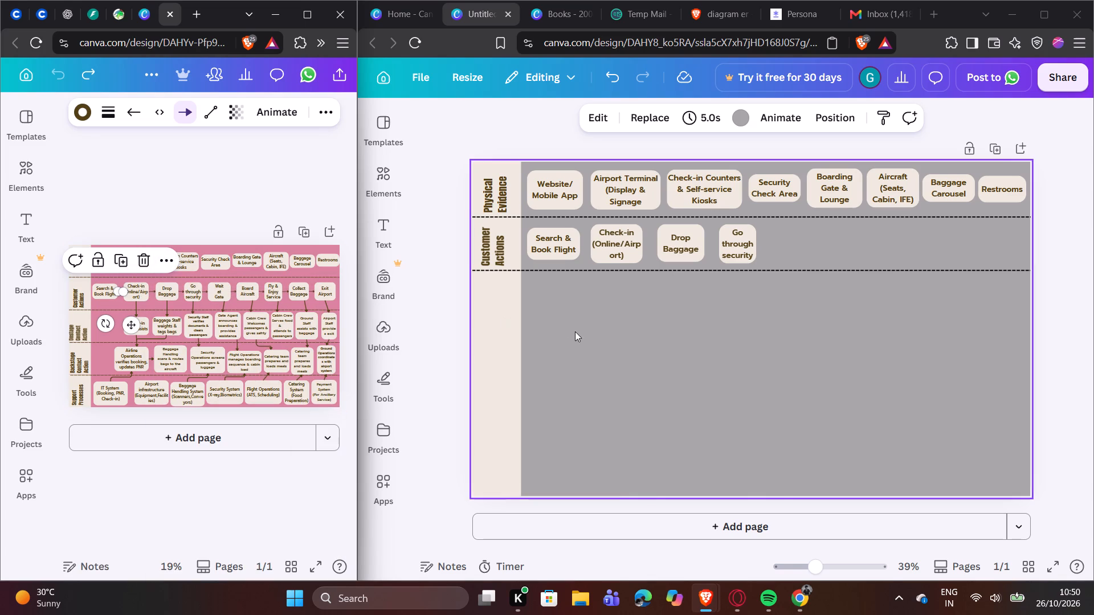
right_click(575, 331)
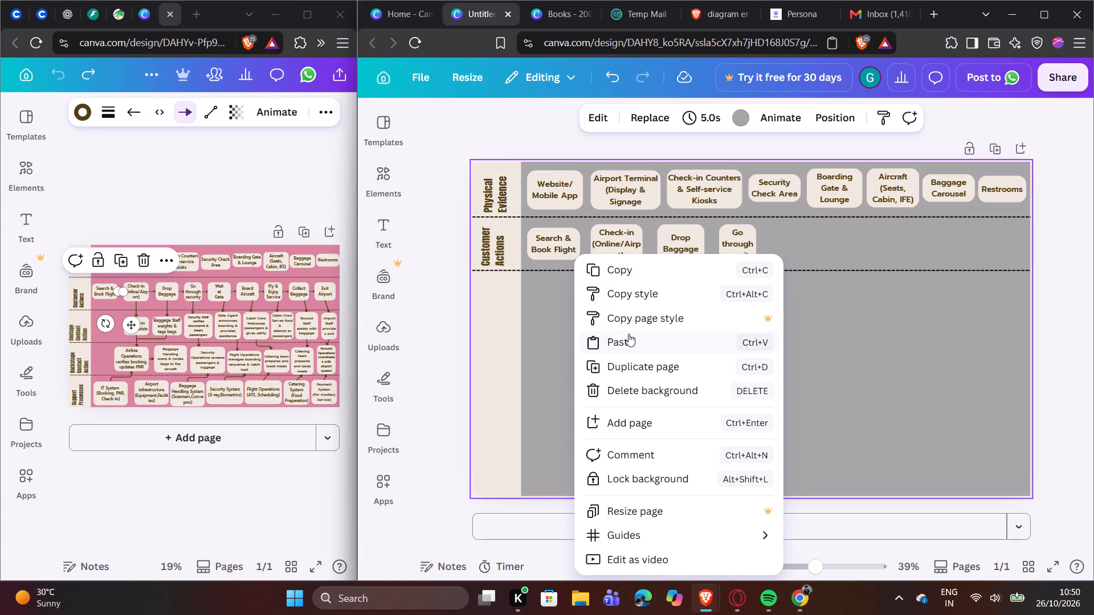
left_click(628, 335)
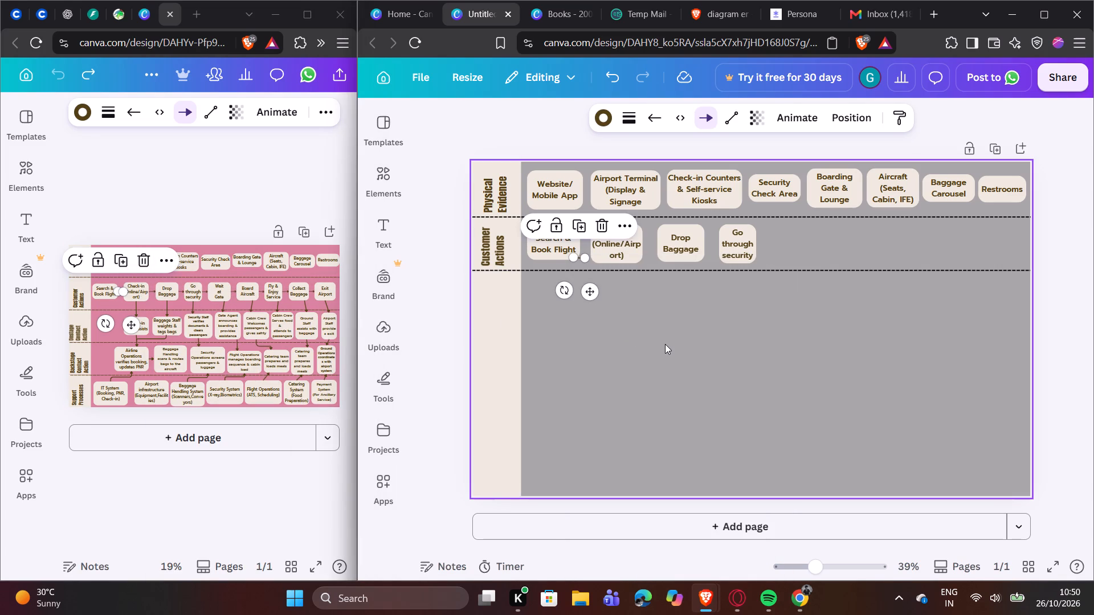
left_click(665, 344)
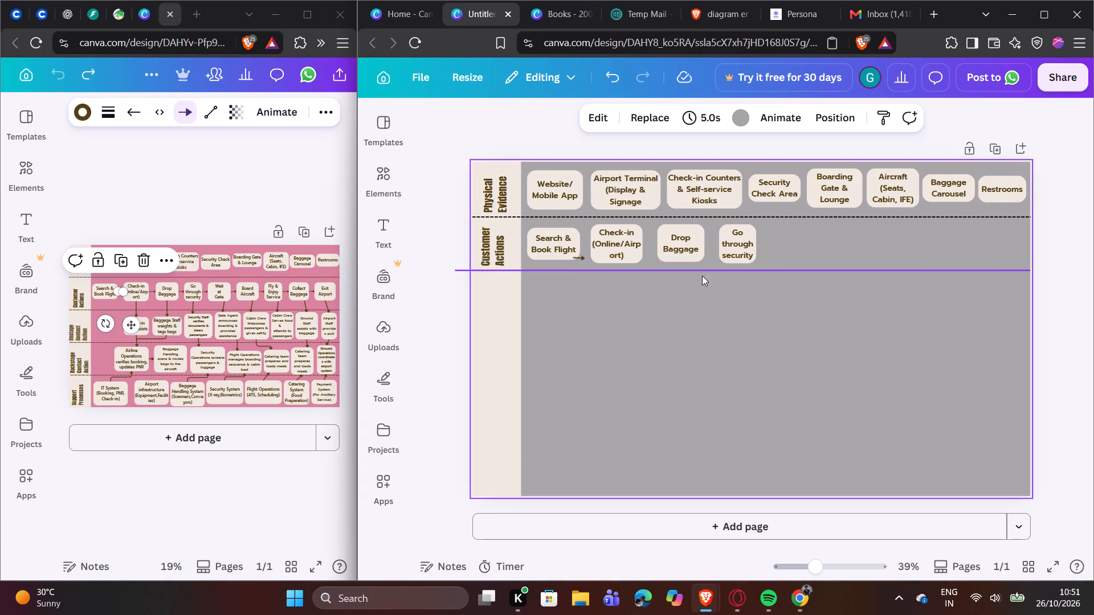
Copy the "Wait at Gate" box from the reference and align it after "Go through security", nudging both boxes slightly in the Customer Actions row.
left_click(219, 293)
right_click(219, 292)
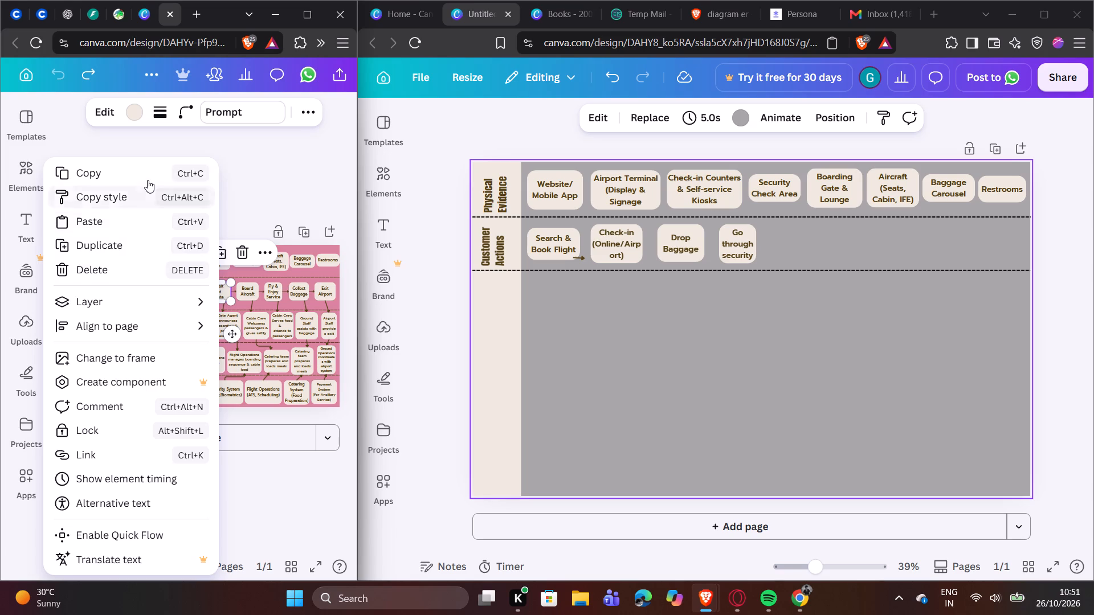
left_click(144, 174)
right_click(809, 237)
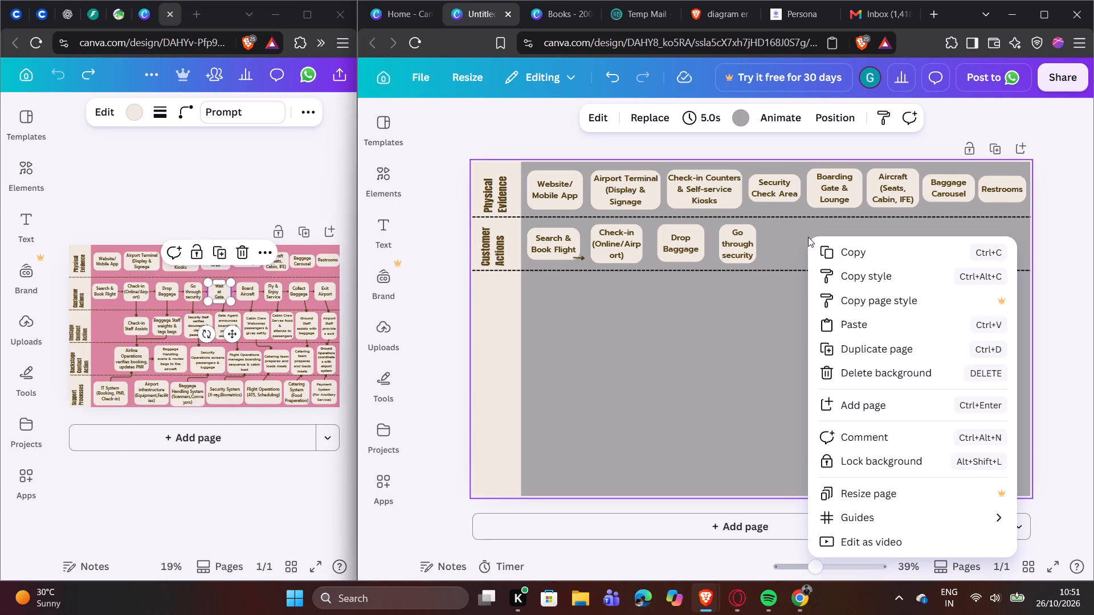
left_click(836, 318)
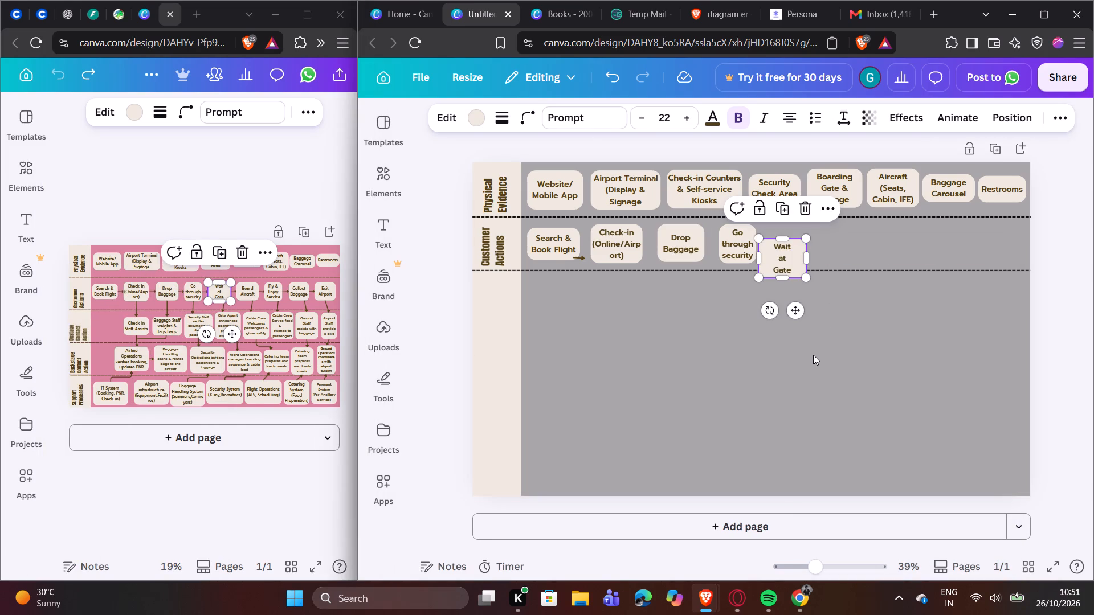
left_click(813, 355)
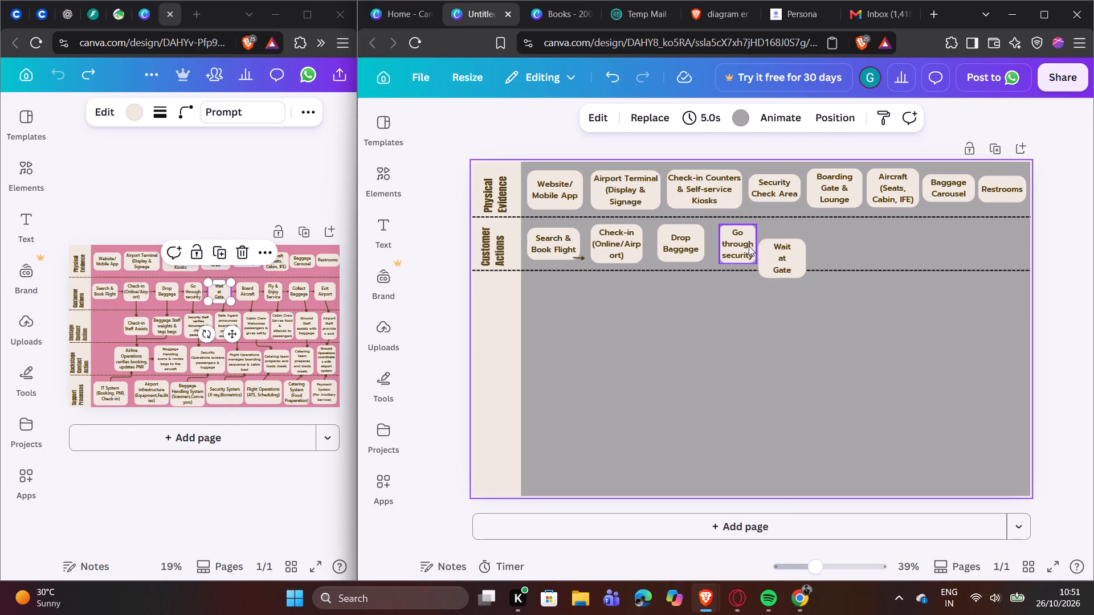
left_click_drag(782, 255, 788, 239)
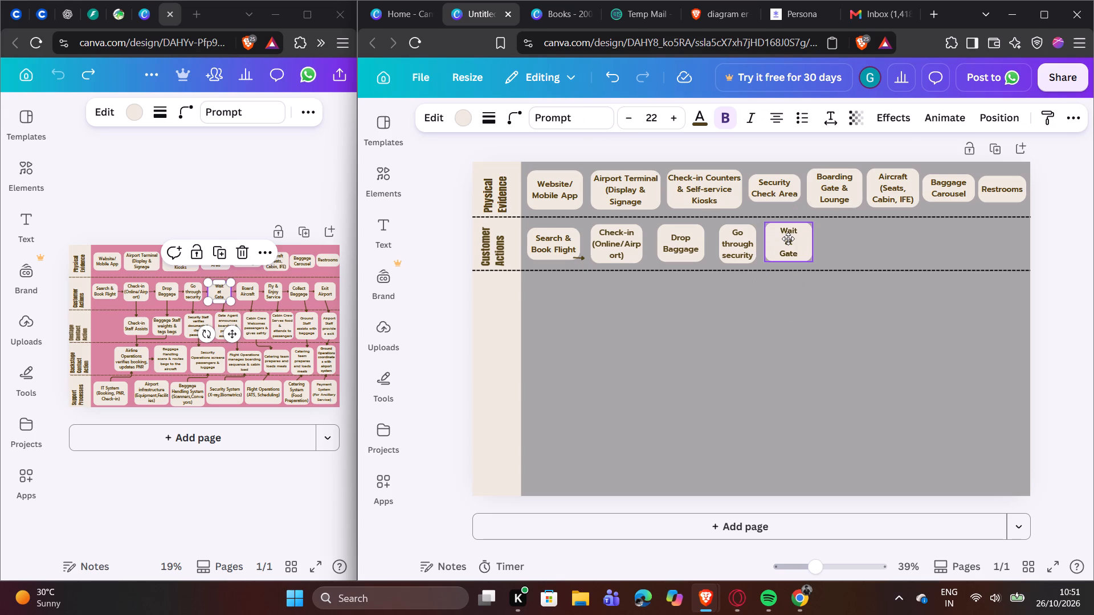
left_click_drag(788, 239, 788, 242)
left_click(746, 243)
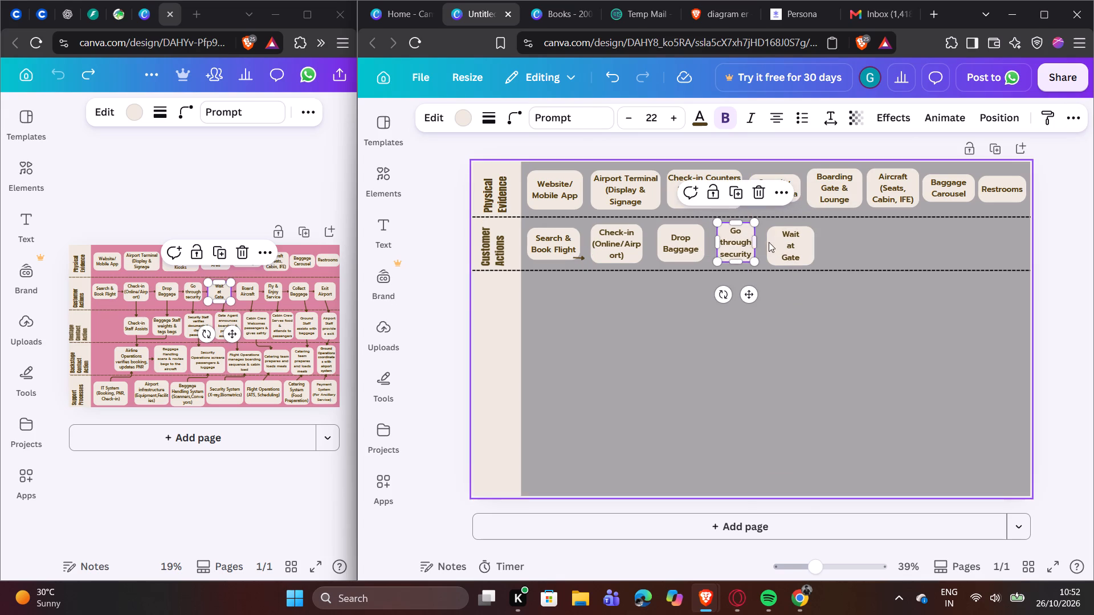
left_click(789, 244)
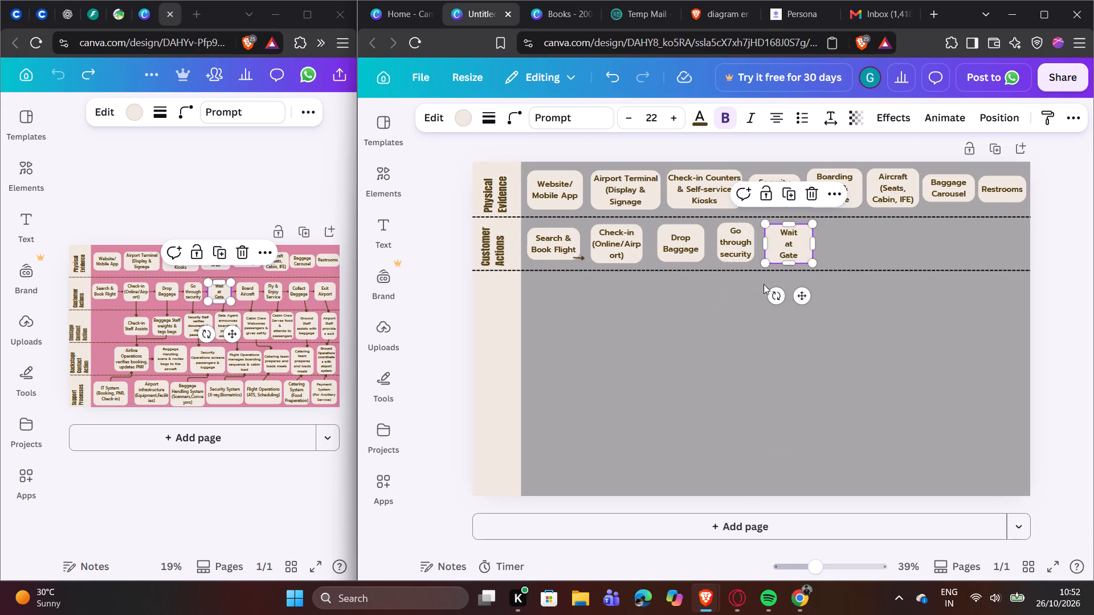
left_click(742, 353)
Copy the "Board Aircraft" box from the reference blueprint and place it after "Wait at Gate" in the Customer Actions row.
left_click(255, 290)
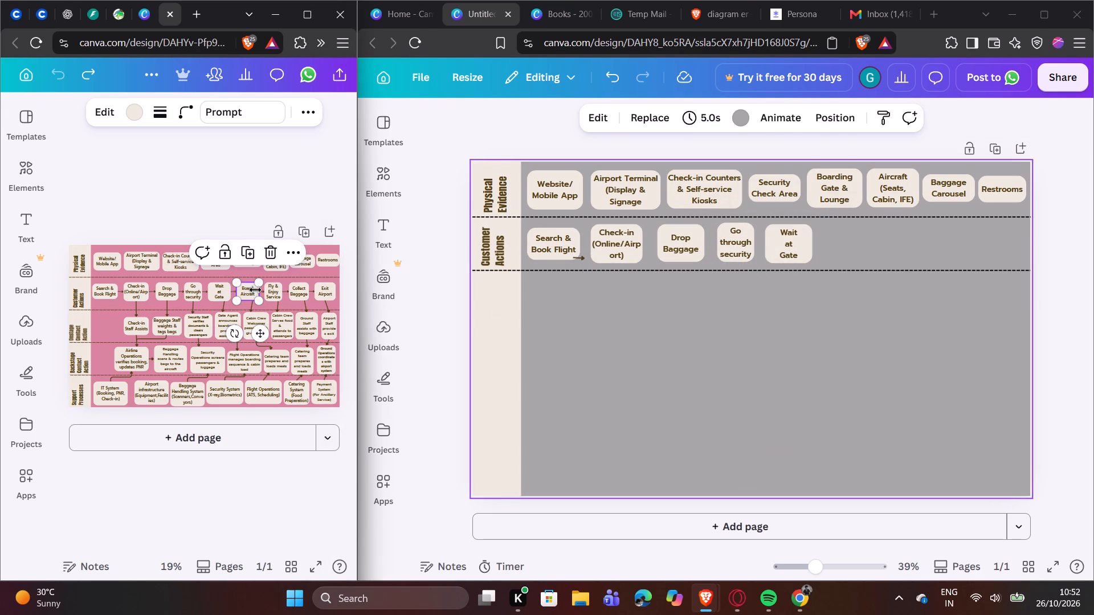
right_click(249, 290)
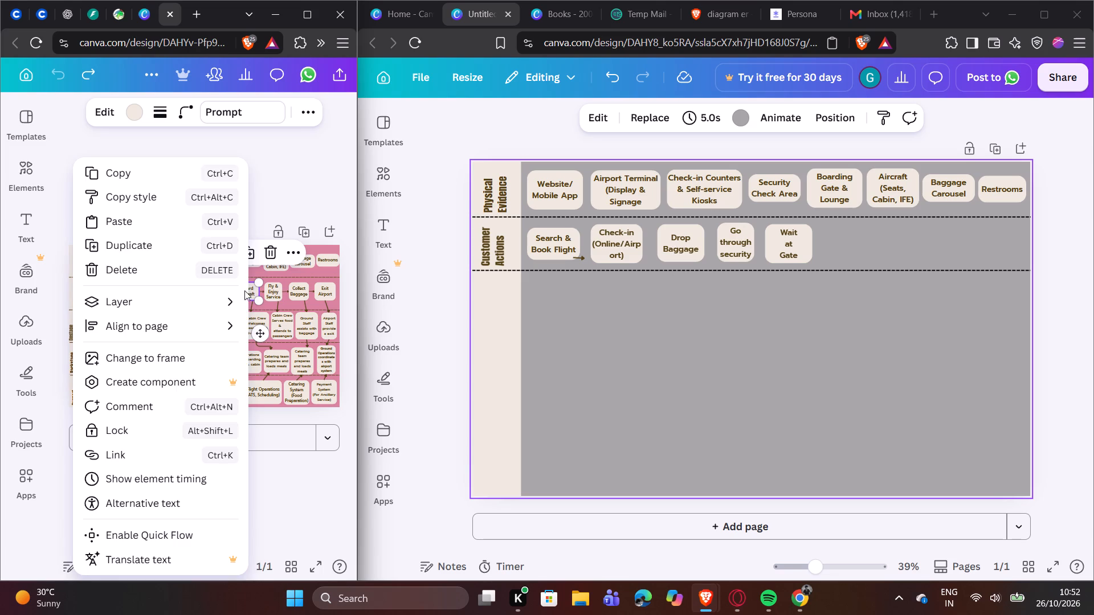
left_click(152, 170)
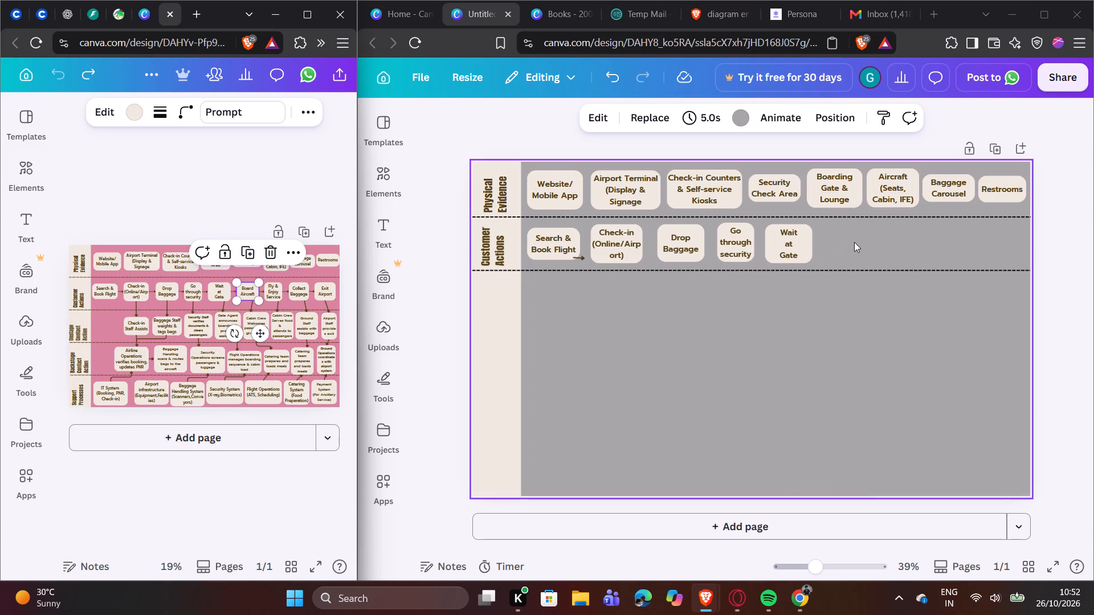
right_click(854, 242)
left_click(881, 317)
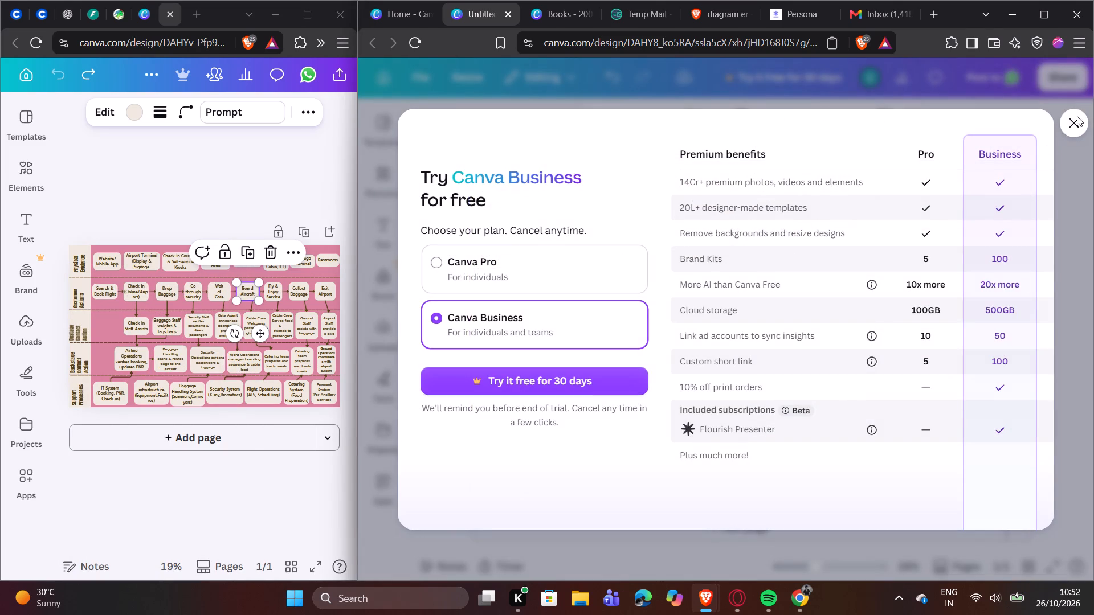
left_click(1077, 116)
right_click(882, 246)
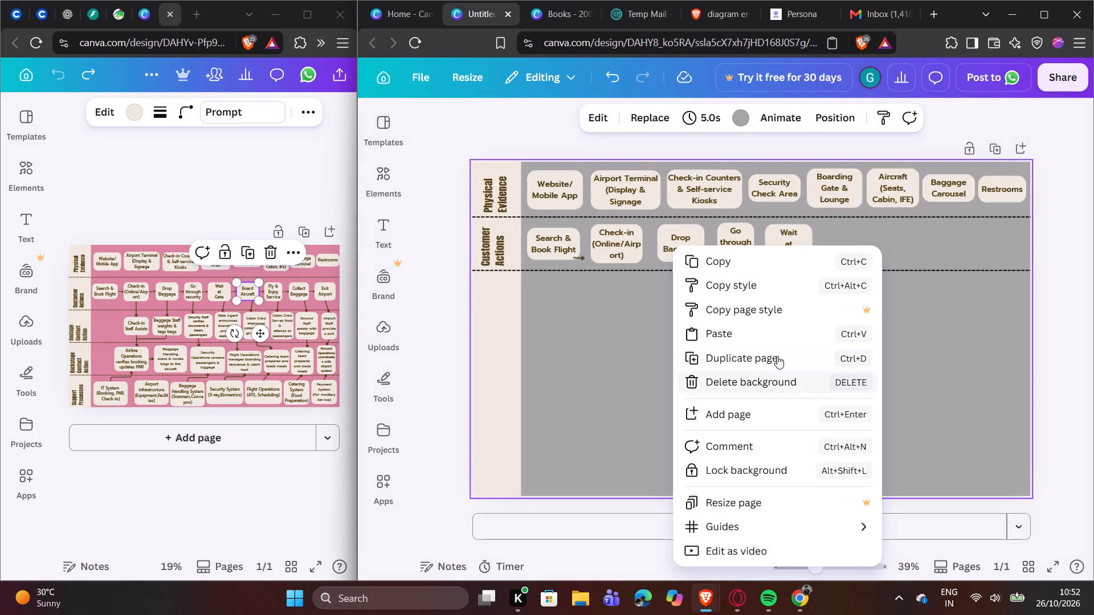
left_click(770, 330)
left_click(795, 367)
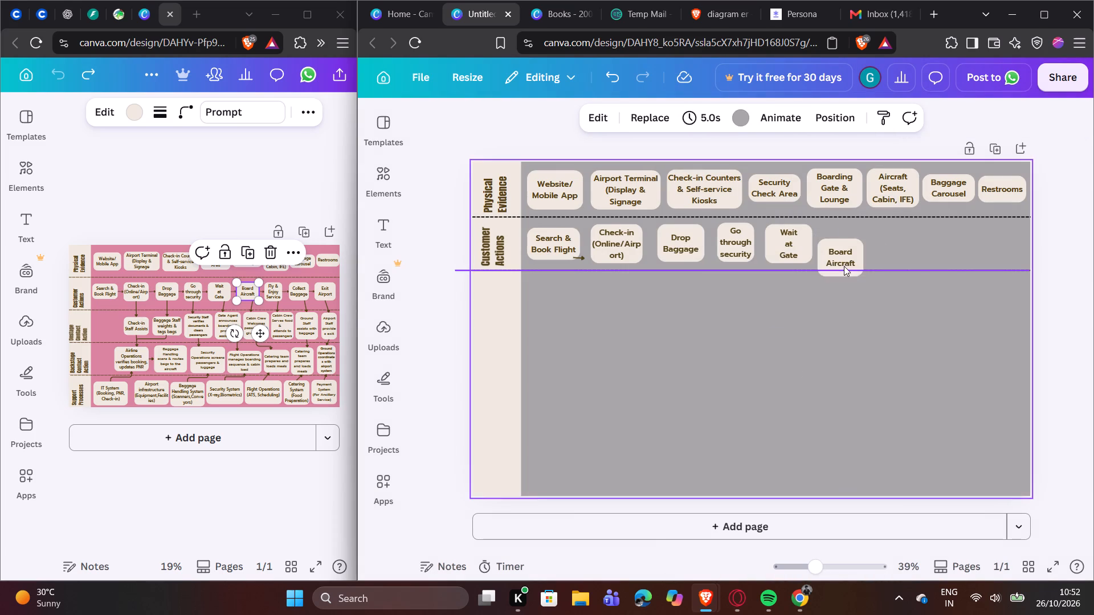
left_click_drag(843, 266, 847, 252)
left_click(571, 375)
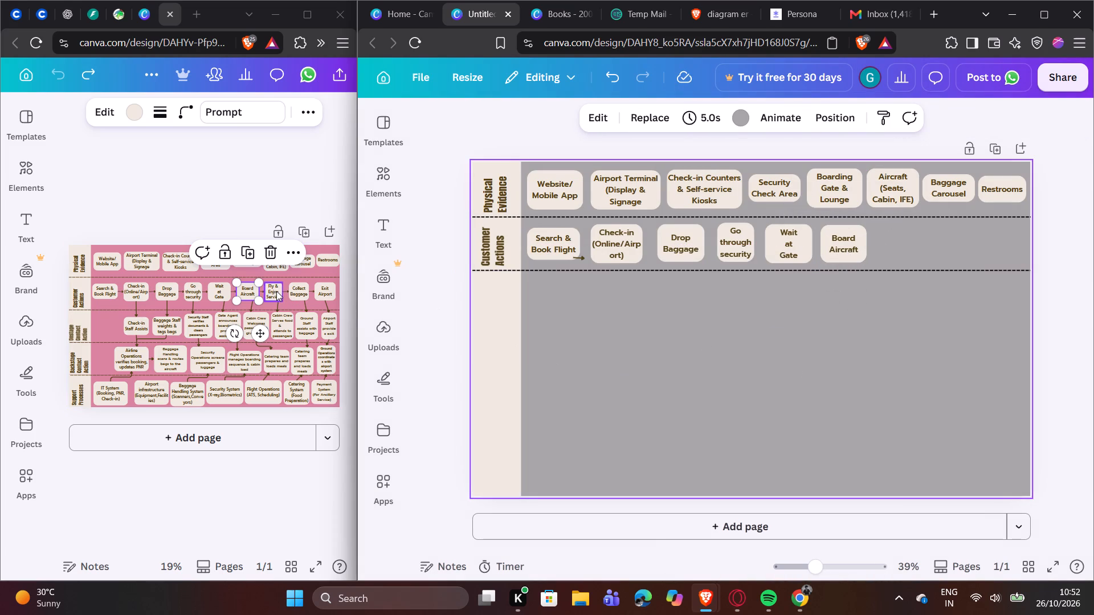
Copy the "Fly & Enjoy Service" box from the reference blueprint and place it after "Board Aircraft" in the Customer Actions row.
left_click(275, 289)
right_click(275, 289)
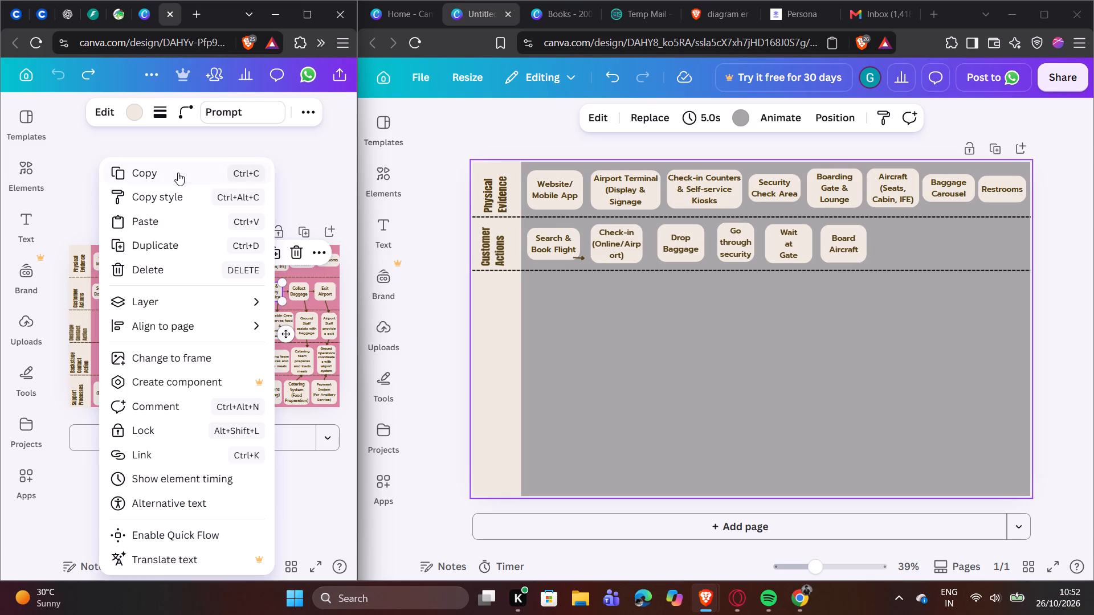
left_click(178, 172)
right_click(889, 225)
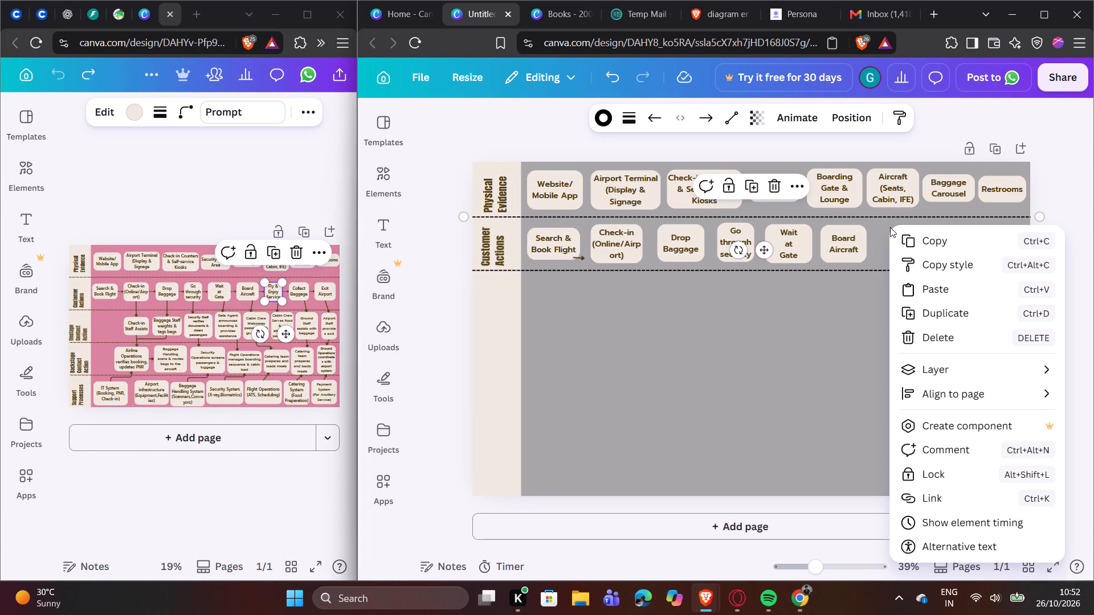
left_click(875, 249)
right_click(893, 249)
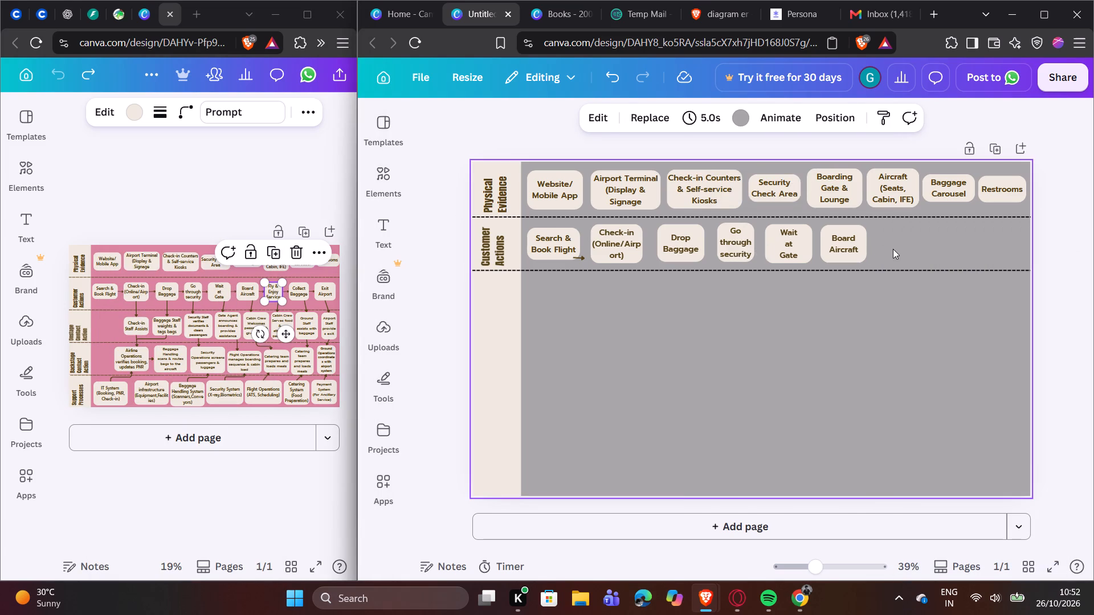
left_click(819, 342)
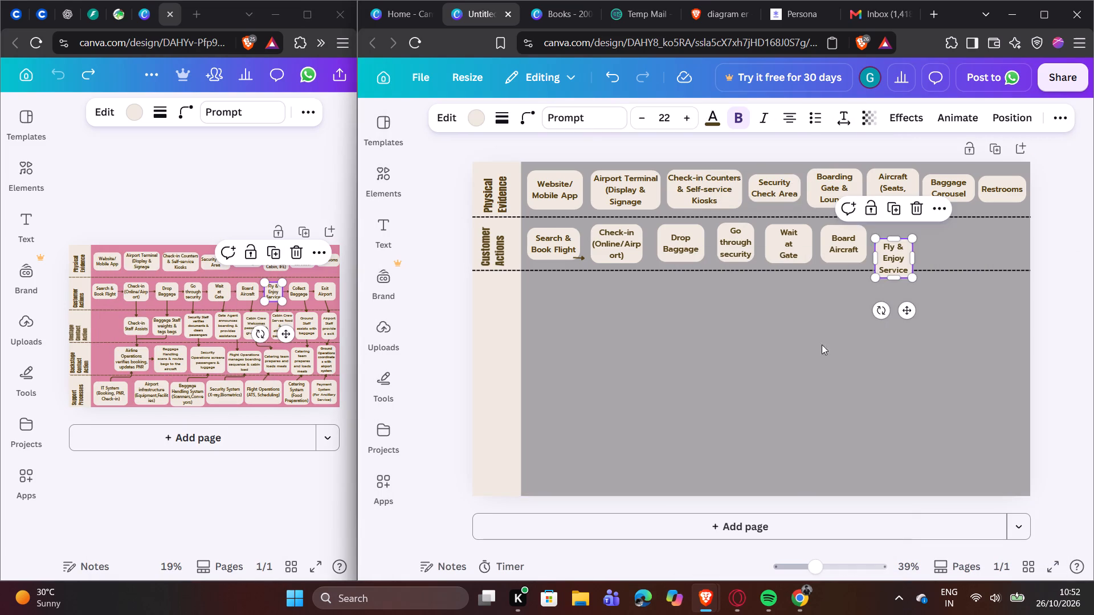
left_click(829, 396)
left_click_drag(895, 260, 894, 244)
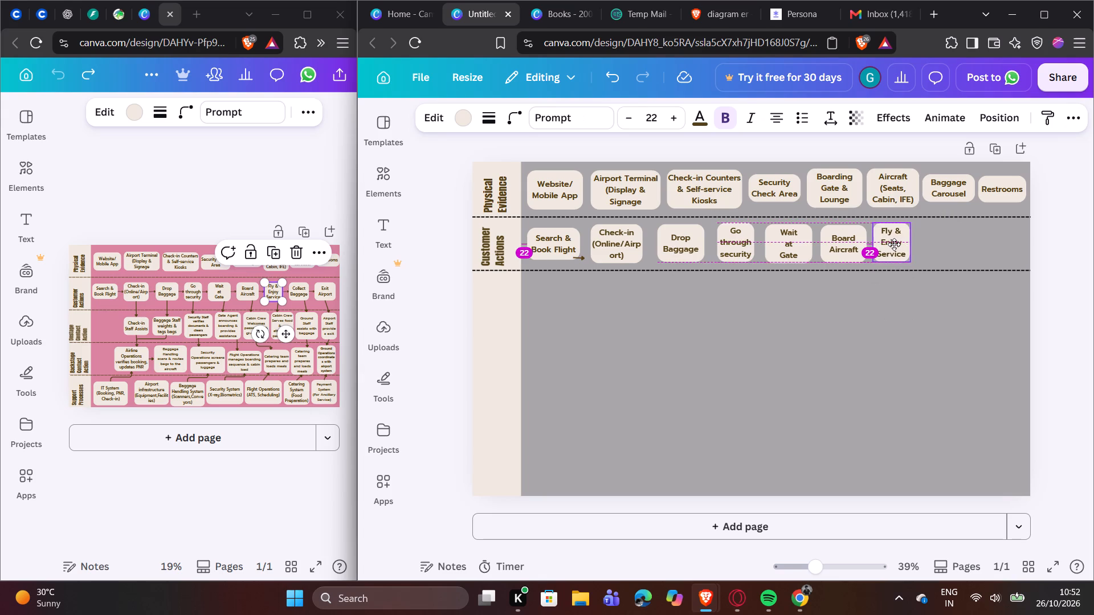
left_click_drag(894, 244, 894, 246)
left_click(701, 315)
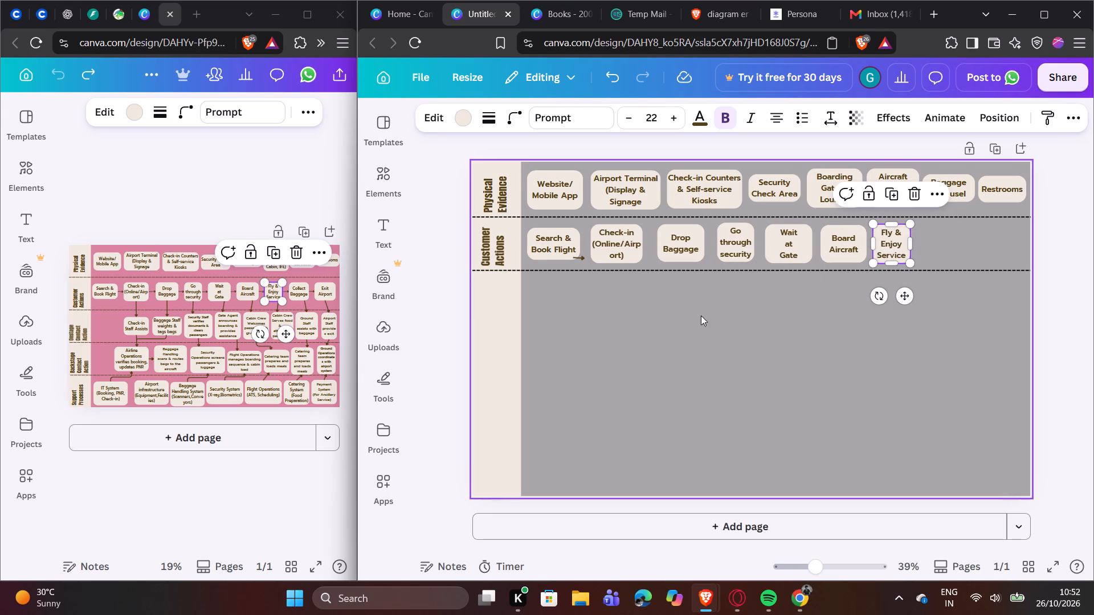
Copy the "Collect Baggage" box from the reference blueprint and place it after "Fly & Enjoy Service" in the Customer Actions row.
left_click(301, 293)
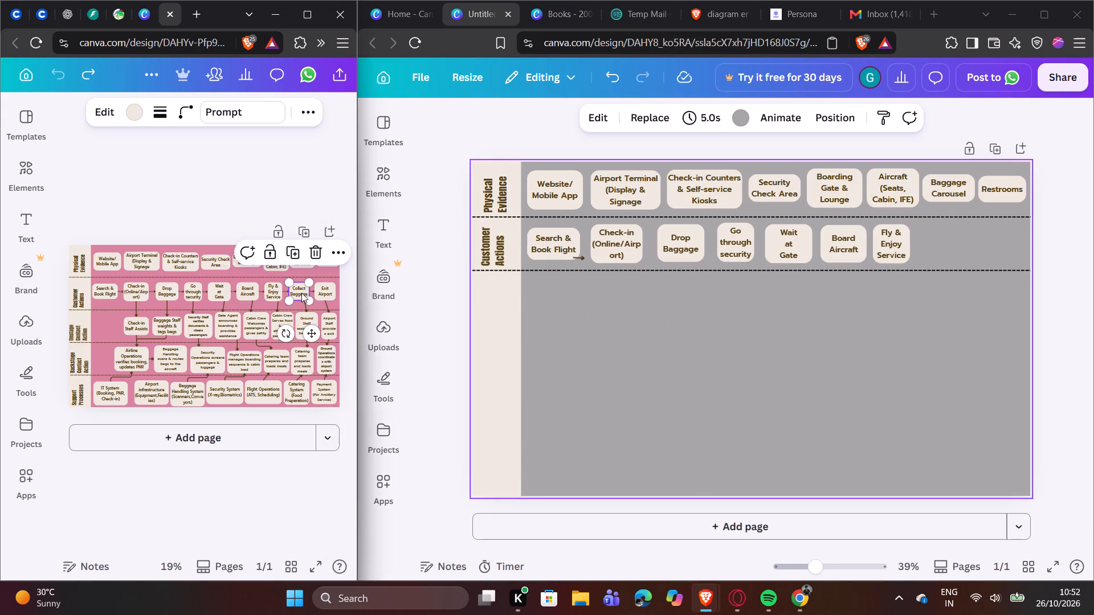
right_click(301, 293)
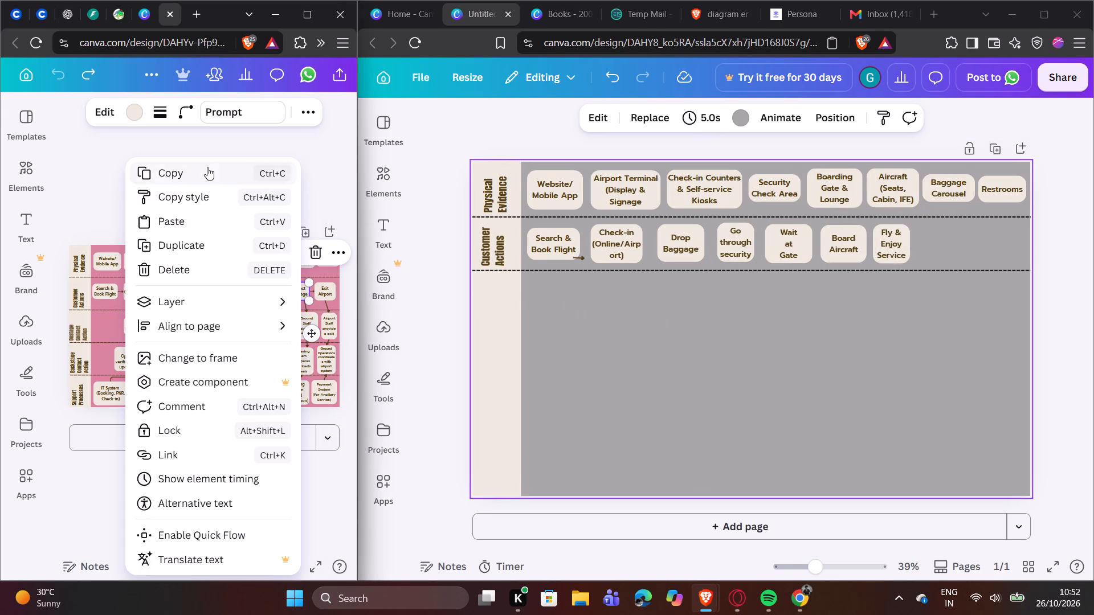
left_click(207, 167)
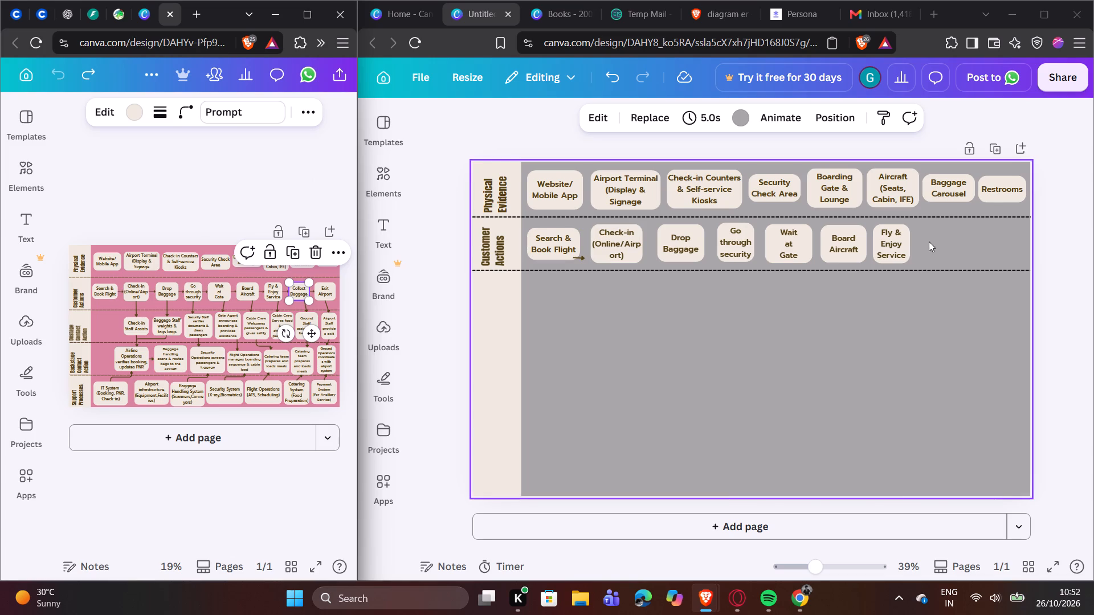
right_click(929, 240)
left_click(859, 323)
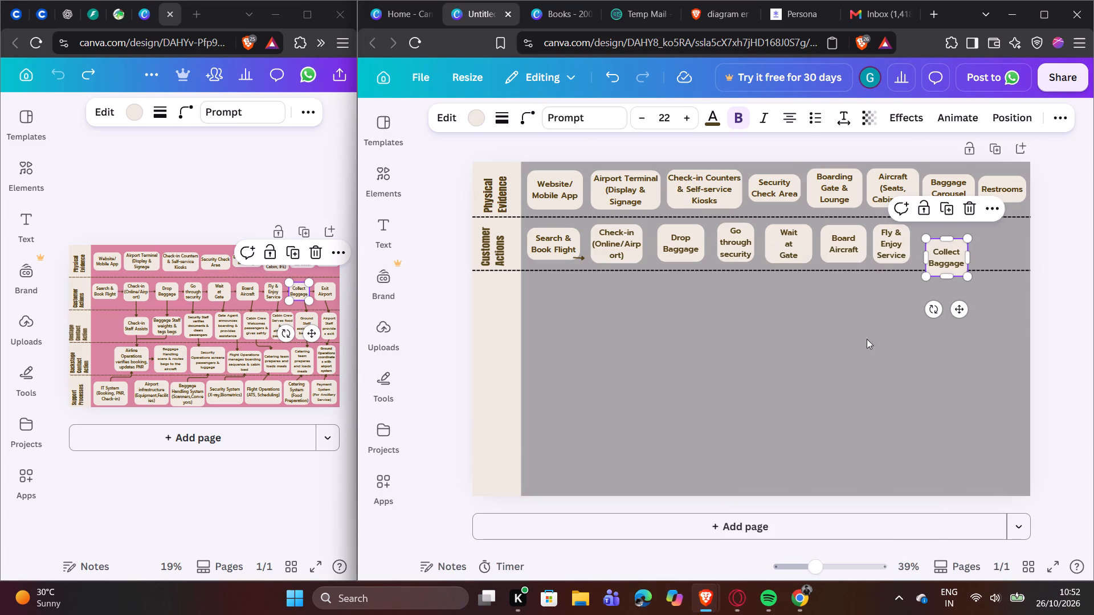
left_click(863, 384)
left_click_drag(953, 257, 944, 240)
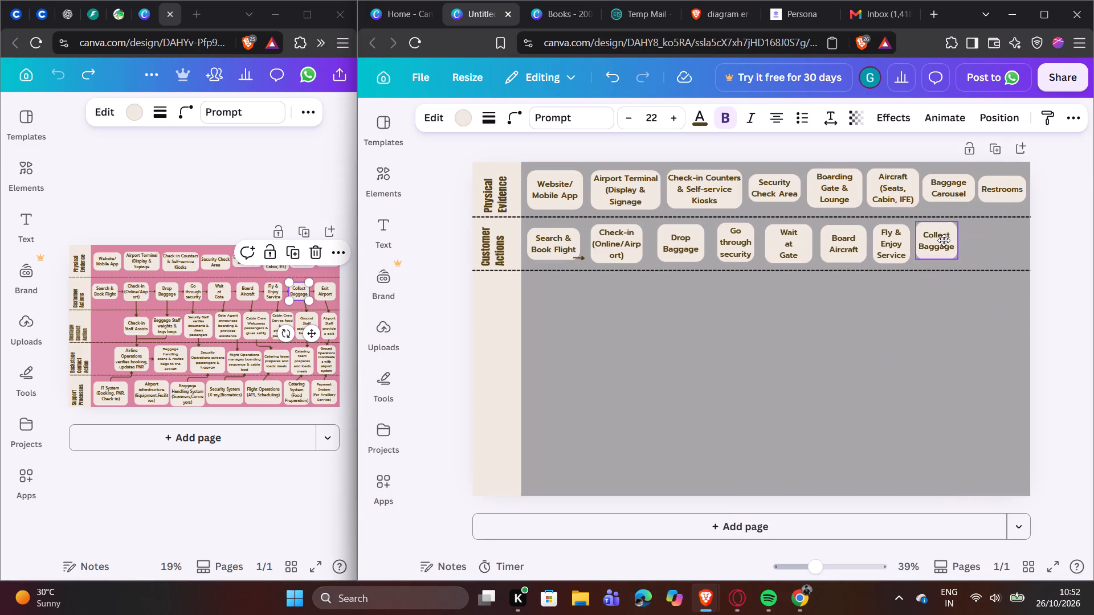
left_click_drag(944, 240, 942, 243)
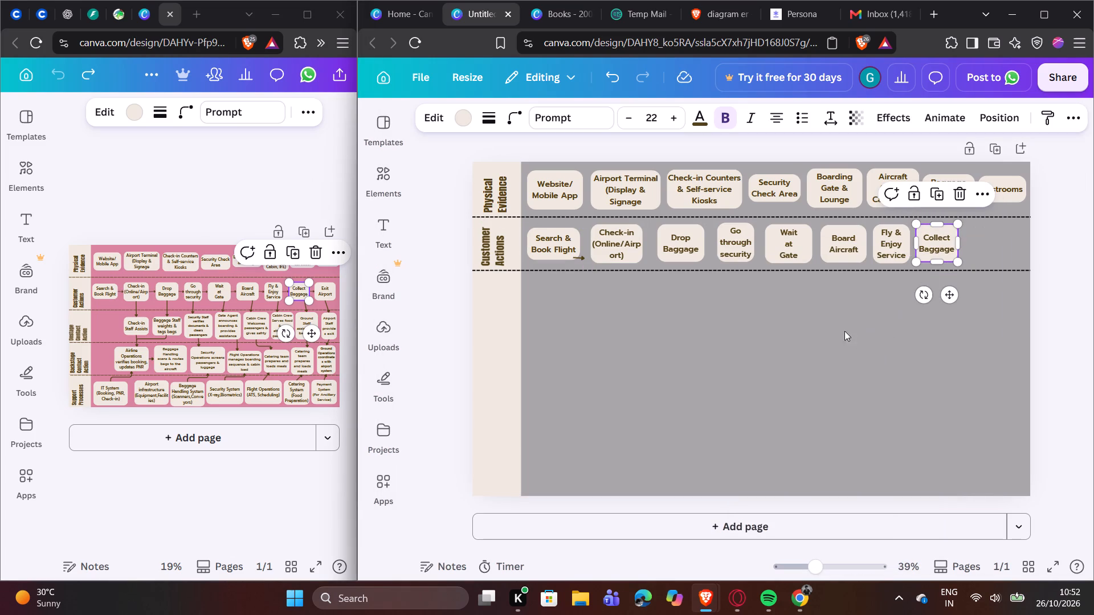
left_click(769, 358)
Copy the "Exit Airport" box from the reference and place it at the end of the Customer Actions row, about 76 from "Collect Baggage".
left_click(324, 289)
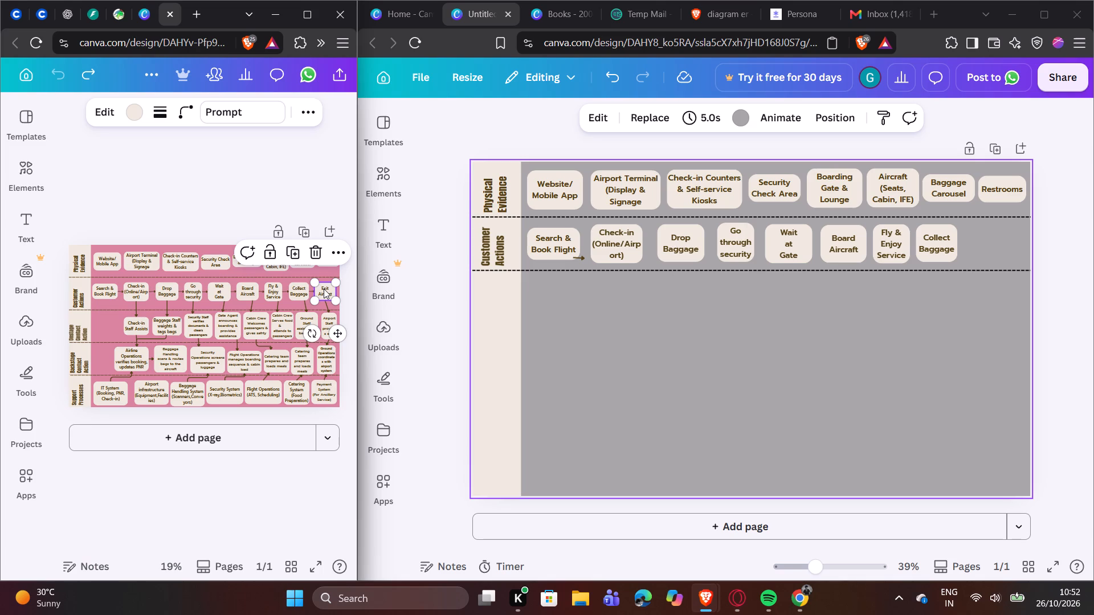
right_click(324, 289)
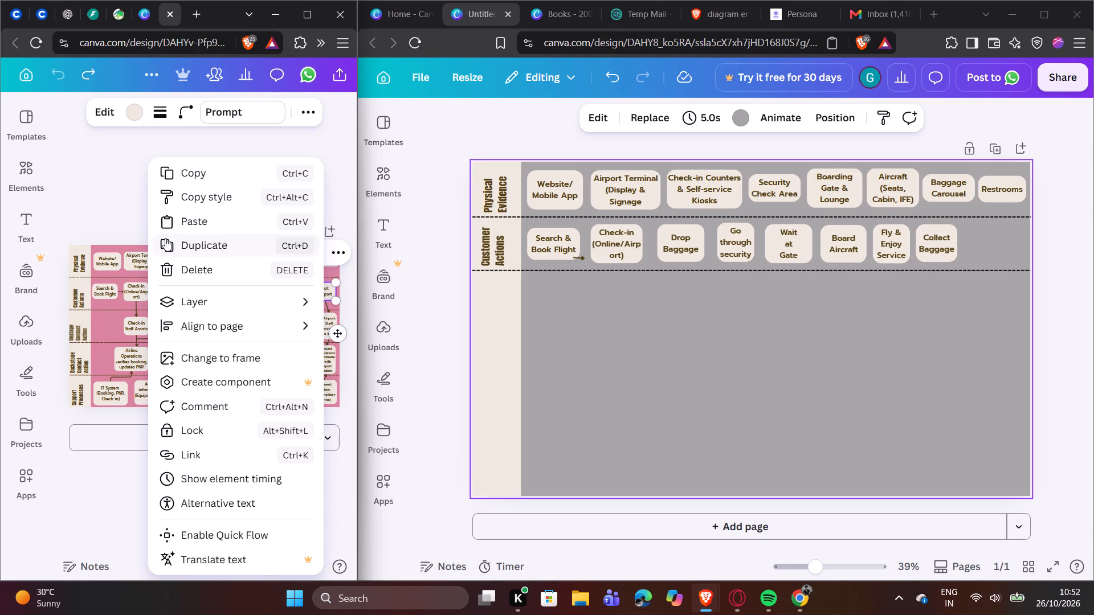
left_click(207, 175)
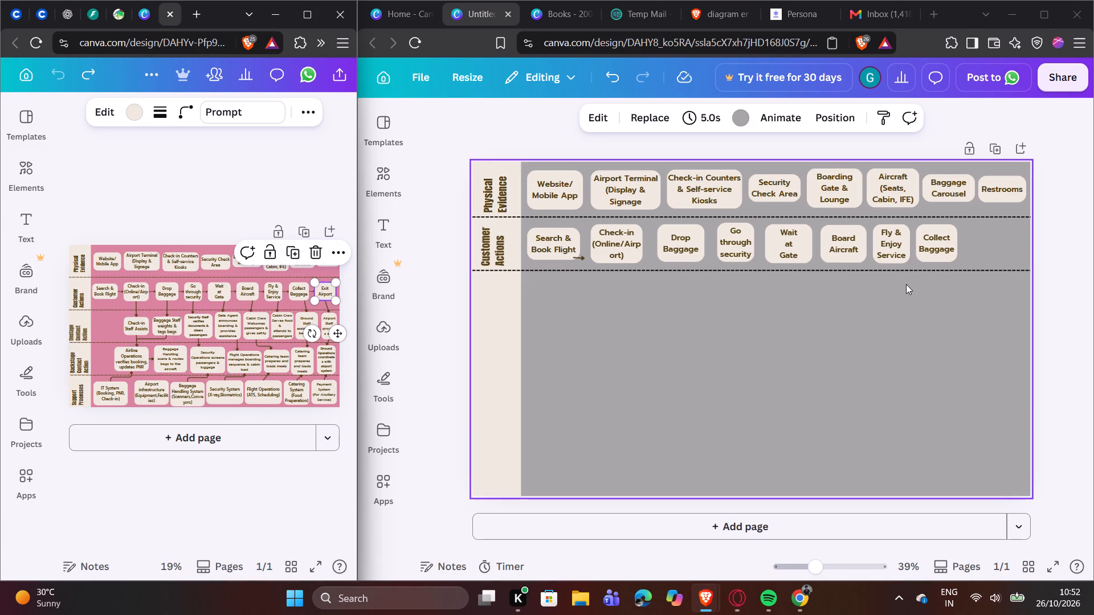
right_click(906, 284)
left_click(831, 342)
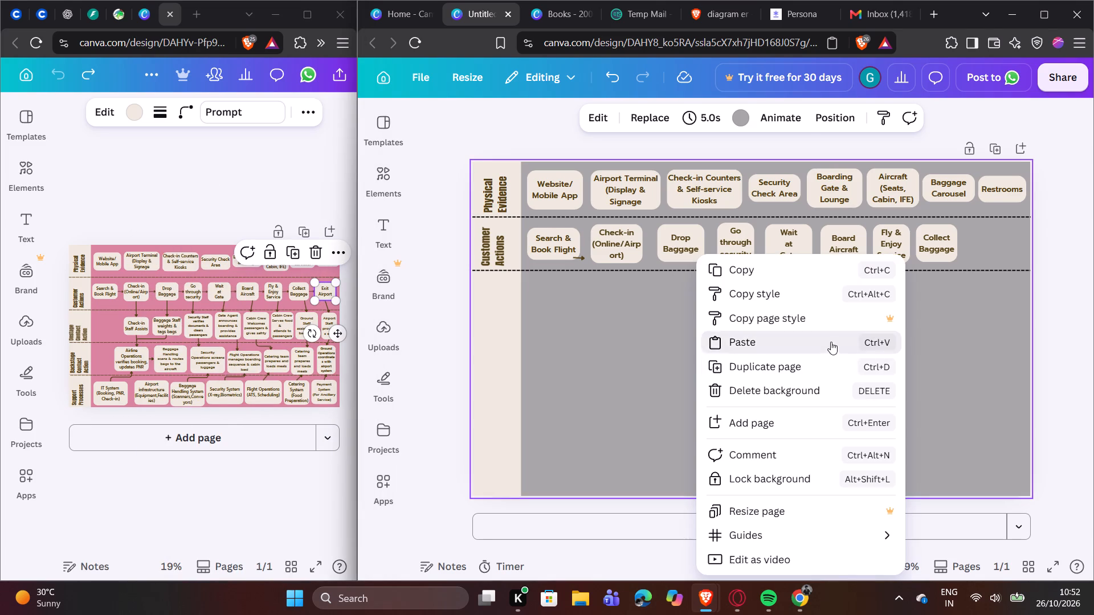
left_click(836, 344)
left_click_drag(1007, 255, 998, 249)
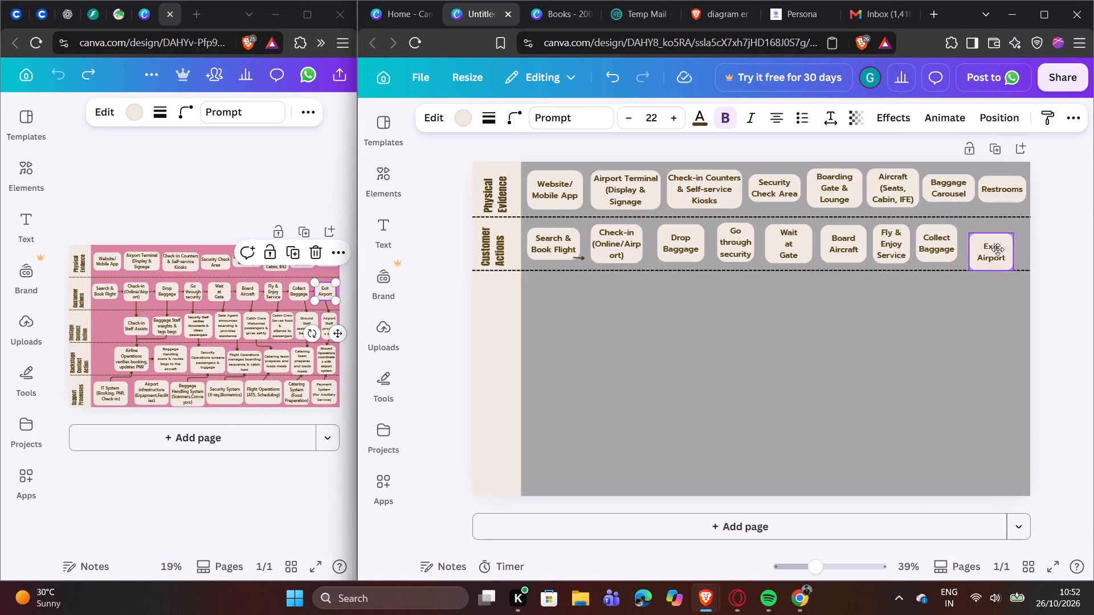
left_click_drag(998, 249, 1007, 241)
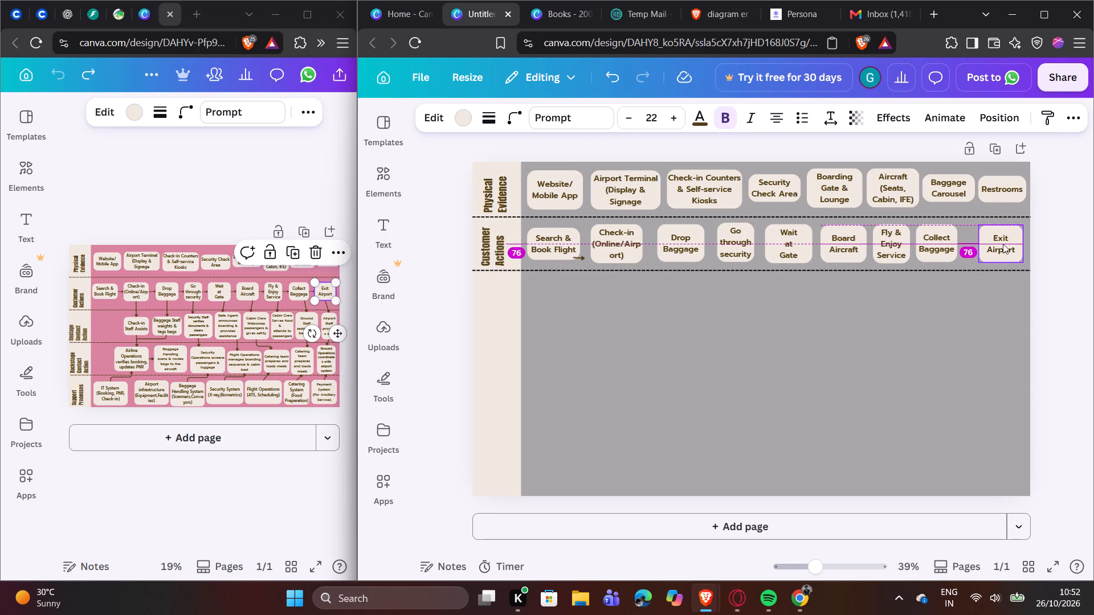
Even out the Customer Actions spacing by shifting "Collect Baggage", "Fly & Enjoy Service" and "Search & Book Flight", leaving about 52 before "Check-in".
left_click_drag(929, 247, 941, 247)
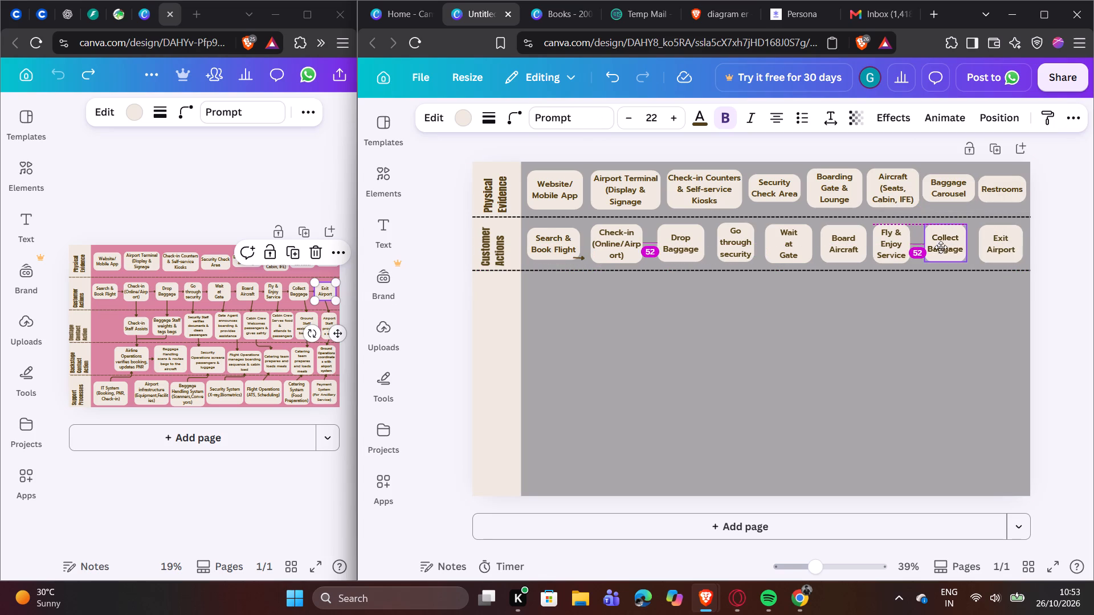
left_click_drag(941, 247, 936, 247)
left_click(888, 248)
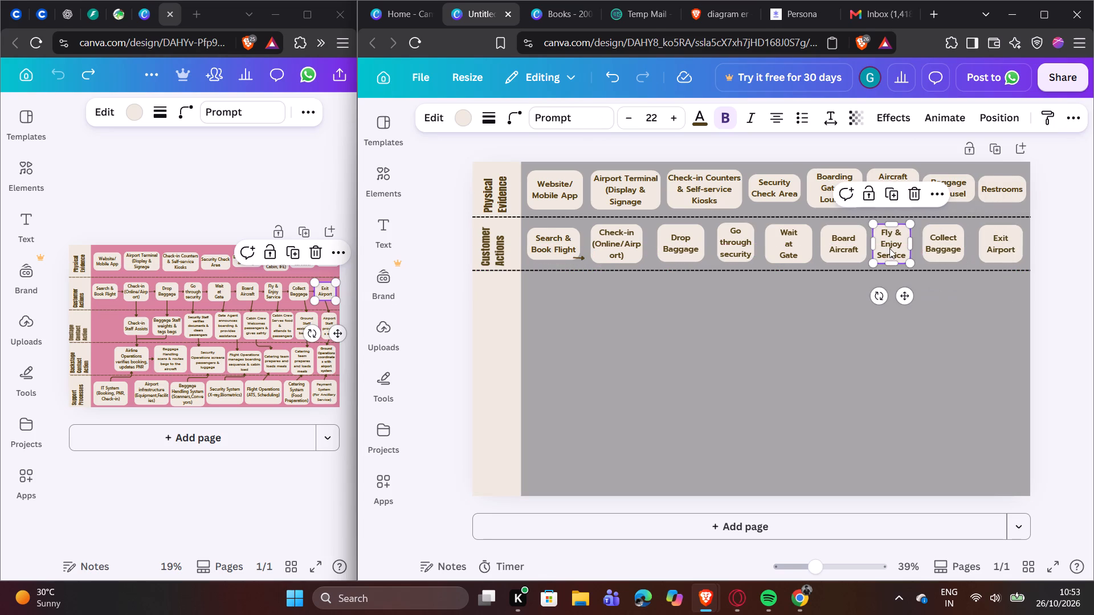
left_click(689, 310)
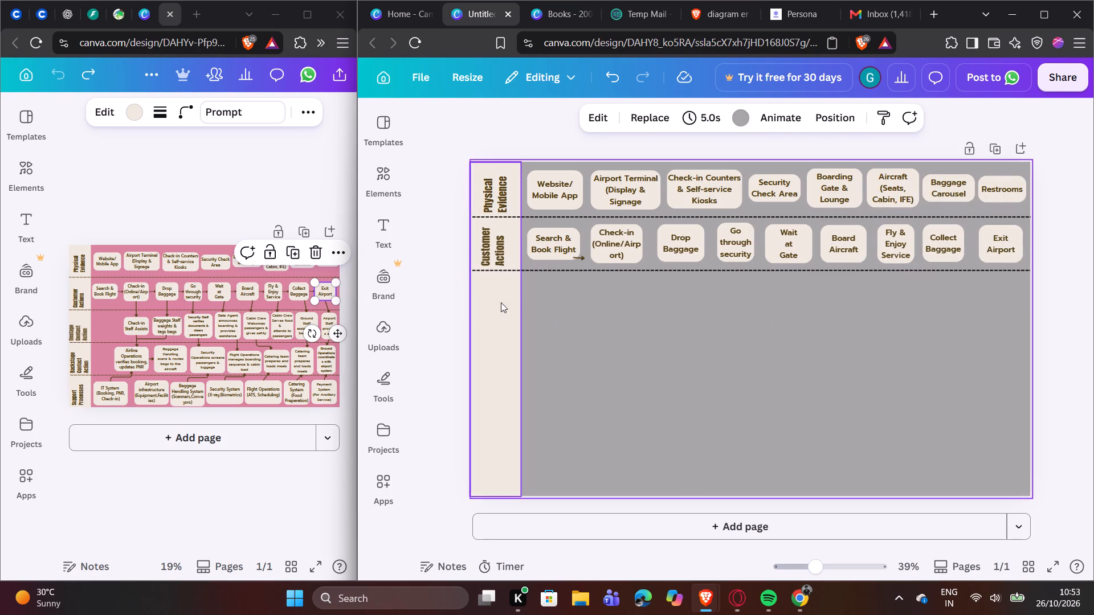
left_click(556, 245)
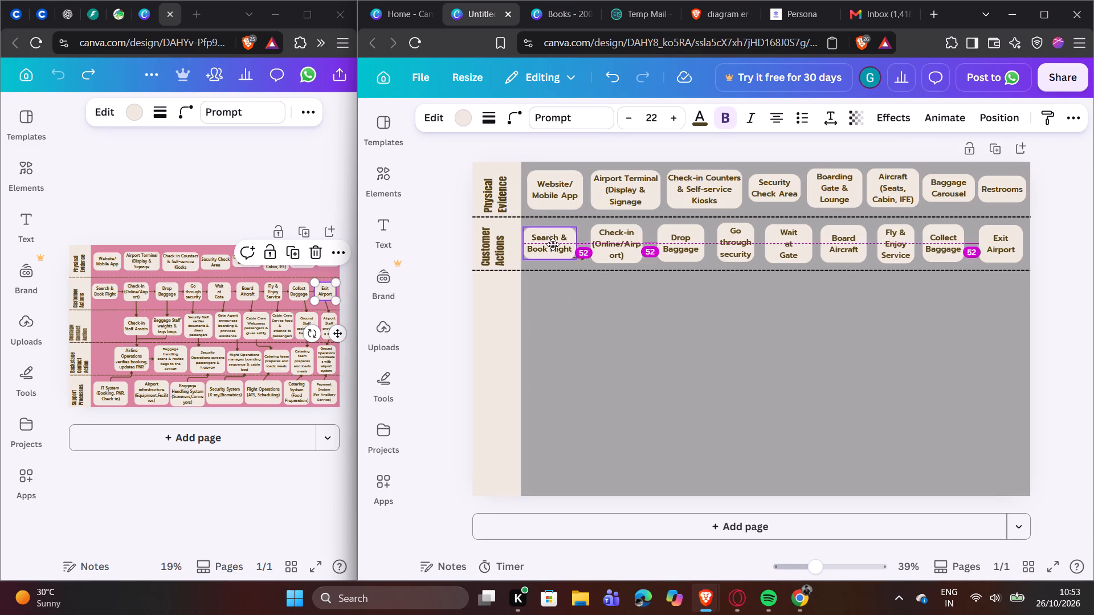
left_click(578, 310)
Connect the arrow from "Search & Book Flight" to the "Check-in" box, and nudge the Check-in box slightly closer to the arrow.
left_click_drag(581, 259, 583, 245)
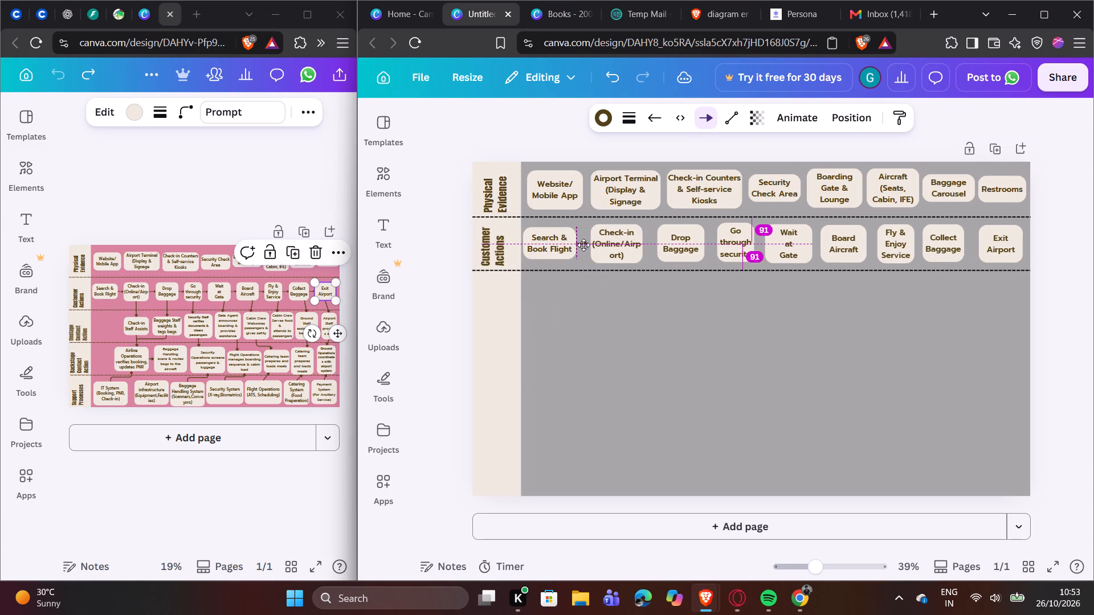
left_click_drag(583, 245, 585, 246)
left_click_drag(578, 247, 583, 246)
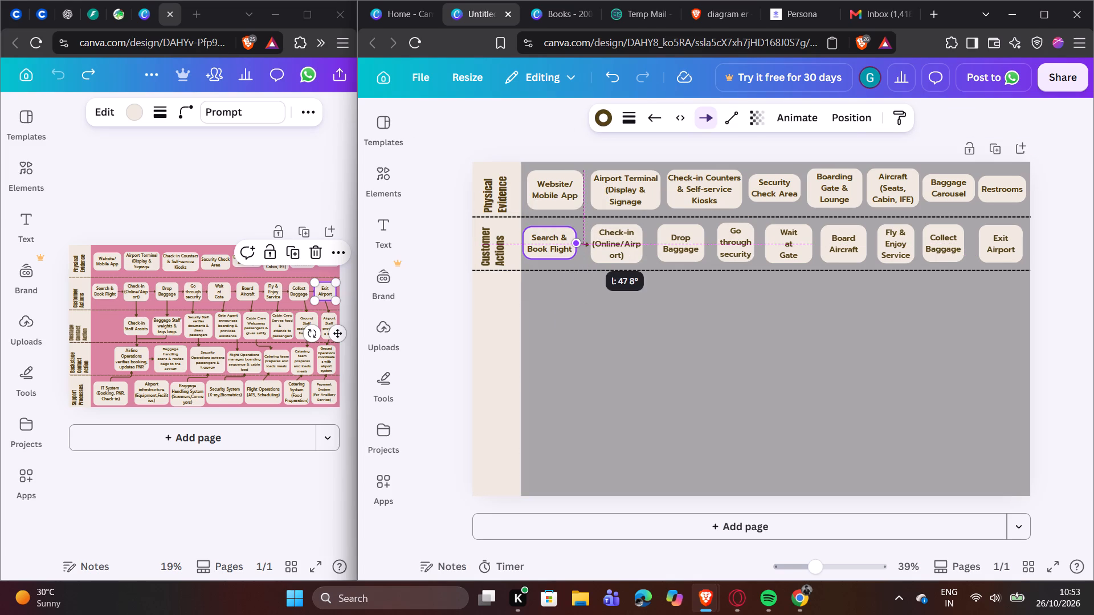
left_click_drag(583, 246, 583, 246)
left_click(592, 247)
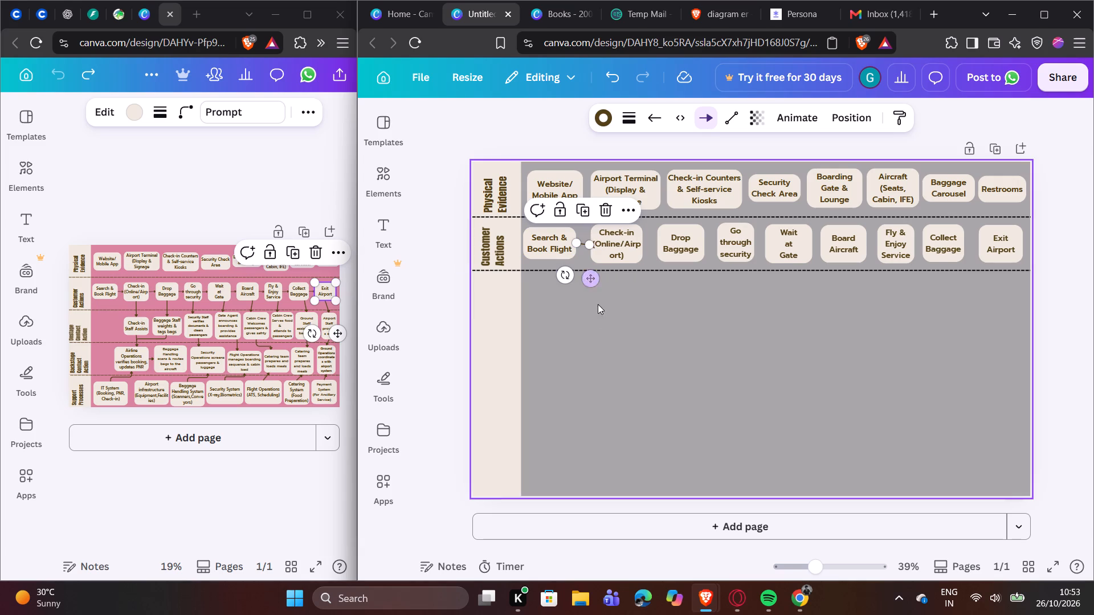
left_click(600, 319)
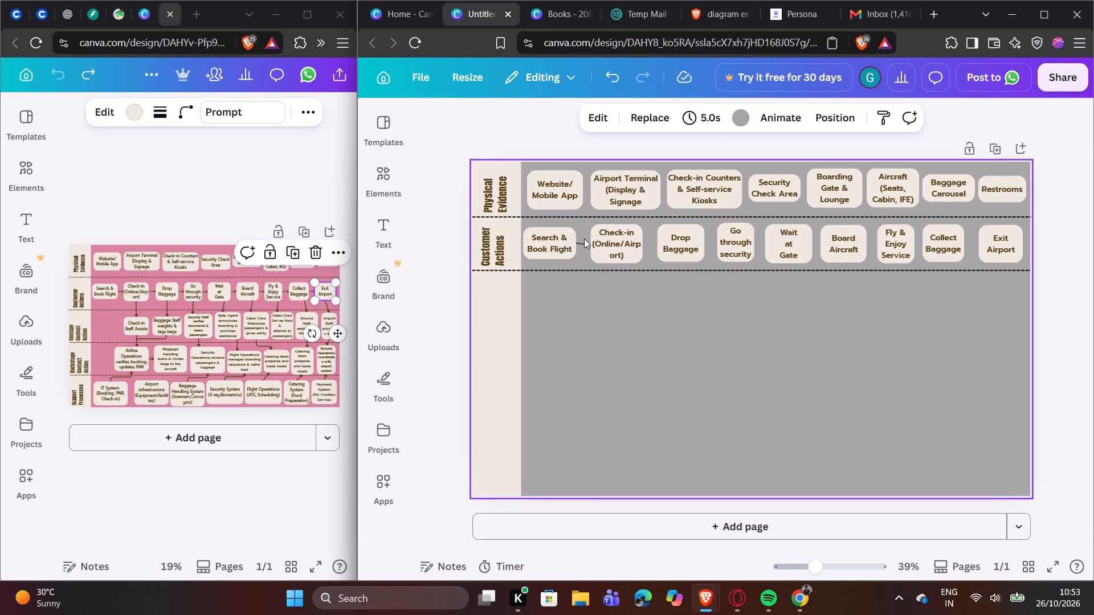
left_click(582, 243)
left_click(589, 245)
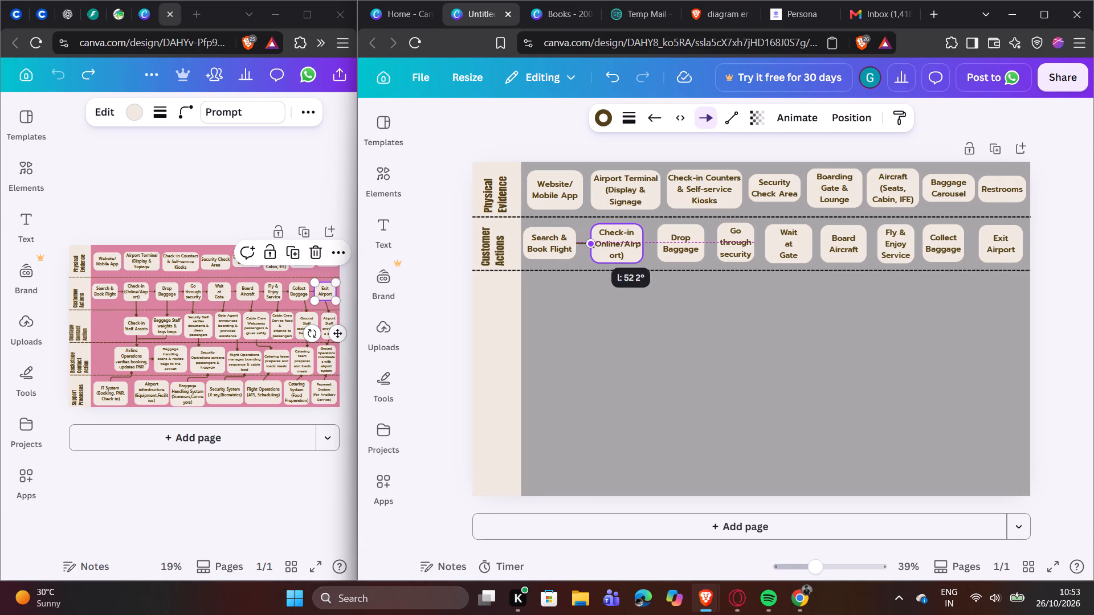
left_click(601, 310)
left_click(611, 246)
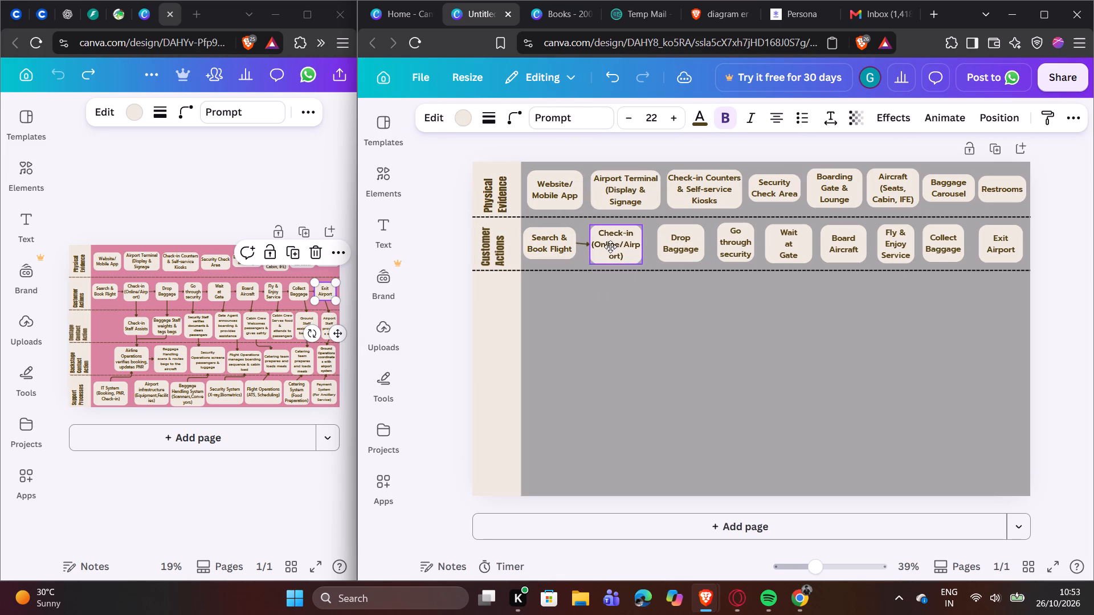
left_click(570, 329)
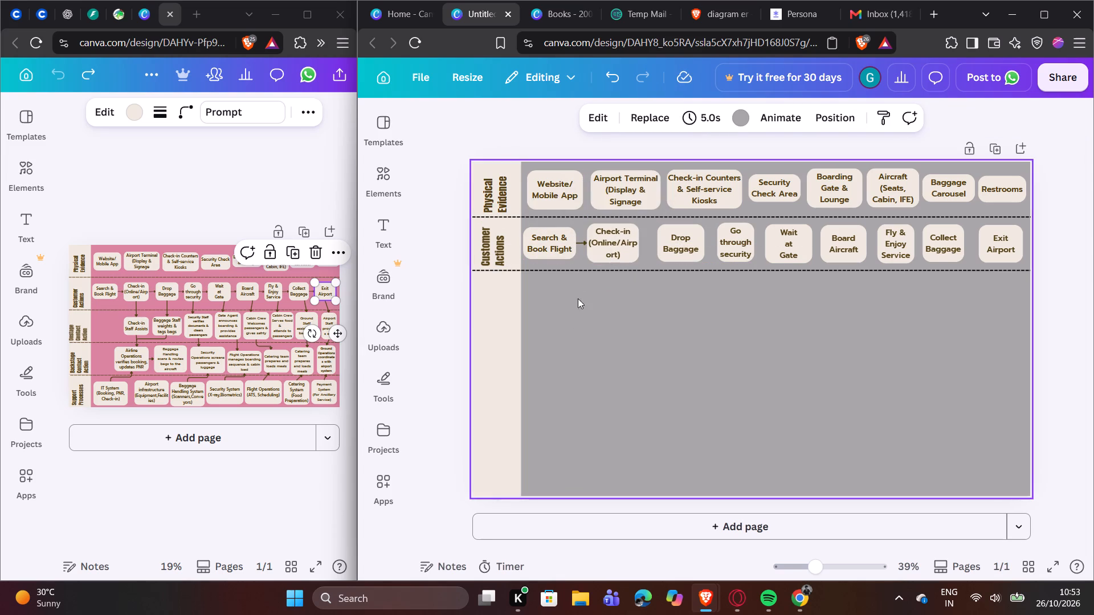
Duplicate the existing arrow to connect "Check-in" to "Drop Baggage", and shift the "Drop Baggage" box up against the arrowhead.
left_click(582, 243)
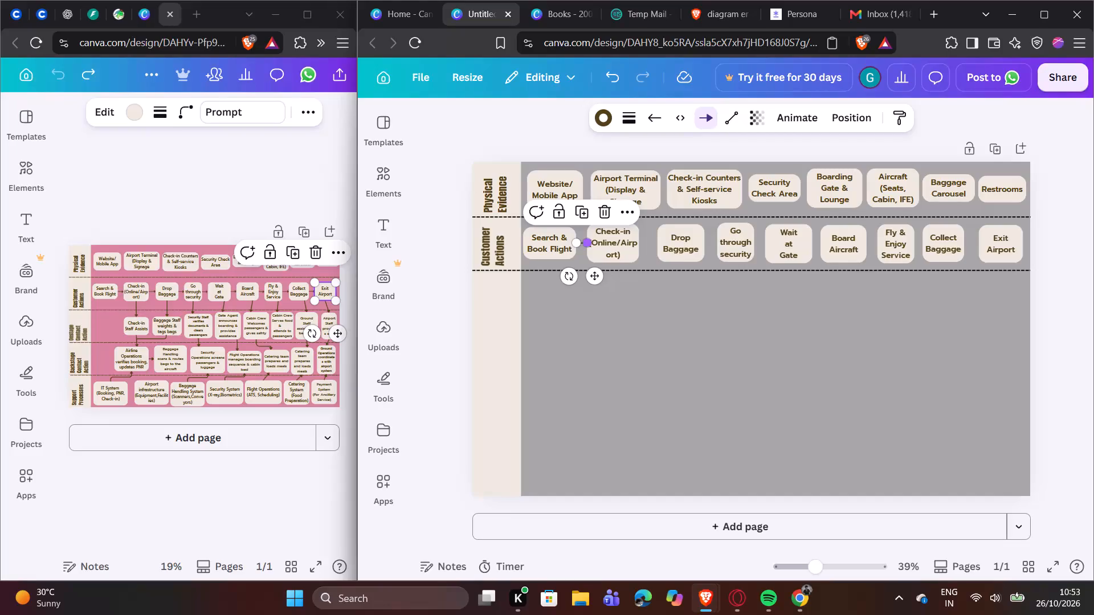
left_click(624, 210)
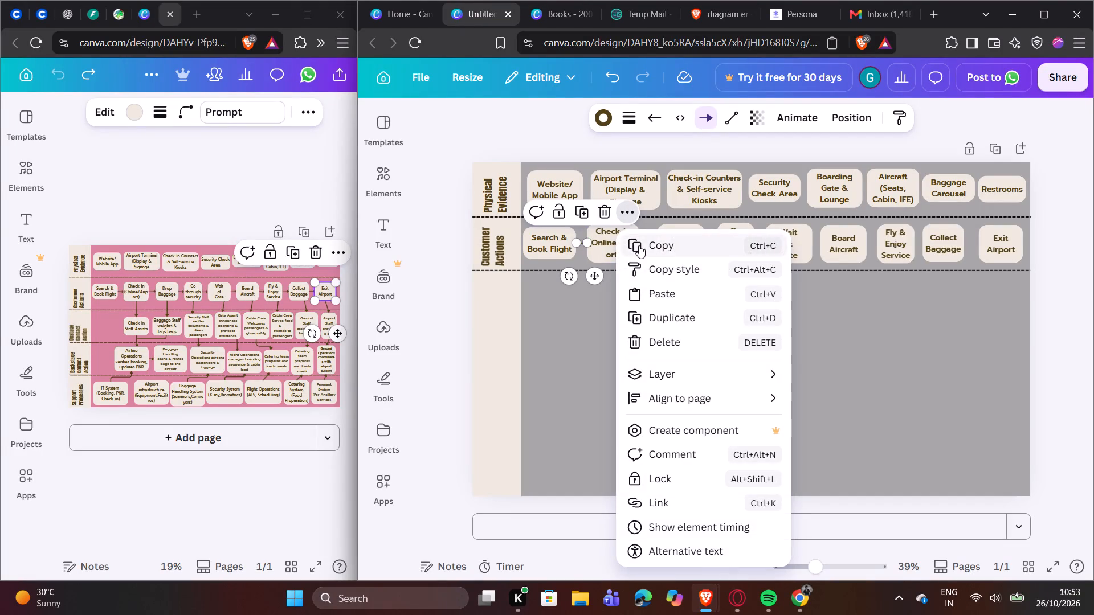
left_click(643, 249)
left_click(658, 312)
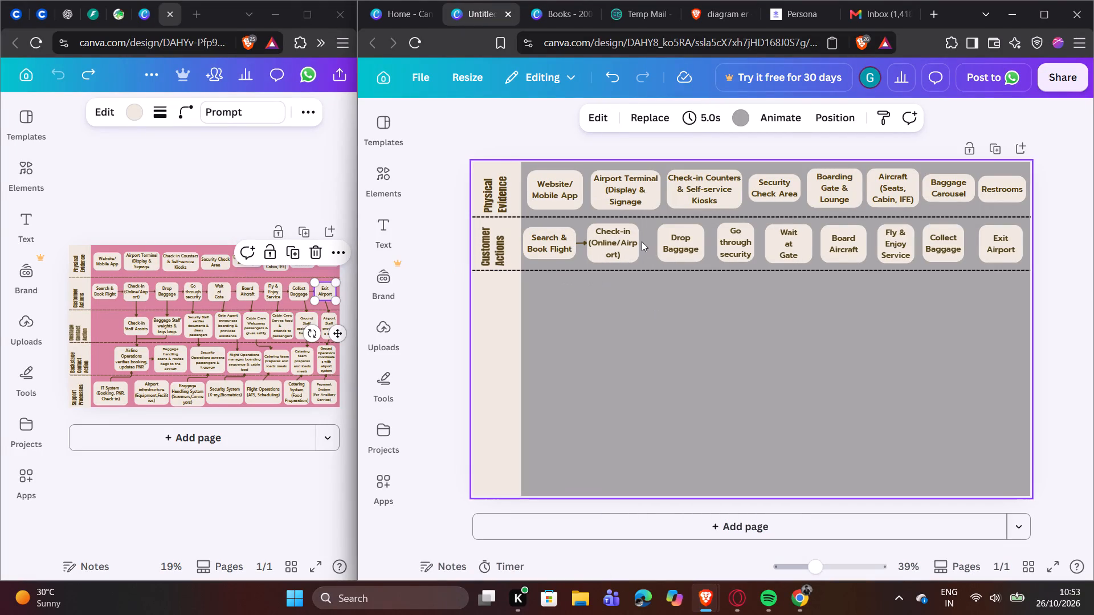
right_click(646, 243)
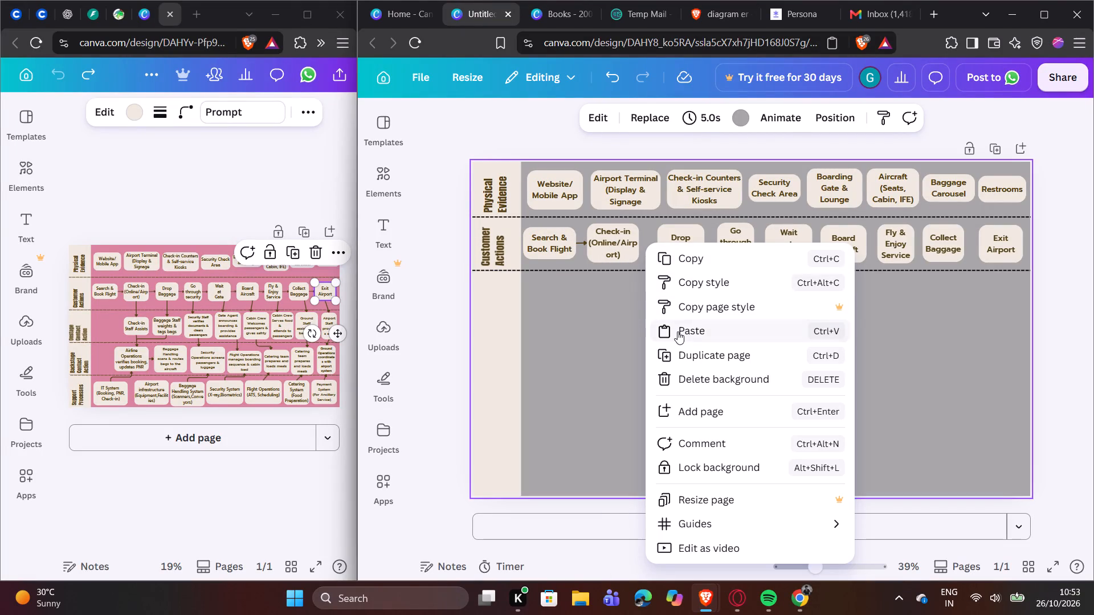
left_click(677, 331)
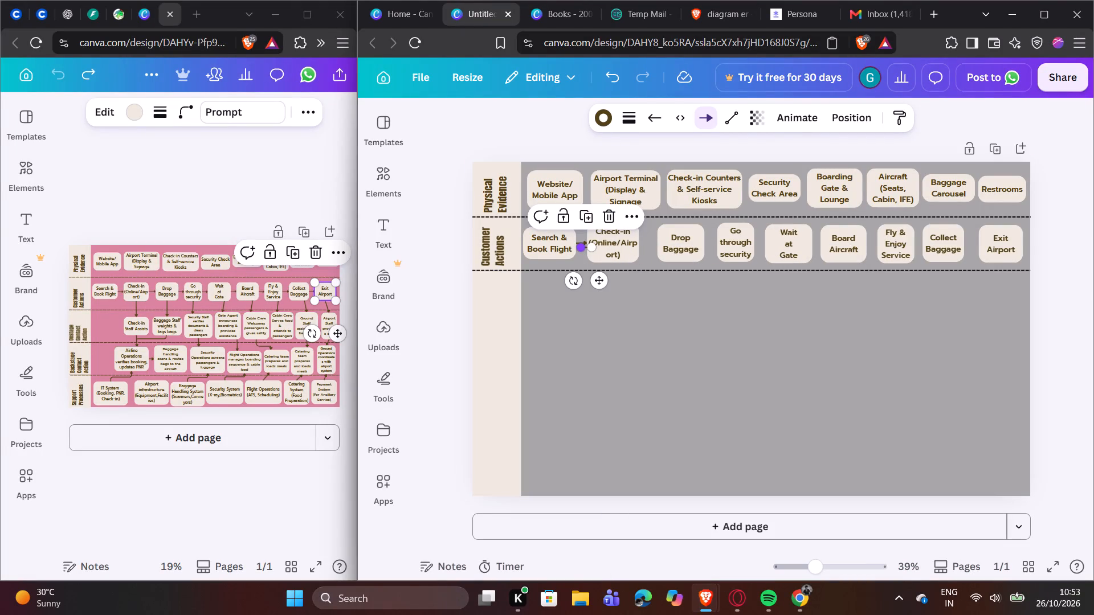
left_click_drag(579, 250, 638, 245)
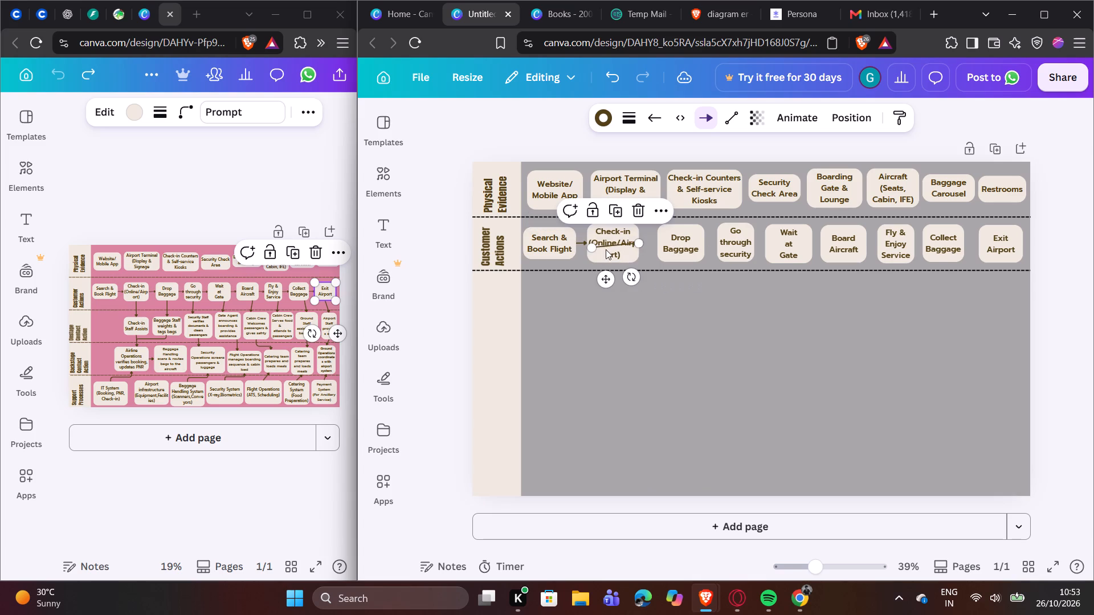
left_click_drag(592, 249, 657, 244)
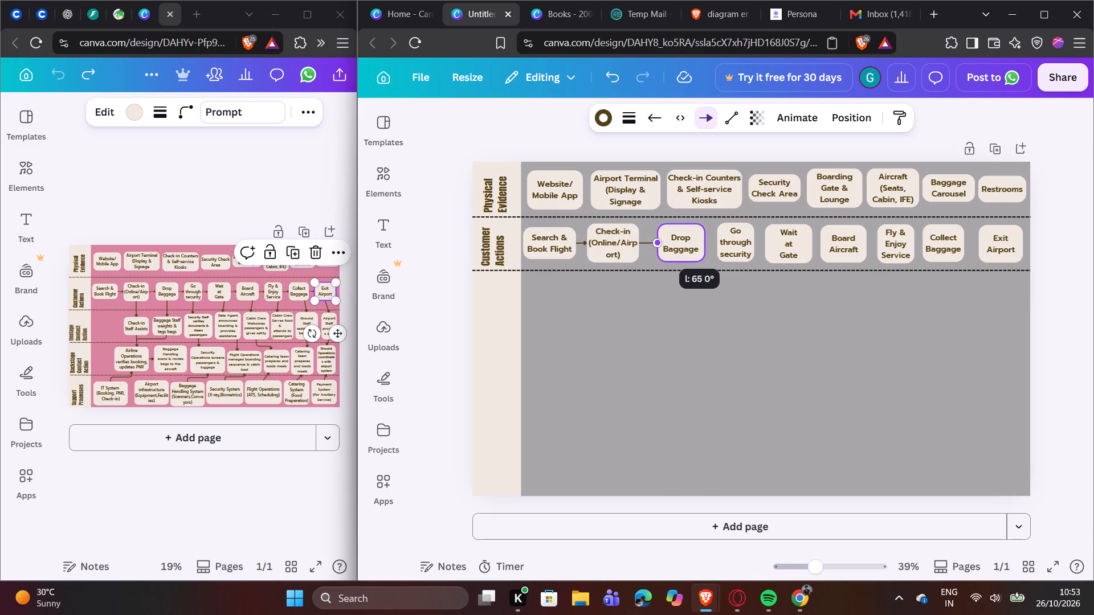
left_click_drag(657, 244, 658, 244)
left_click(700, 306)
left_click_drag(688, 241, 685, 240)
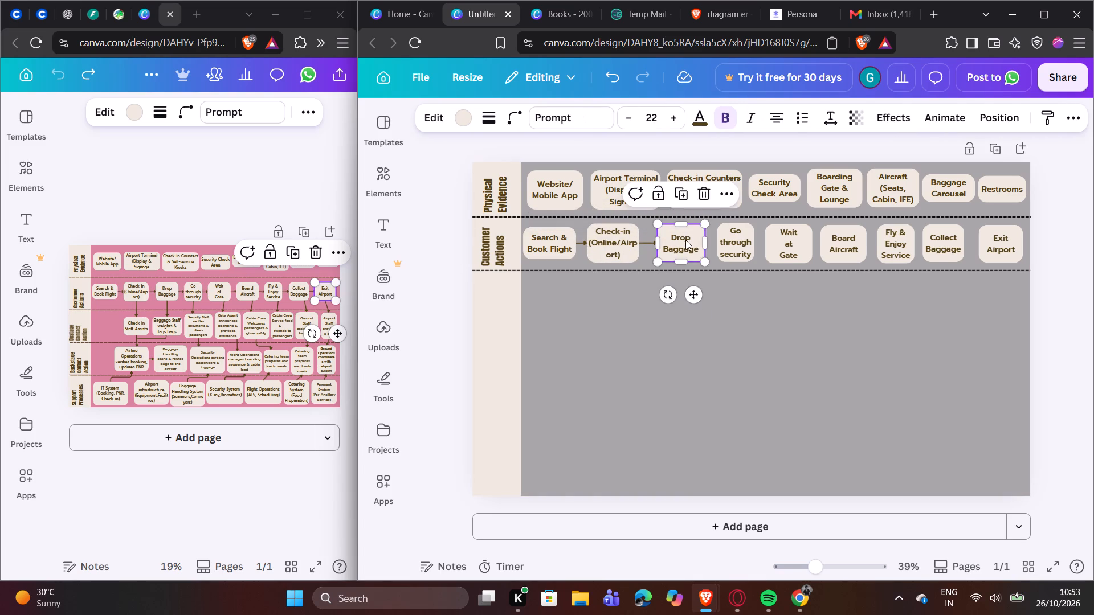
left_click_drag(685, 240, 683, 240)
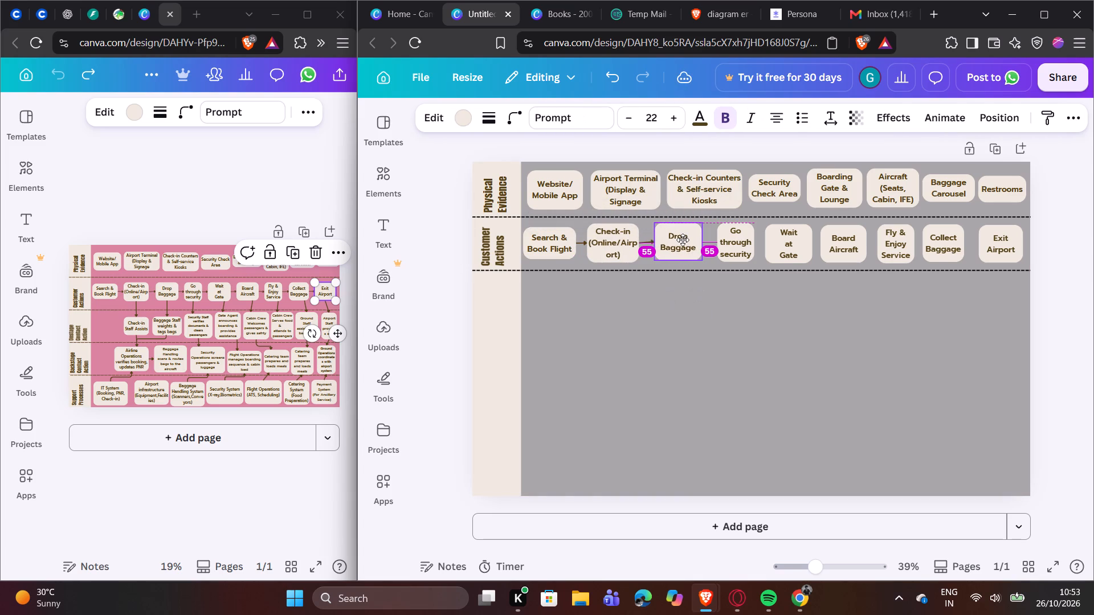
left_click_drag(683, 240, 681, 240)
left_click(733, 329)
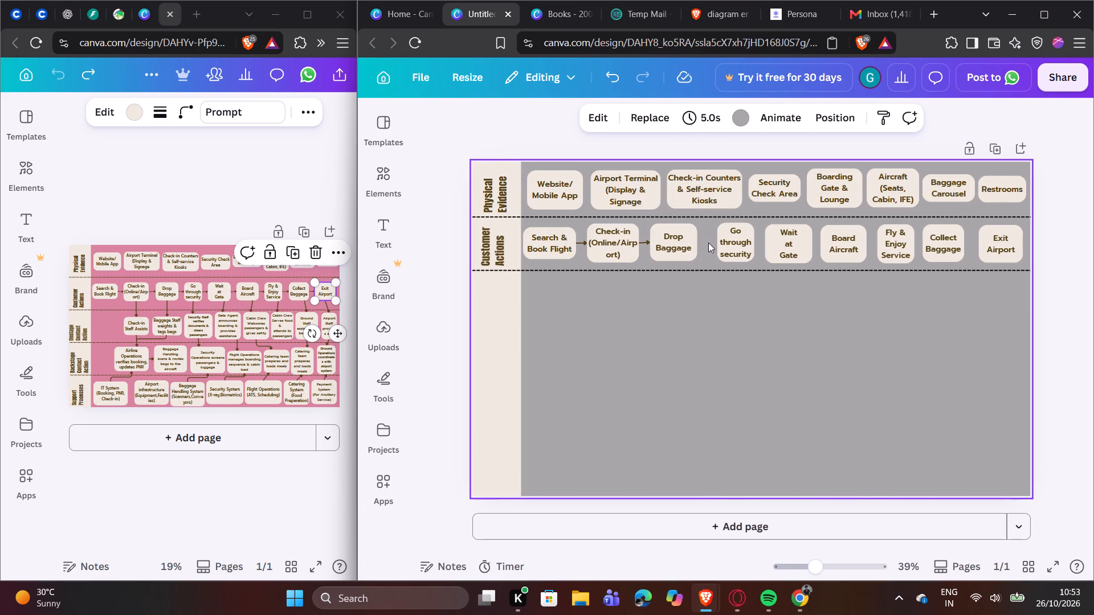
Connect "Drop Baggage" to "Go through security" and on to "Wait at Gate" with copies of the arrow.
right_click(708, 243)
left_click(749, 322)
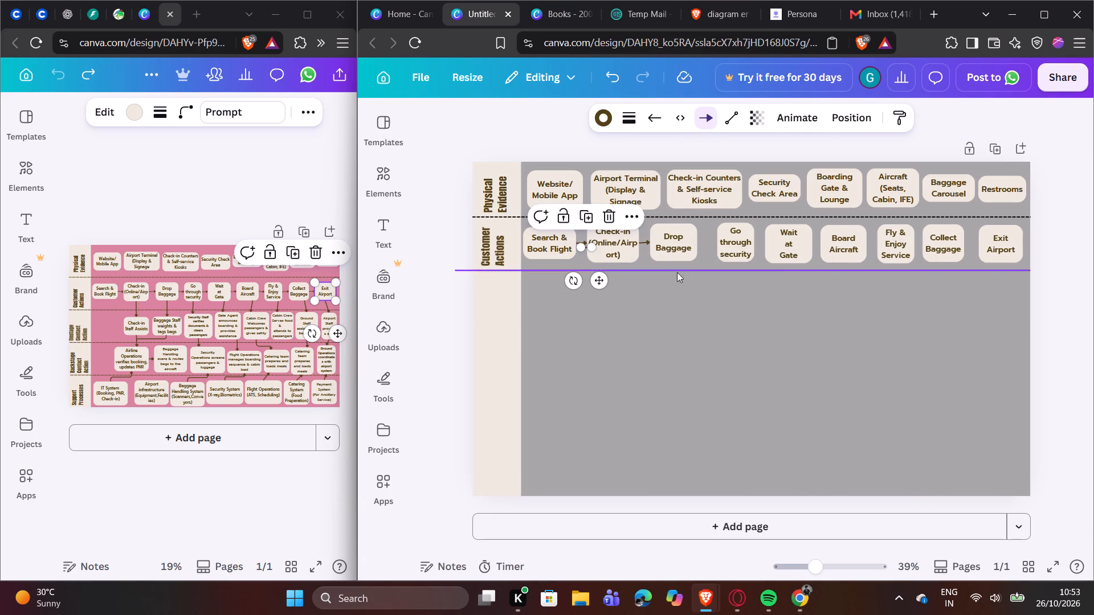
Place the copied arrow between "Drop Baggage" and "Go through security", and shift the "Go through security" box up against the arrowhead.
left_click_drag(580, 244, 698, 240)
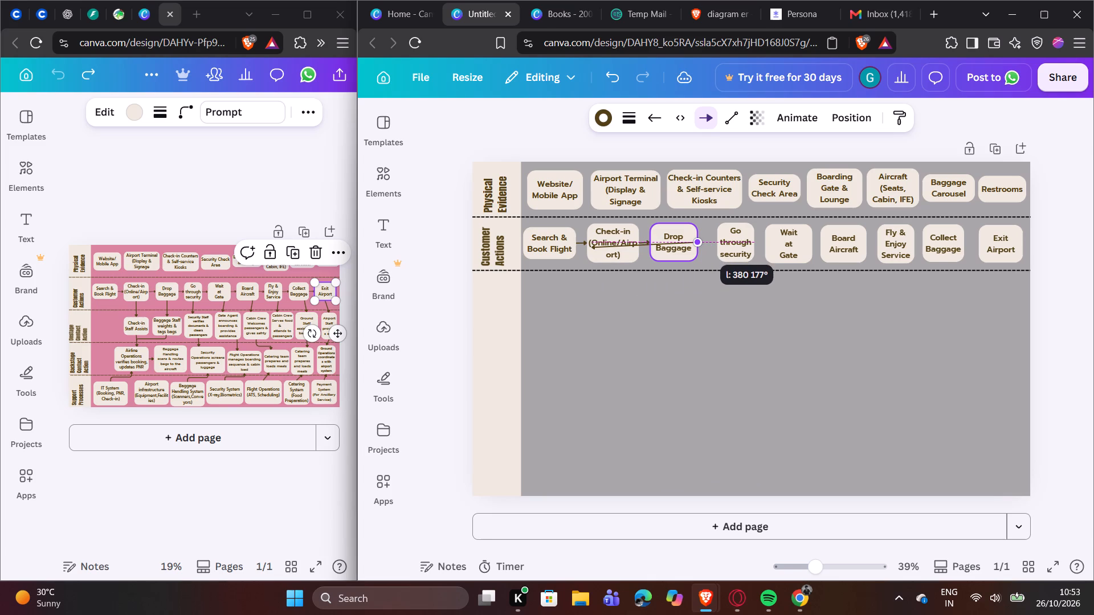
left_click_drag(698, 240, 699, 242)
left_click(725, 286)
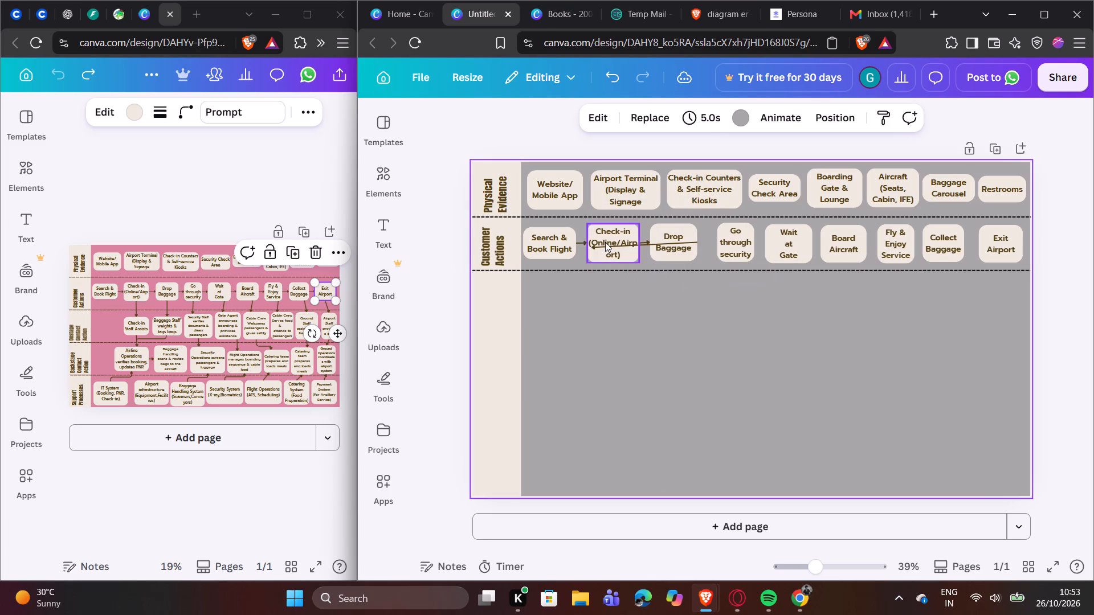
left_click(605, 242)
left_click_drag(591, 242, 711, 235)
left_click(815, 315)
left_click_drag(742, 239, 732, 238)
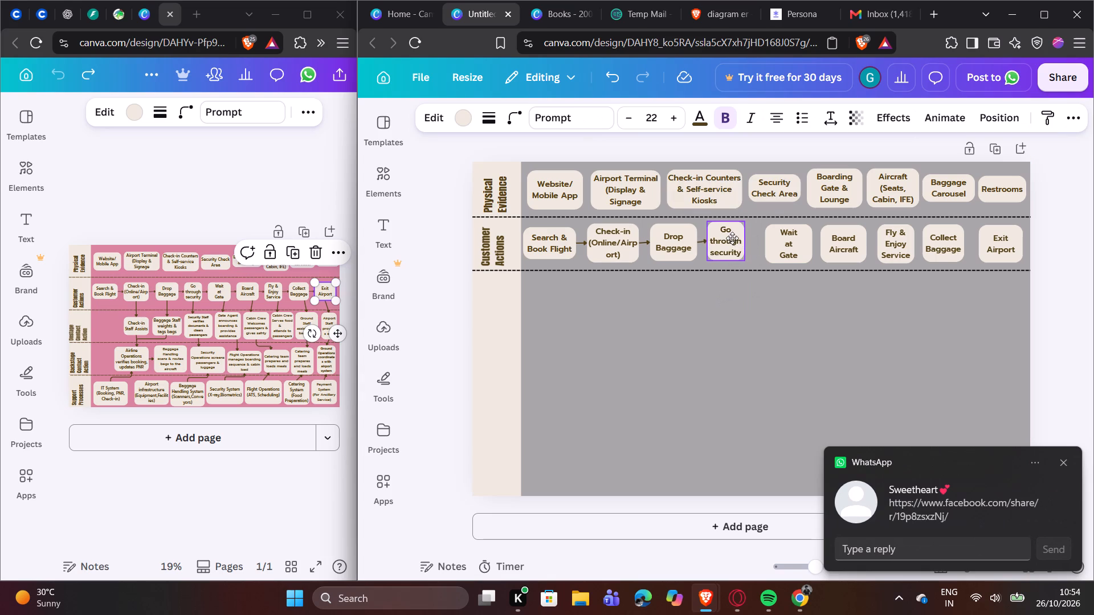
left_click_drag(732, 238, 733, 240)
left_click(823, 306)
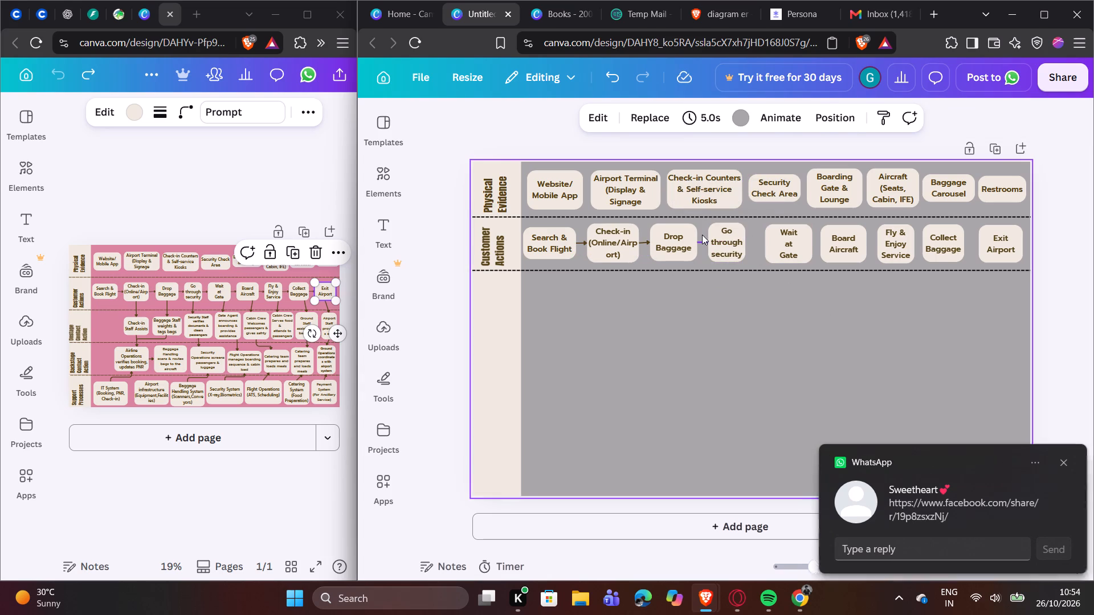
Duplicate the arrow to connect "Go through security" to "Wait at Gate", and shift the "Wait at Gate" box up against the arrowhead.
left_click(704, 239)
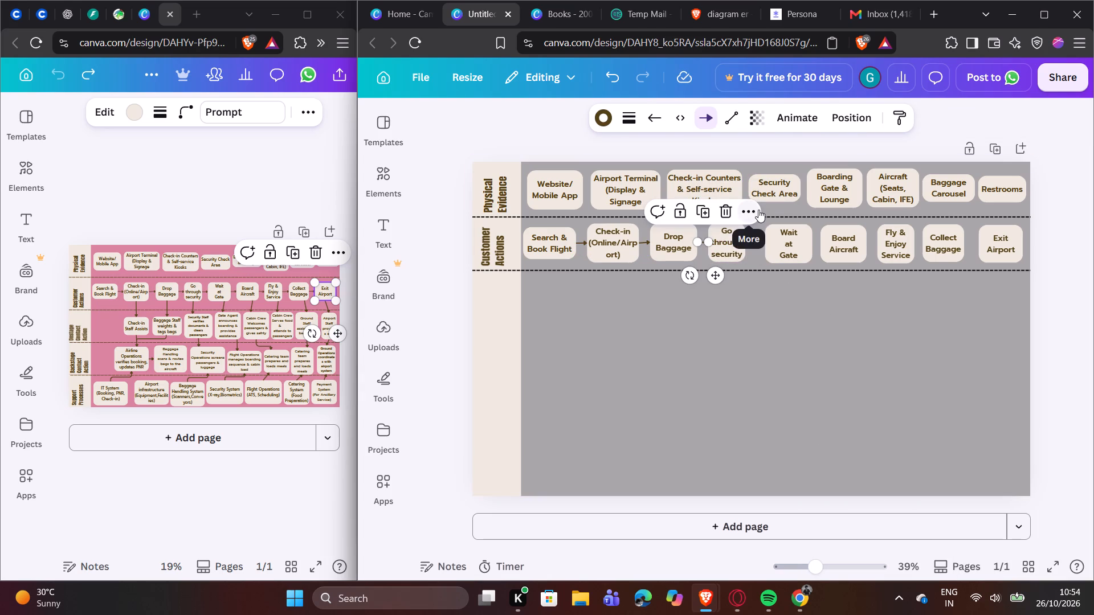
left_click(759, 210)
left_click(776, 244)
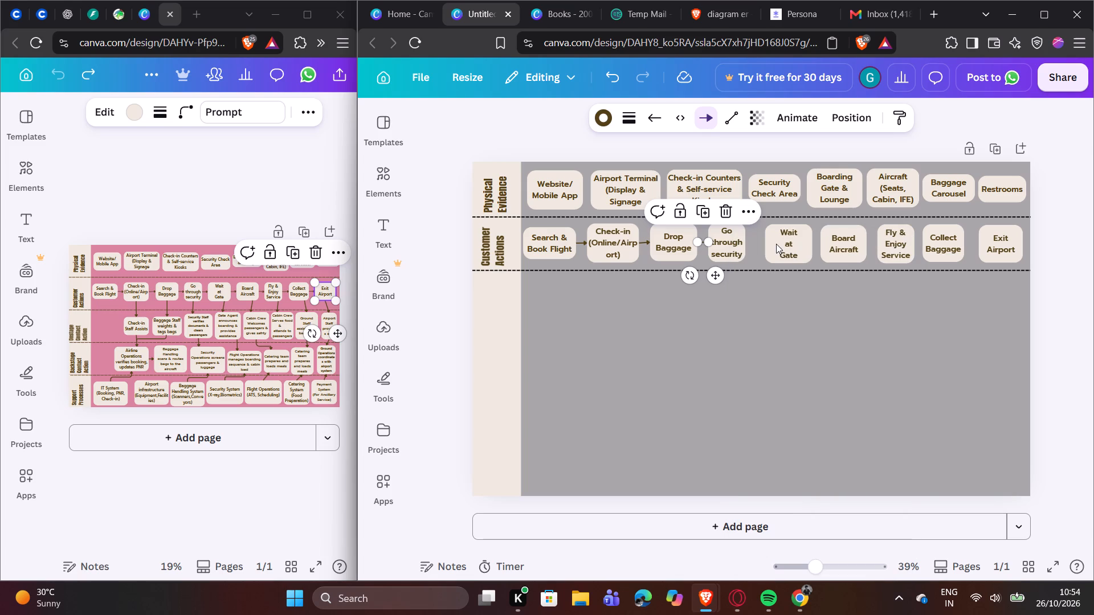
left_click(768, 266)
left_click(756, 259)
right_click(754, 253)
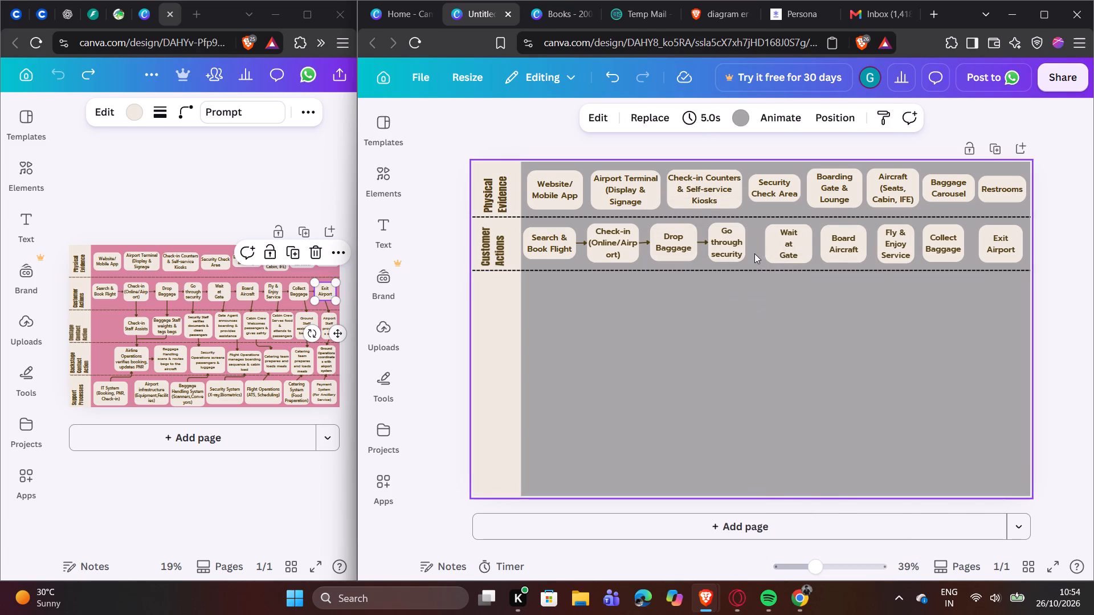
left_click(801, 335)
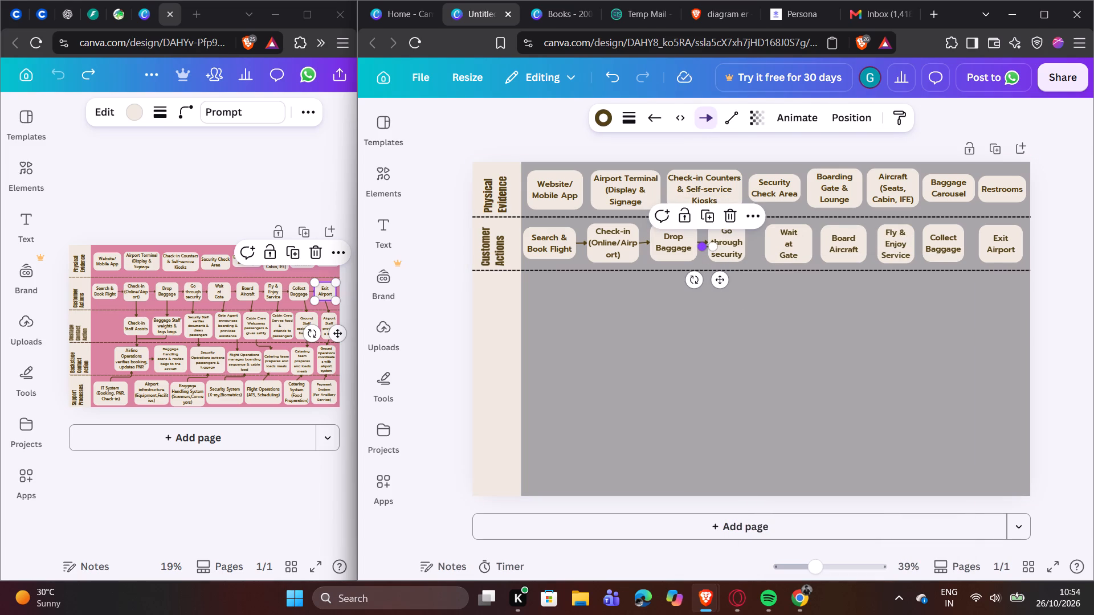
left_click_drag(701, 248, 745, 248)
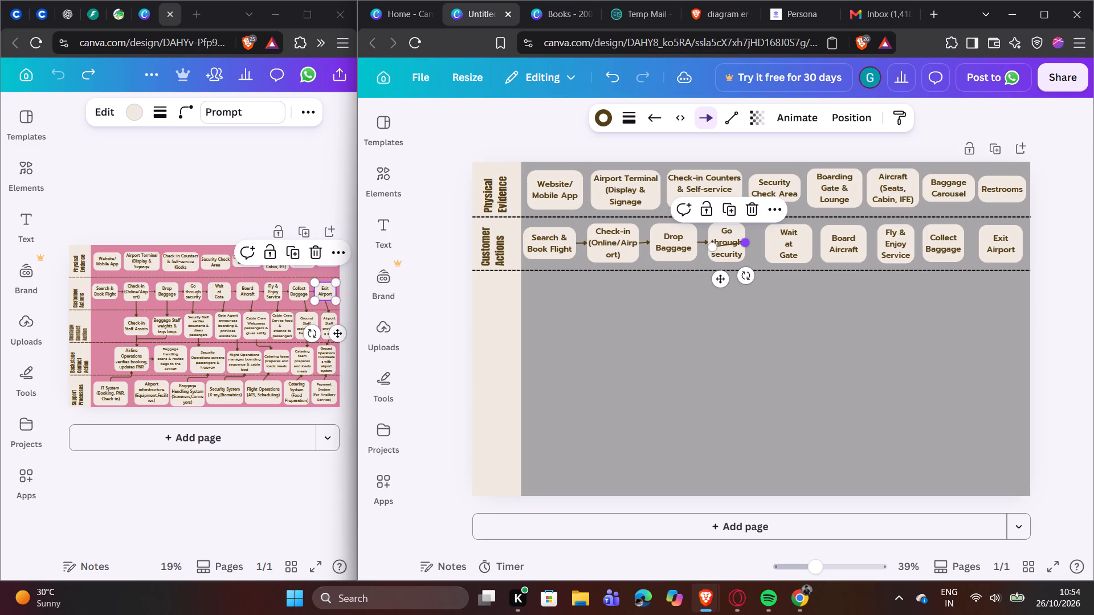
left_click_drag(715, 249, 763, 243)
left_click(802, 300)
left_click(801, 245)
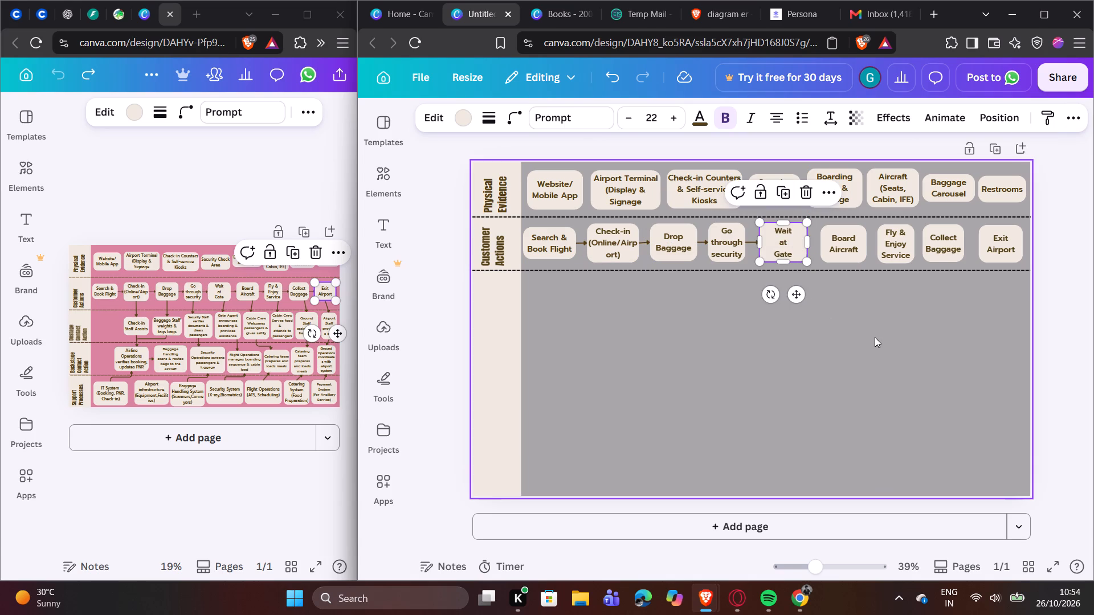
Even out "Drop Baggage", "Go through security" and "Wait at Gate" in the Customer Actions row so the gaps from "Check-in" onward are about 46.
left_click(712, 244)
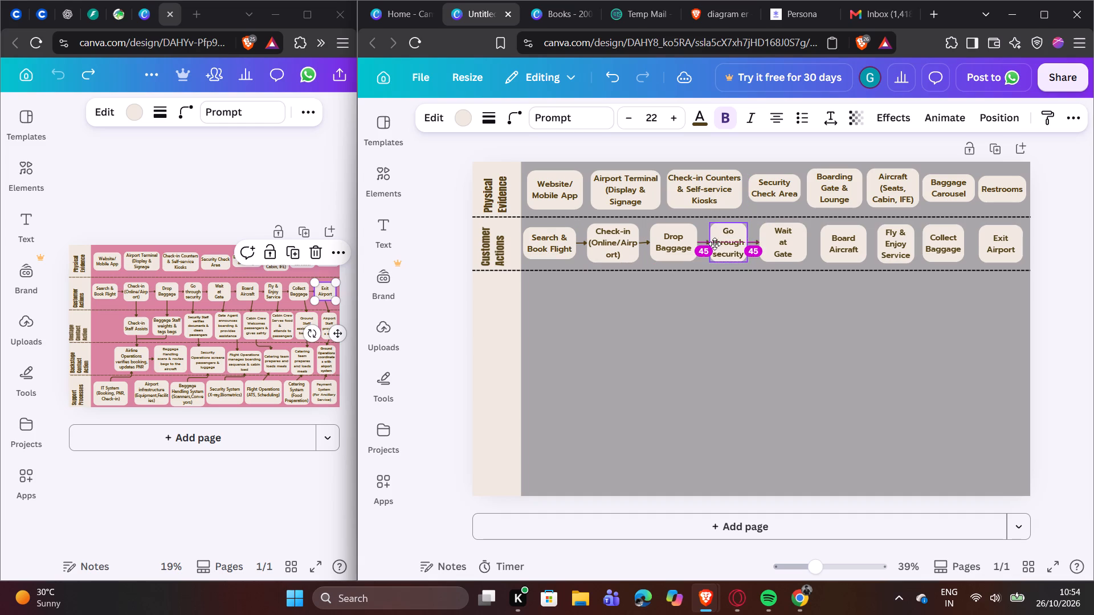
left_click(697, 334)
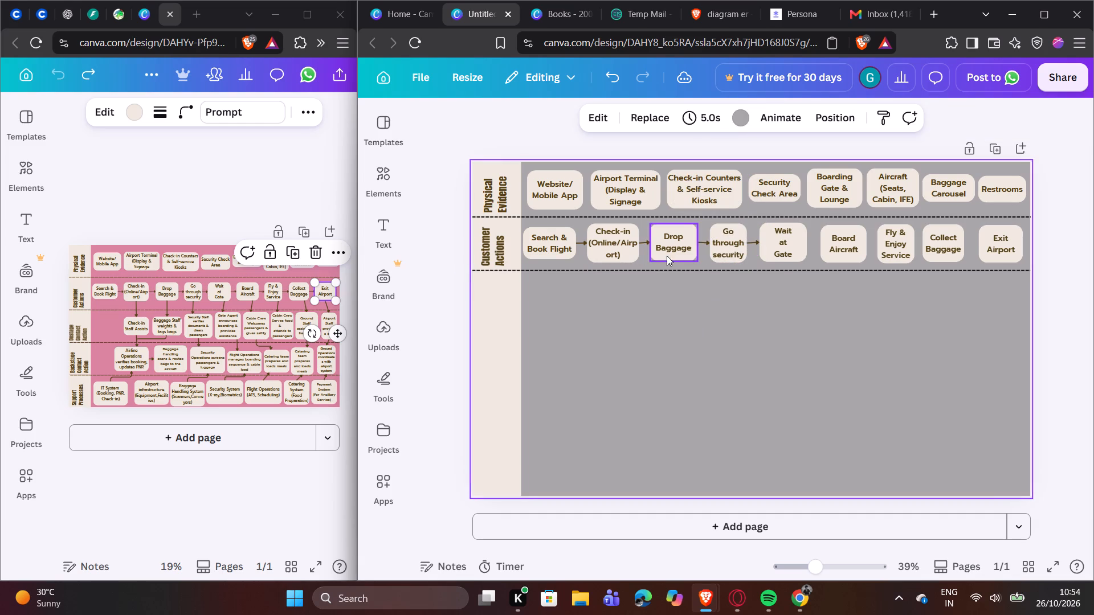
left_click(670, 244)
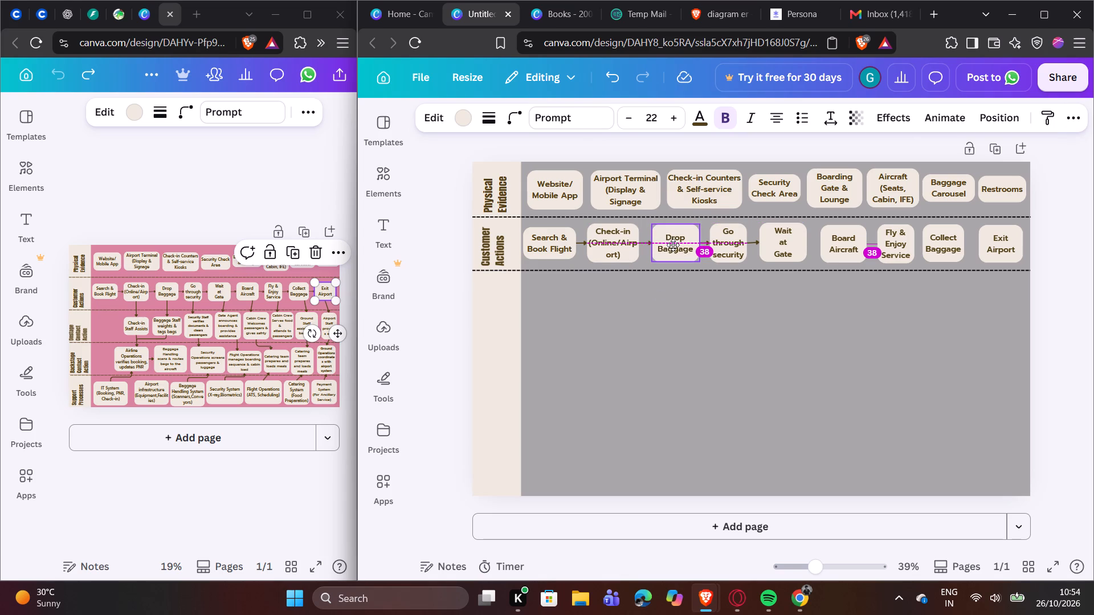
left_click(760, 282)
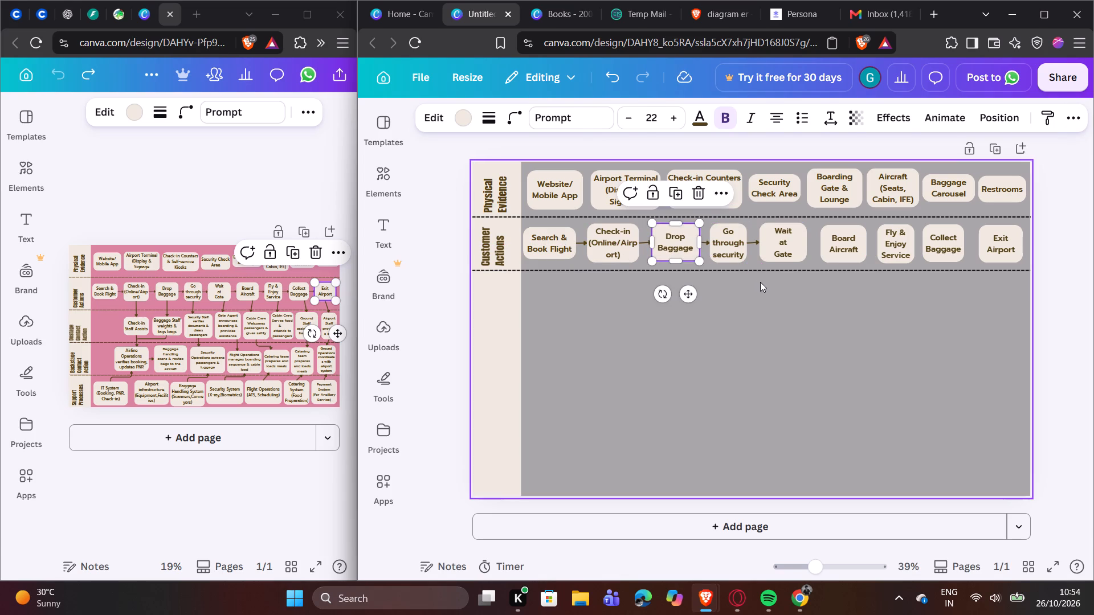
left_click(737, 240)
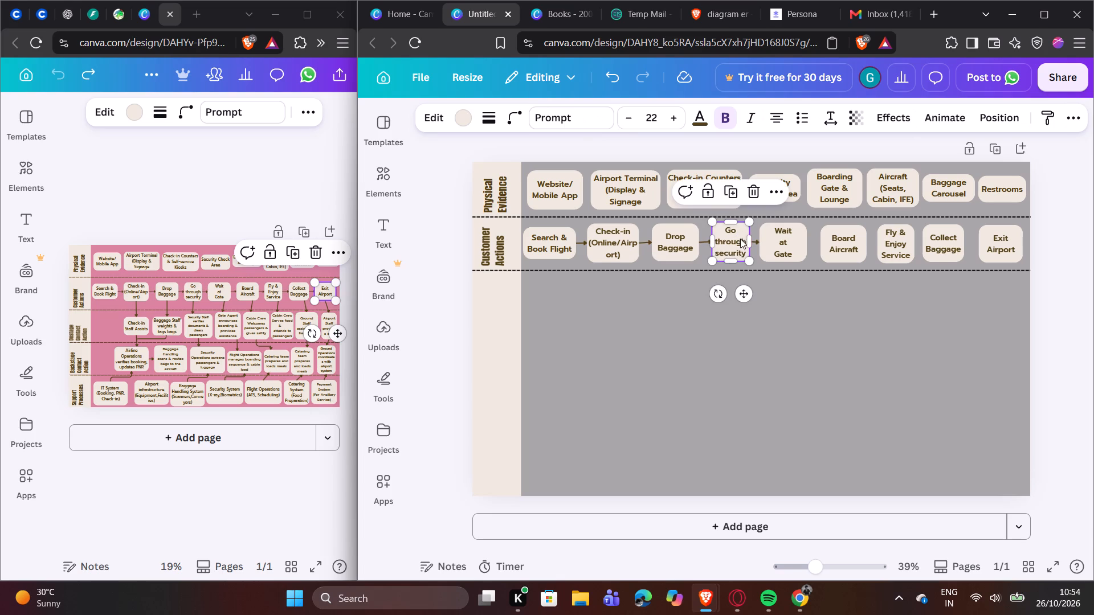
left_click(780, 242)
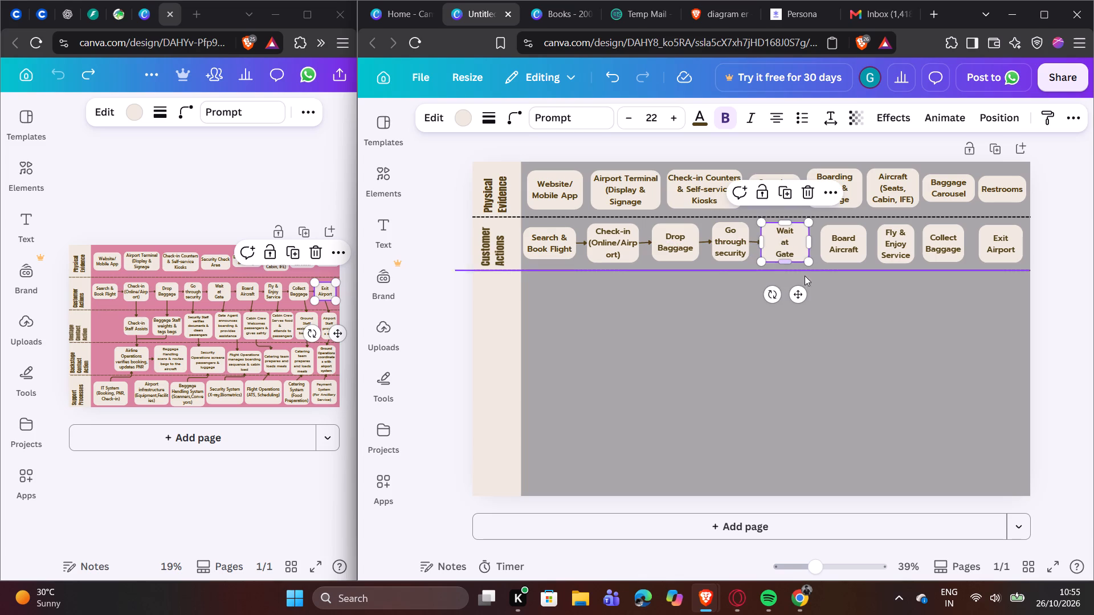
left_click(788, 237)
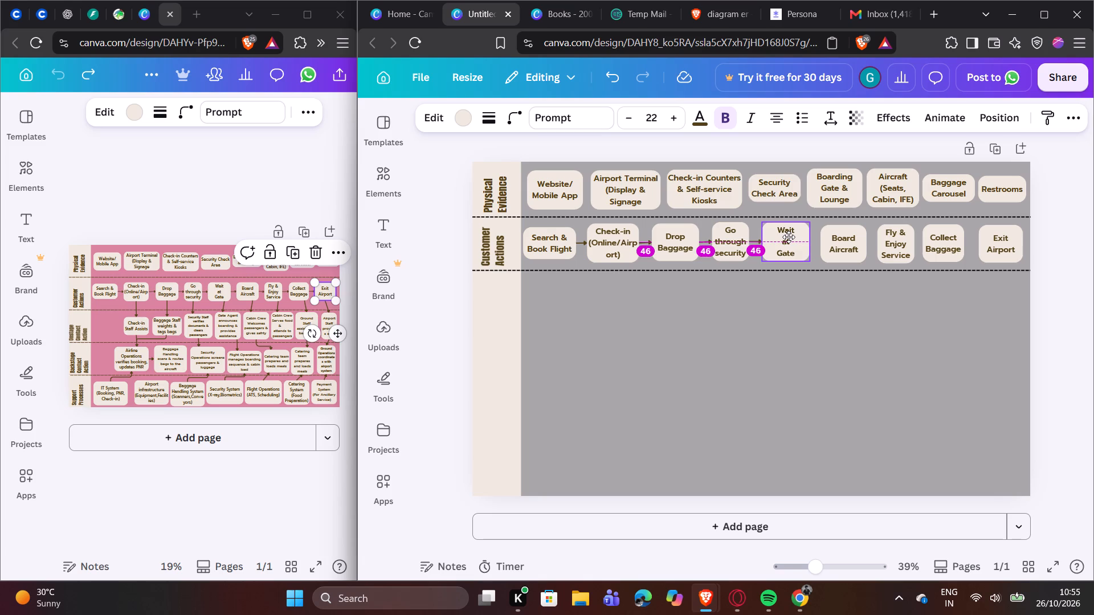
left_click(876, 291)
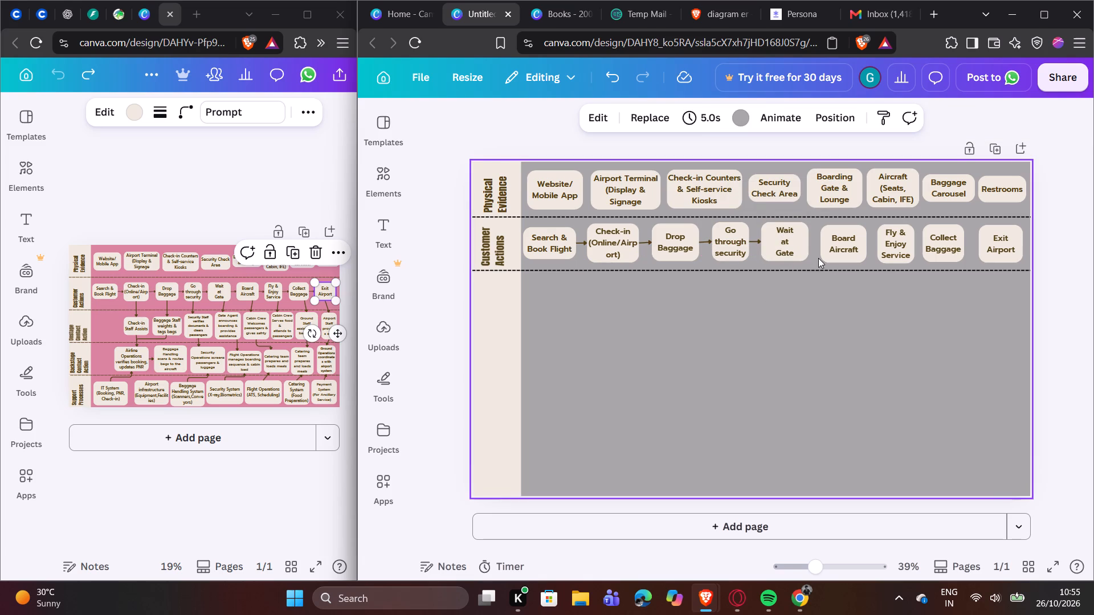
Connect "Wait at Gate" to "Board Aircraft" with a copy of the arrow, and align the "Board Aircraft" box against the arrowhead.
right_click(817, 258)
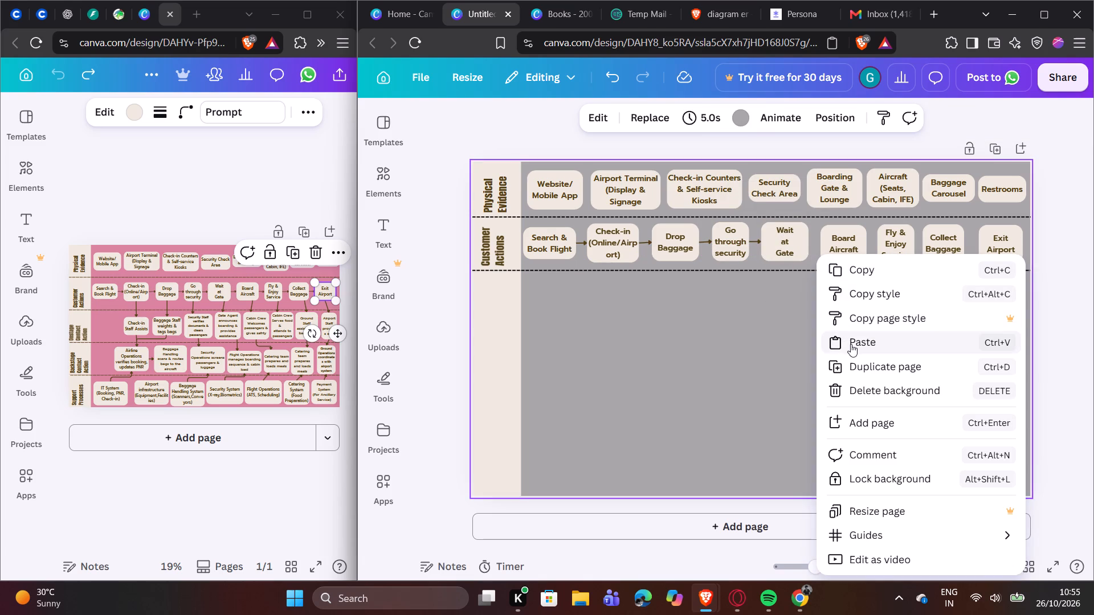
left_click(851, 344)
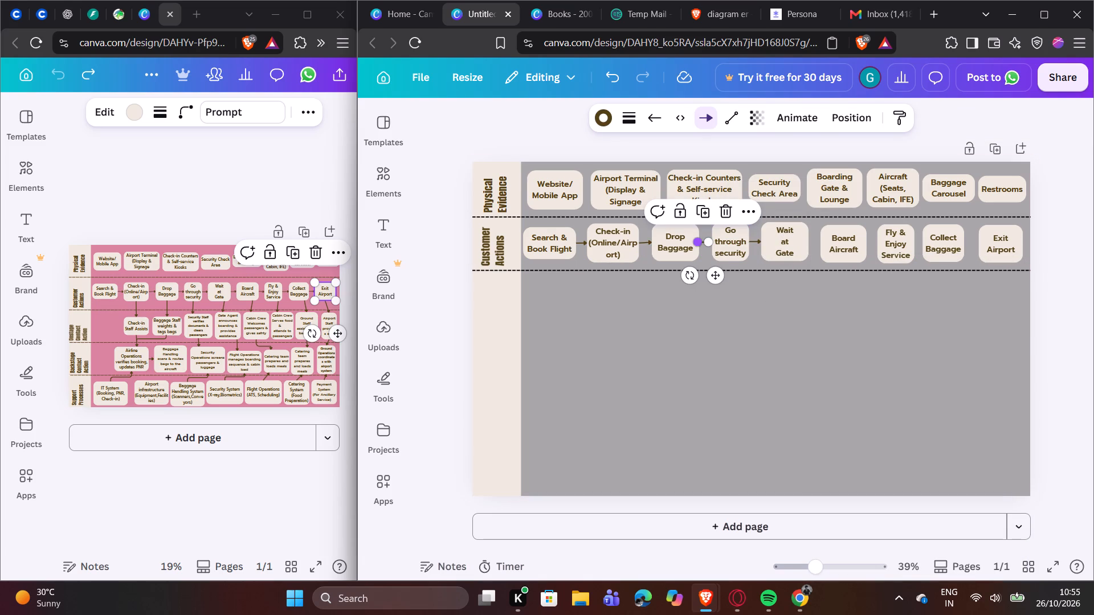
left_click_drag(699, 244, 805, 240)
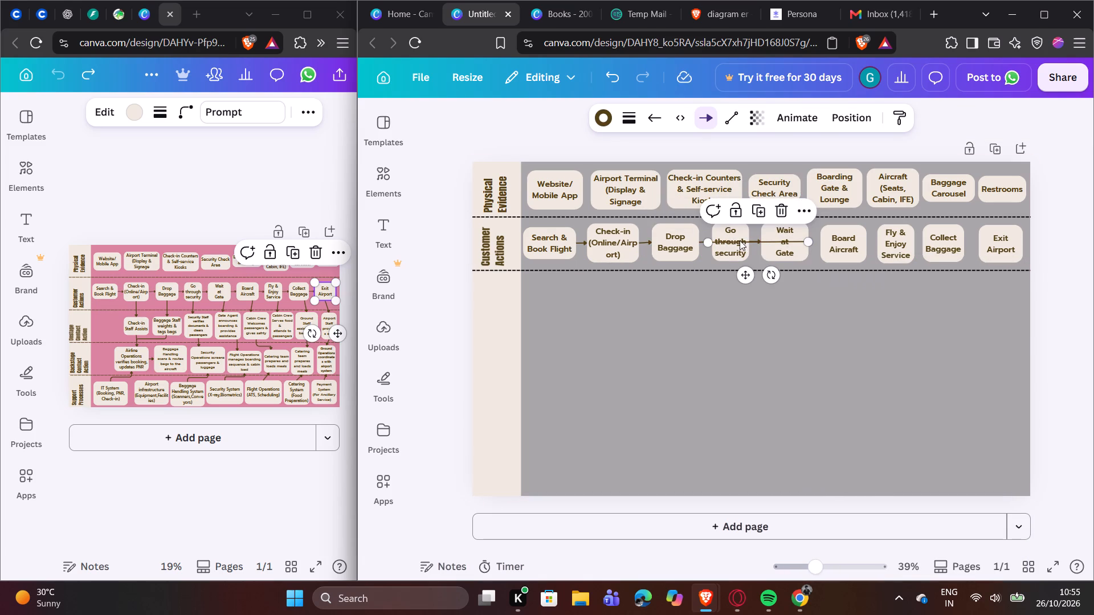
left_click_drag(710, 240, 821, 239)
left_click(868, 300)
left_click(845, 248)
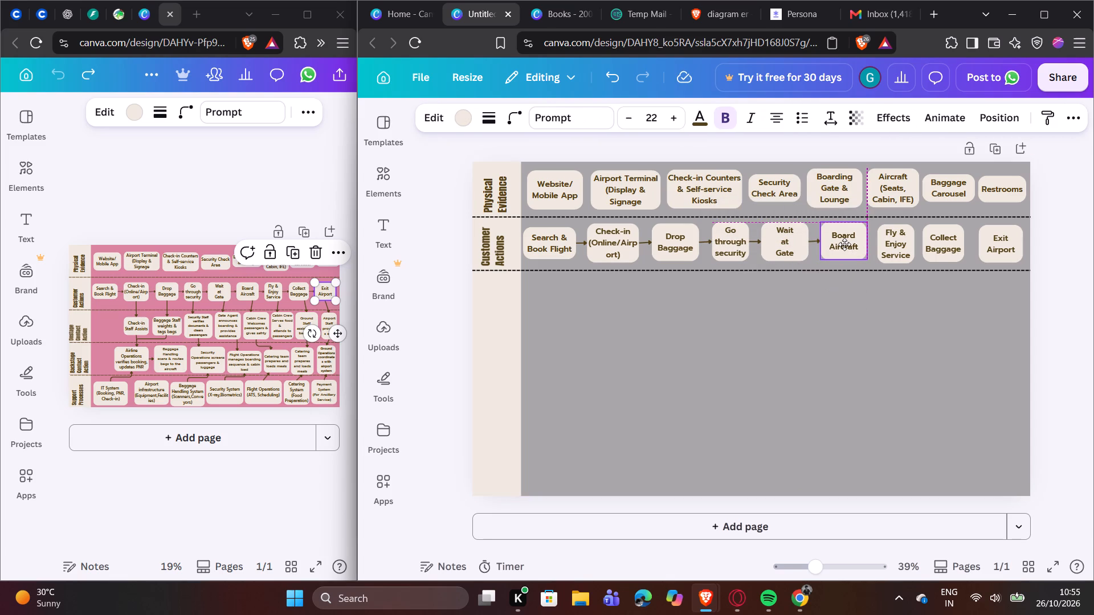
left_click(894, 307)
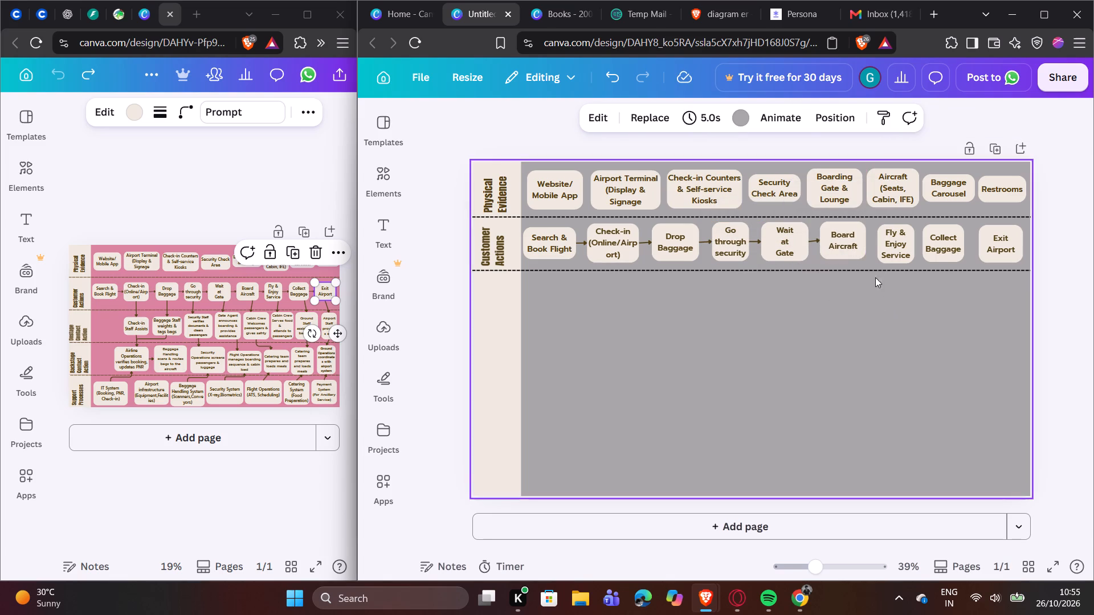
left_click(844, 236)
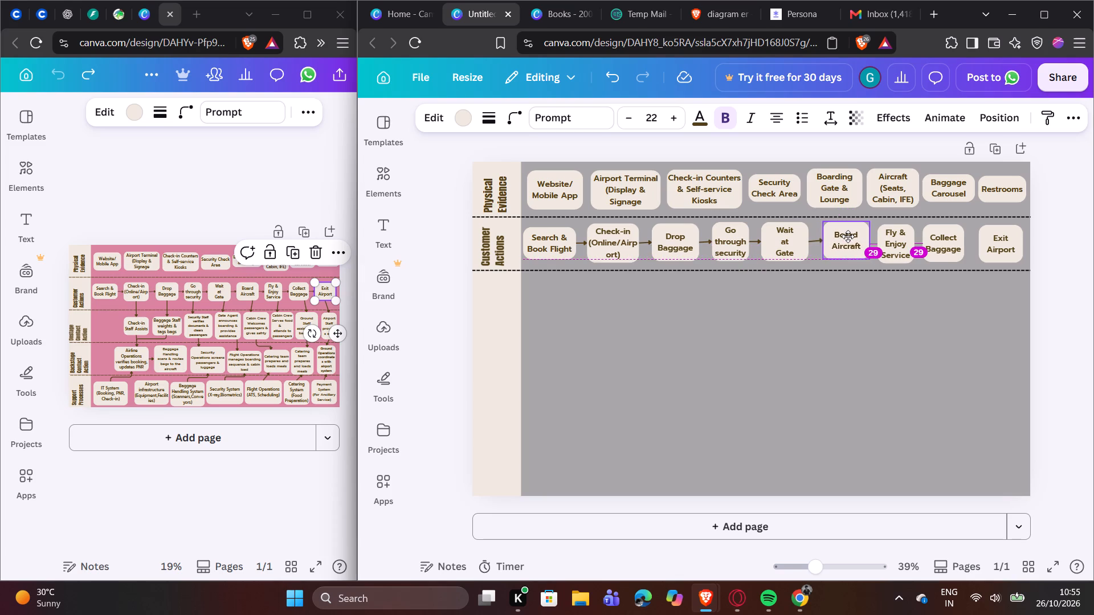
left_click(954, 315)
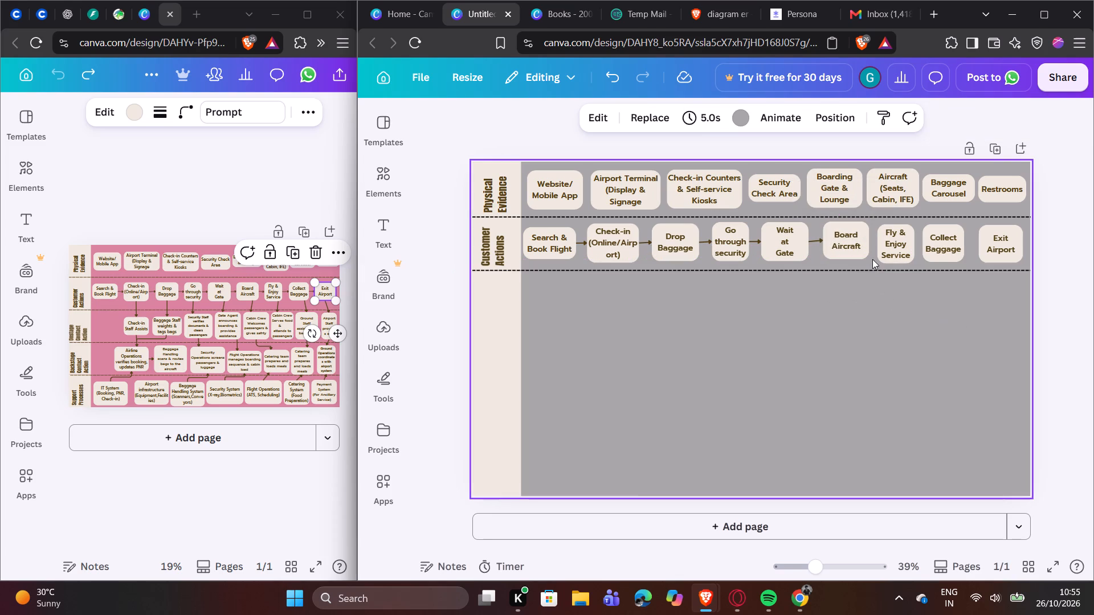
left_click(853, 240)
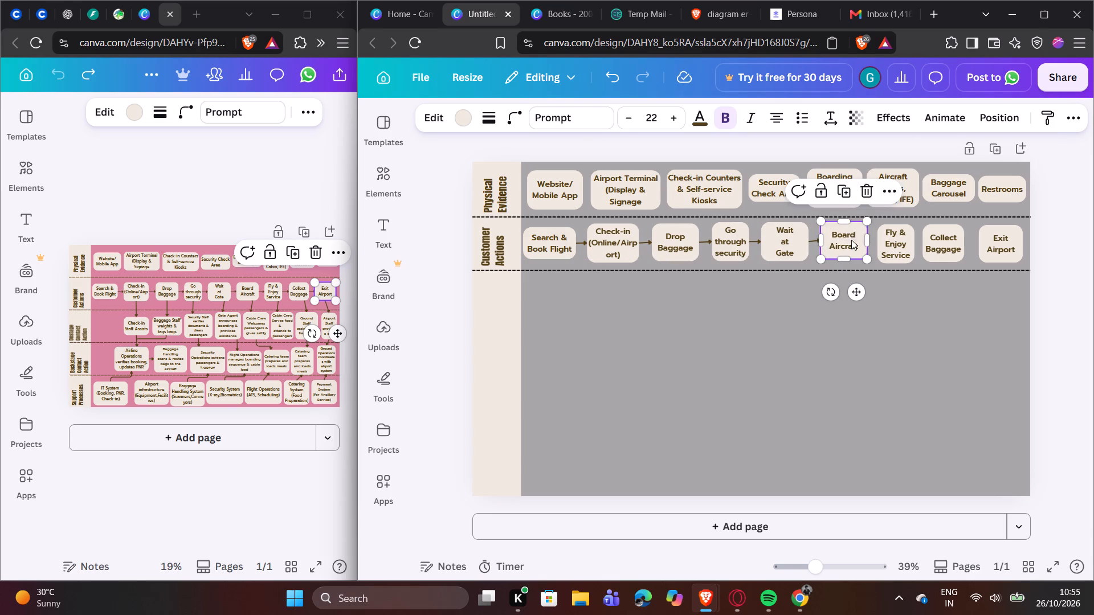
left_click(925, 301)
Connect "Board Aircraft" to "Fly & Enjoy Service" with a copy of the arrow, and move "Fly & Enjoy Service" to leave a gap of about 46.
right_click(865, 261)
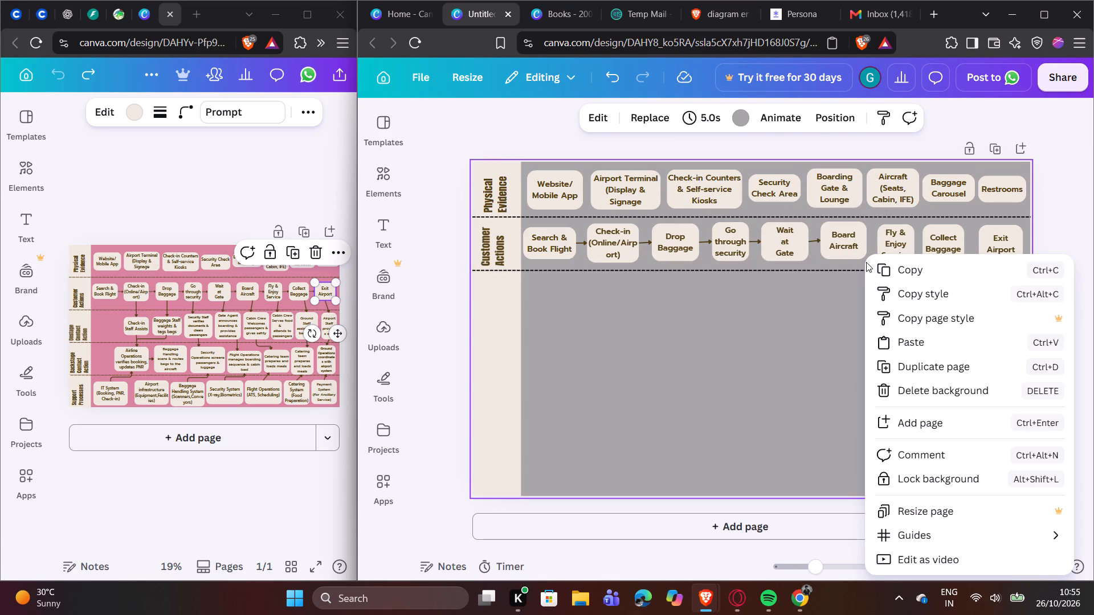
left_click(904, 339)
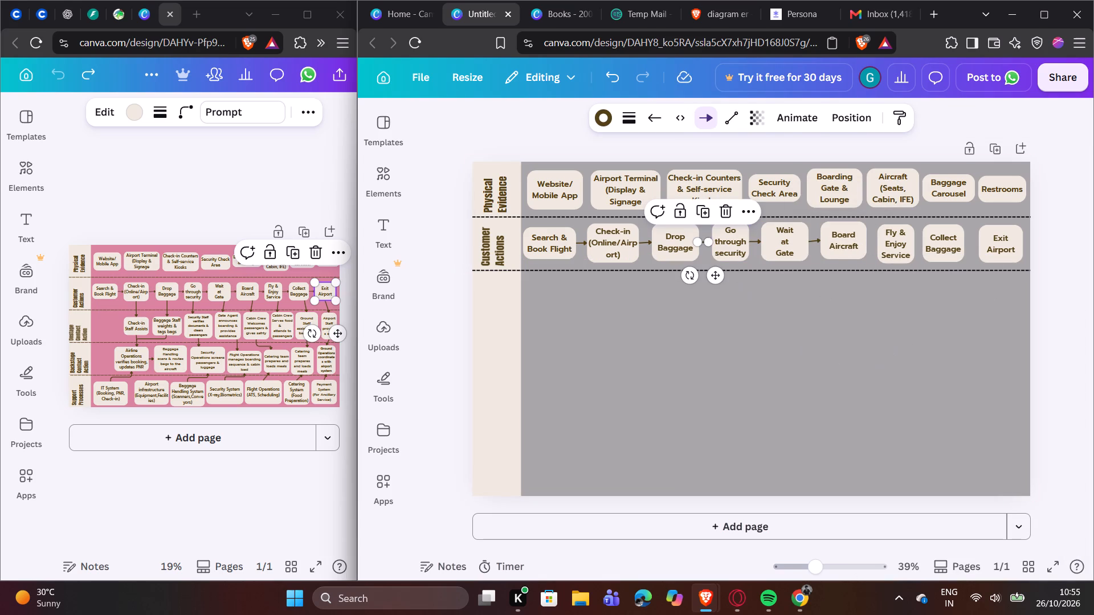
left_click_drag(697, 242, 725, 242)
left_click_drag(725, 242, 864, 237)
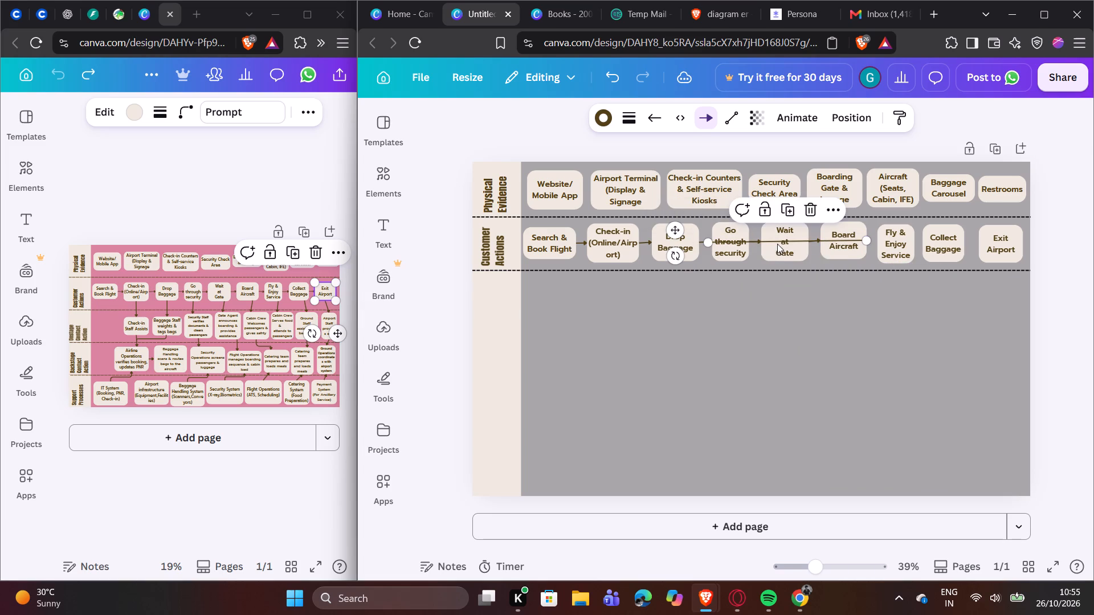
left_click_drag(704, 243, 824, 232)
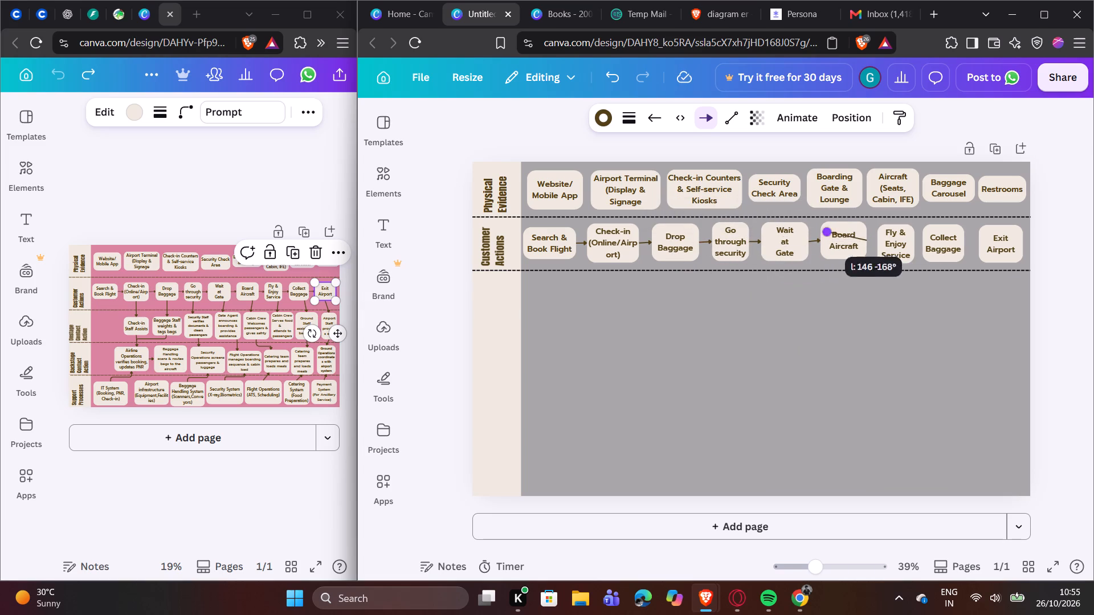
left_click_drag(824, 232, 879, 241)
left_click(910, 306)
left_click(892, 249)
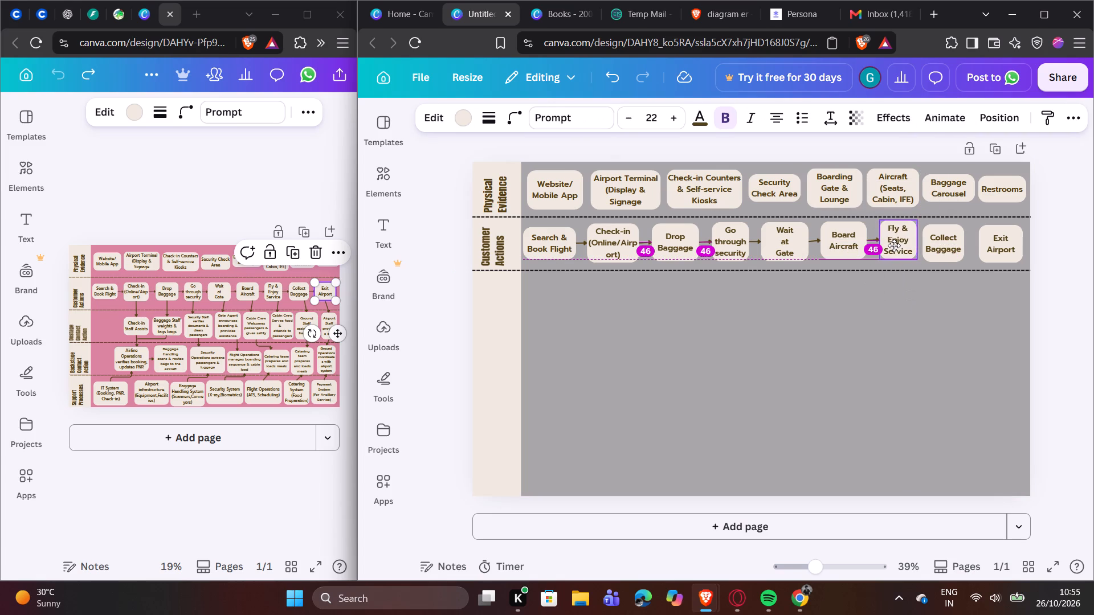
left_click(929, 338)
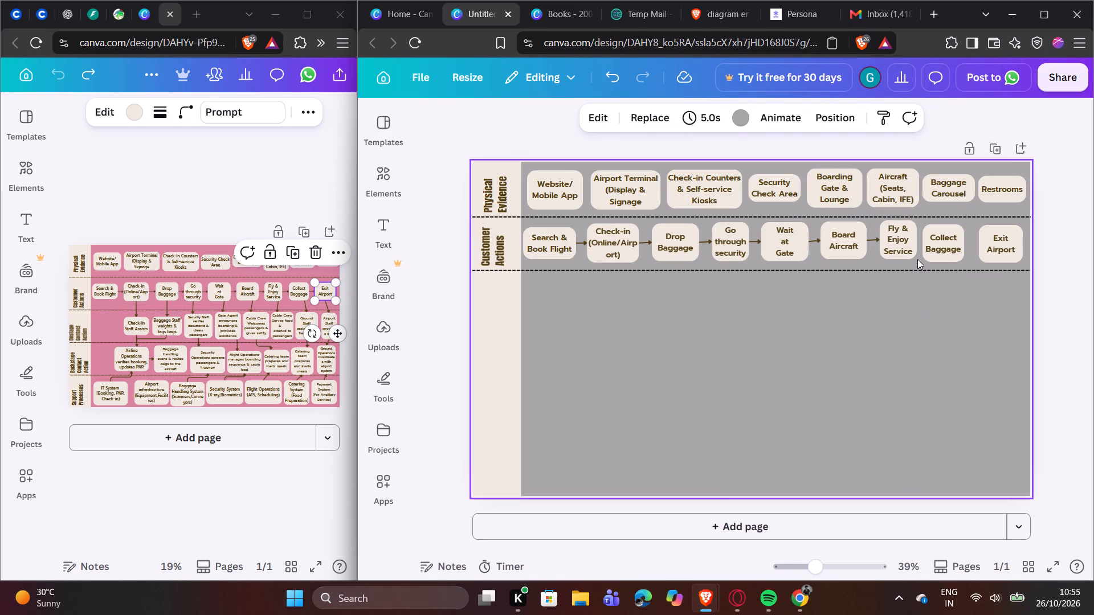
Connect "Fly & Enjoy Service" to "Collect Baggage" with a copy of the arrow, and align the "Collect Baggage" box against the arrowhead.
right_click(917, 259)
left_click(854, 338)
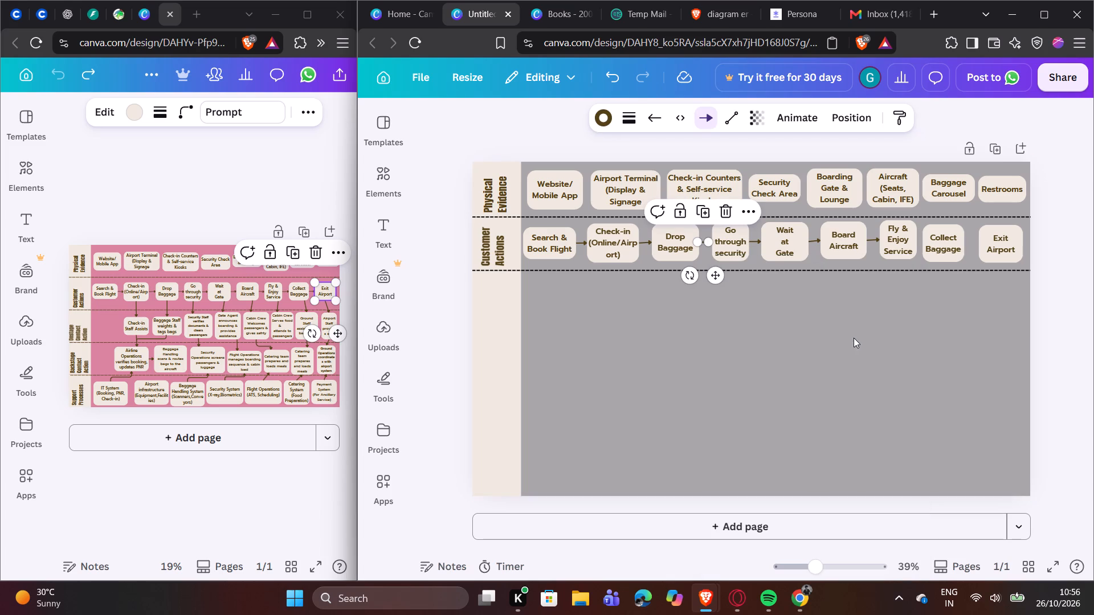
left_click_drag(699, 245, 901, 247)
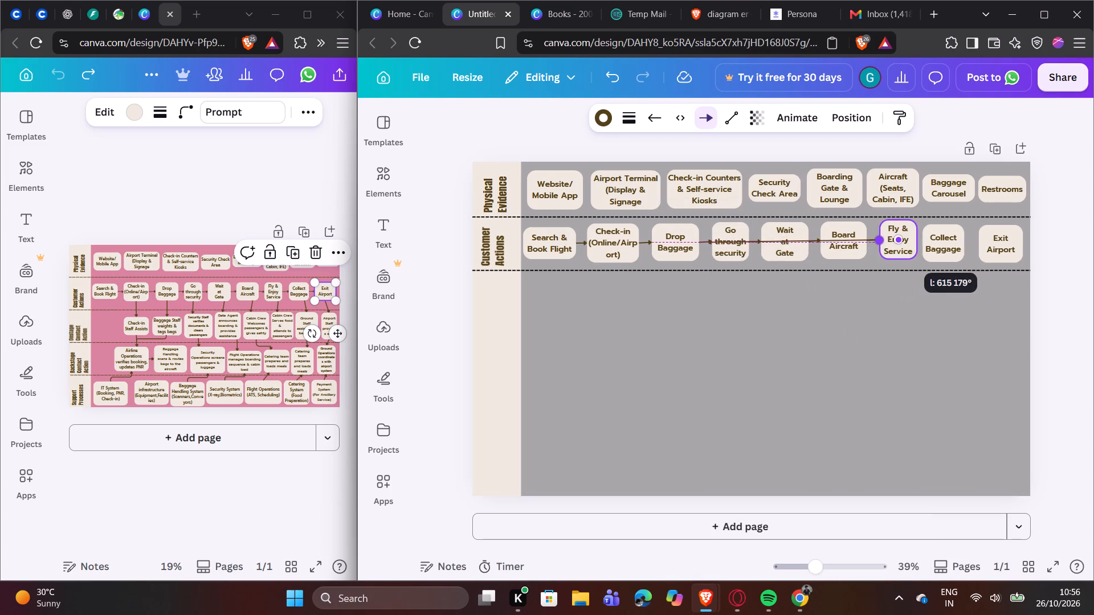
left_click_drag(901, 247, 911, 247)
left_click(911, 247)
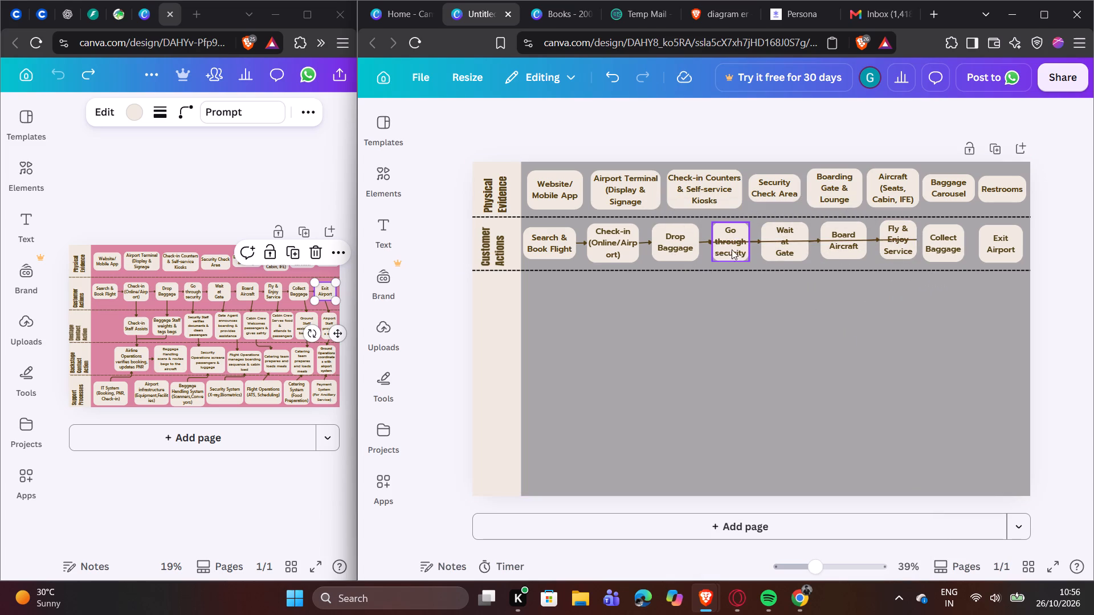
left_click(769, 244)
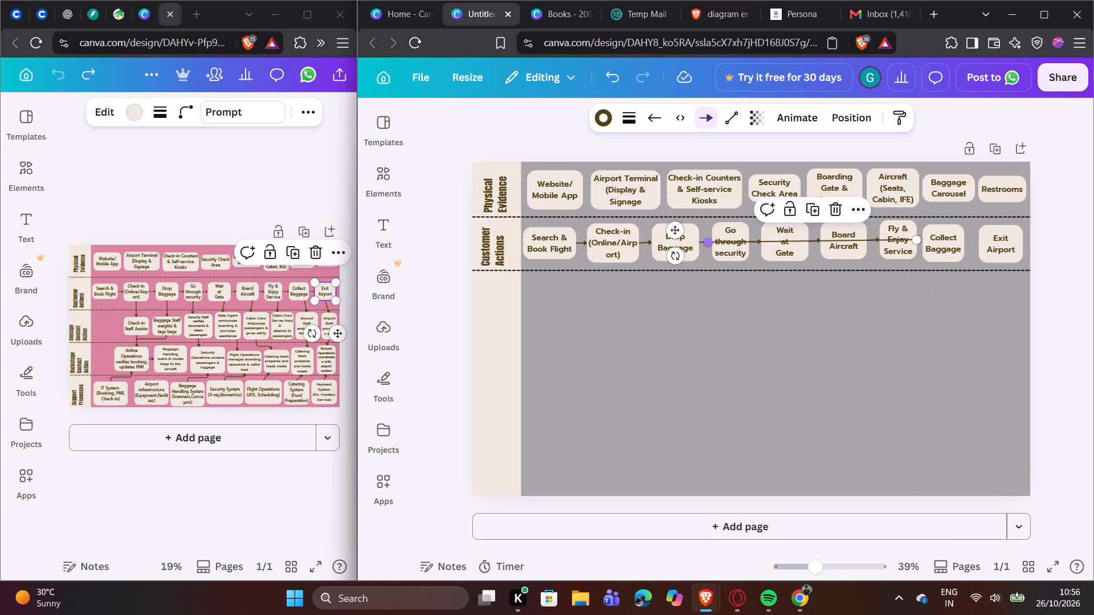
left_click_drag(705, 242, 921, 236)
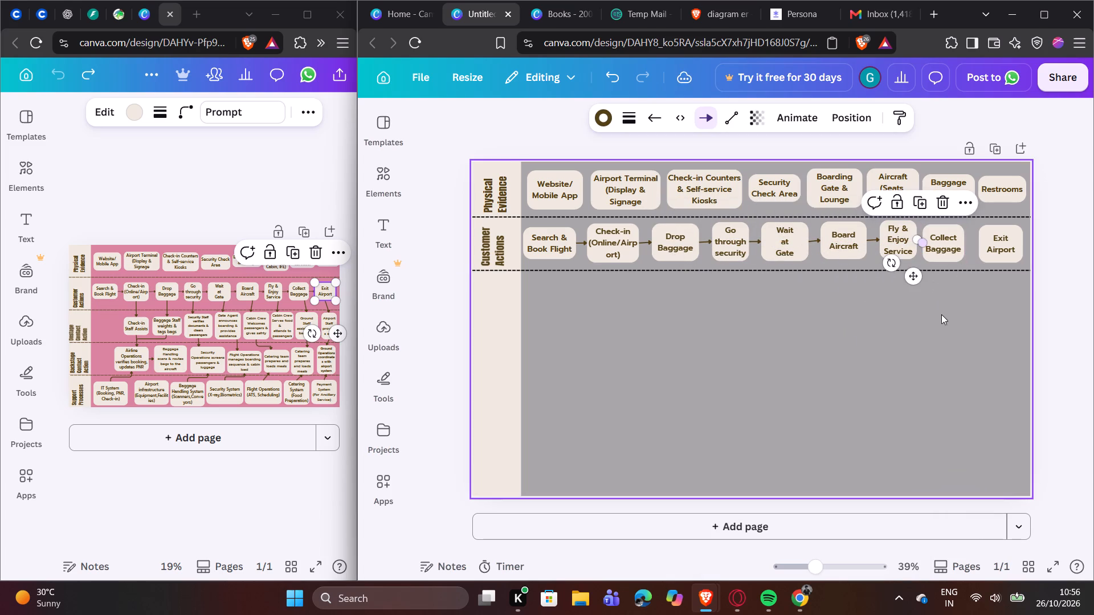
left_click(946, 318)
left_click_drag(945, 240, 952, 235)
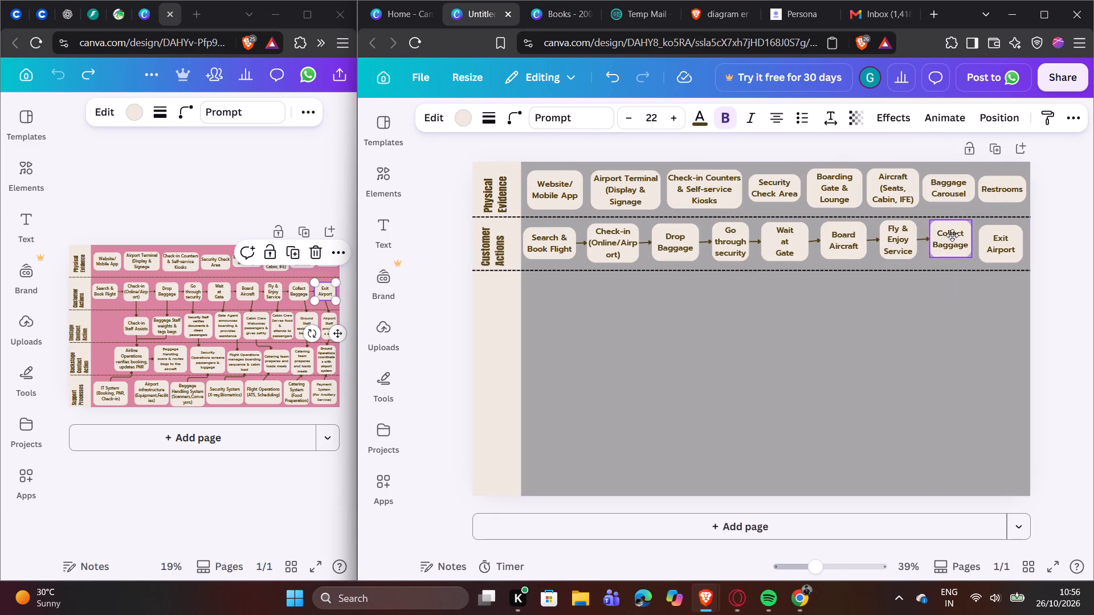
left_click_drag(952, 235, 953, 236)
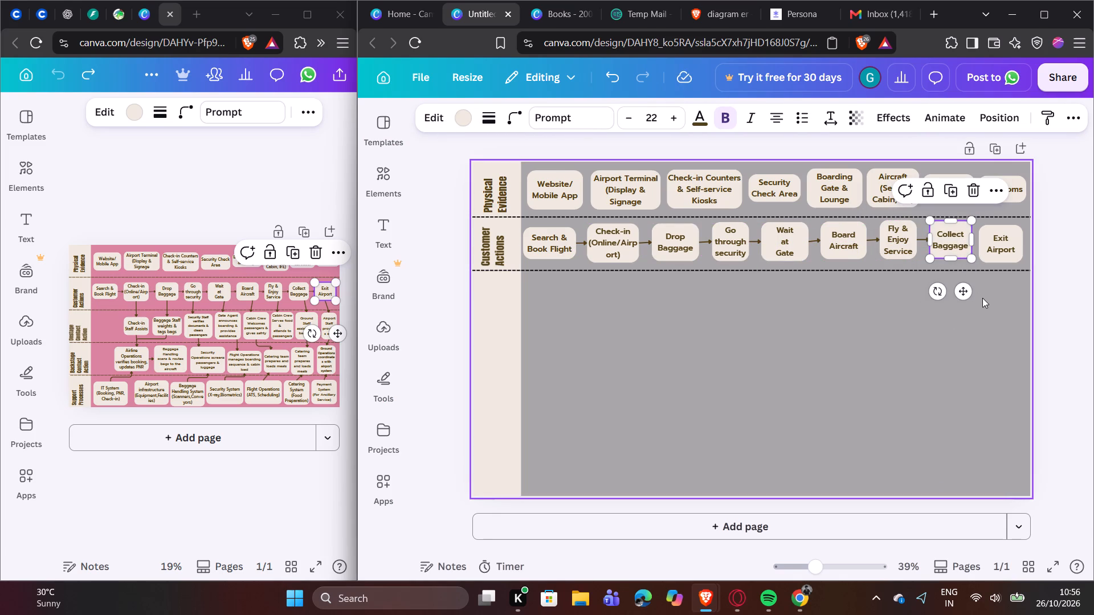
left_click(872, 386)
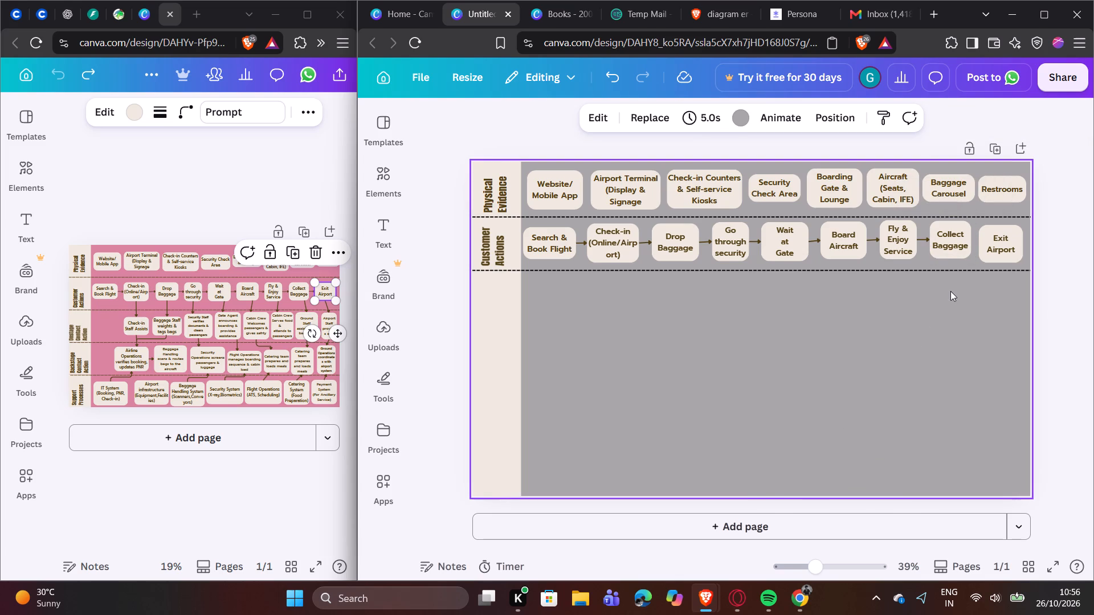
Connect "Collect Baggage" to "Exit Airport" with a copy of the arrow, and align the "Exit Airport" box against the arrowhead.
right_click(950, 291)
left_click(862, 338)
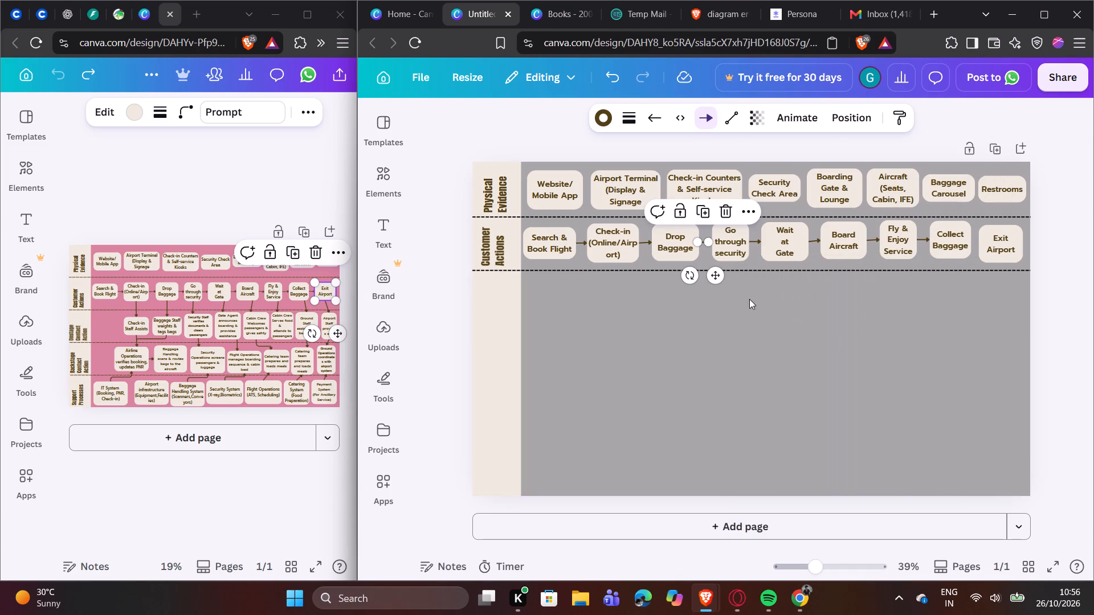
left_click_drag(697, 241, 969, 243)
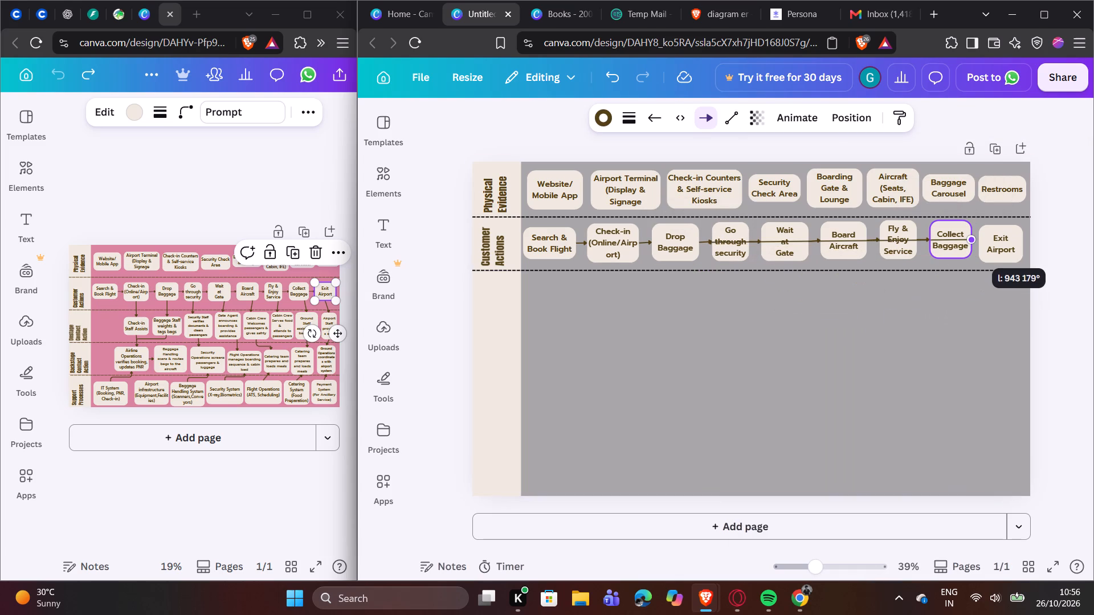
left_click_drag(969, 243, 969, 243)
left_click(712, 237)
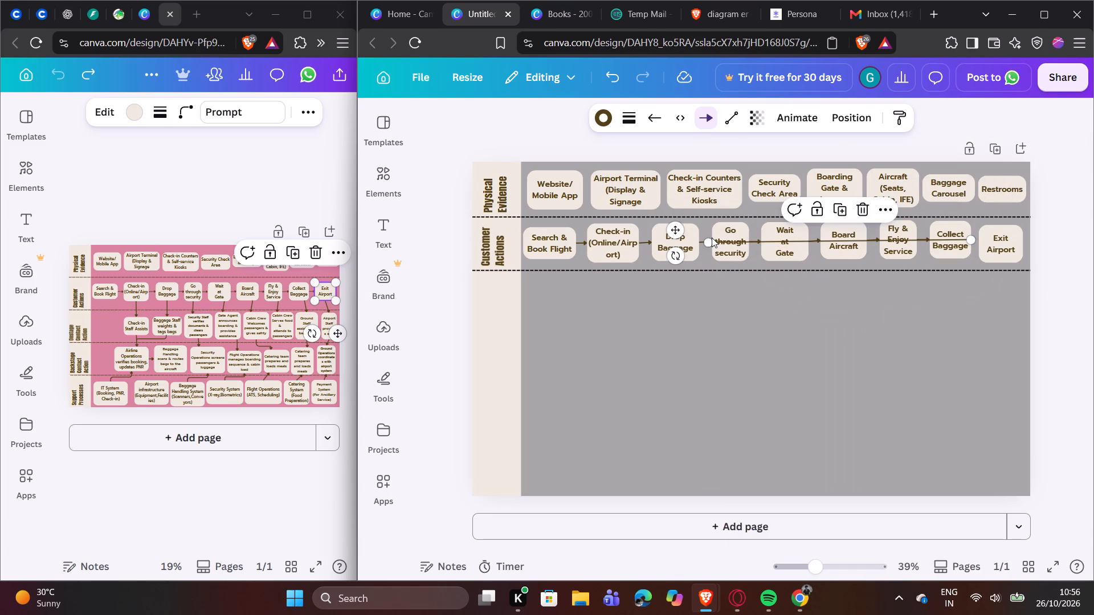
left_click(750, 242)
left_click_drag(709, 241, 978, 235)
left_click(1001, 293)
left_click_drag(1008, 247, 1012, 243)
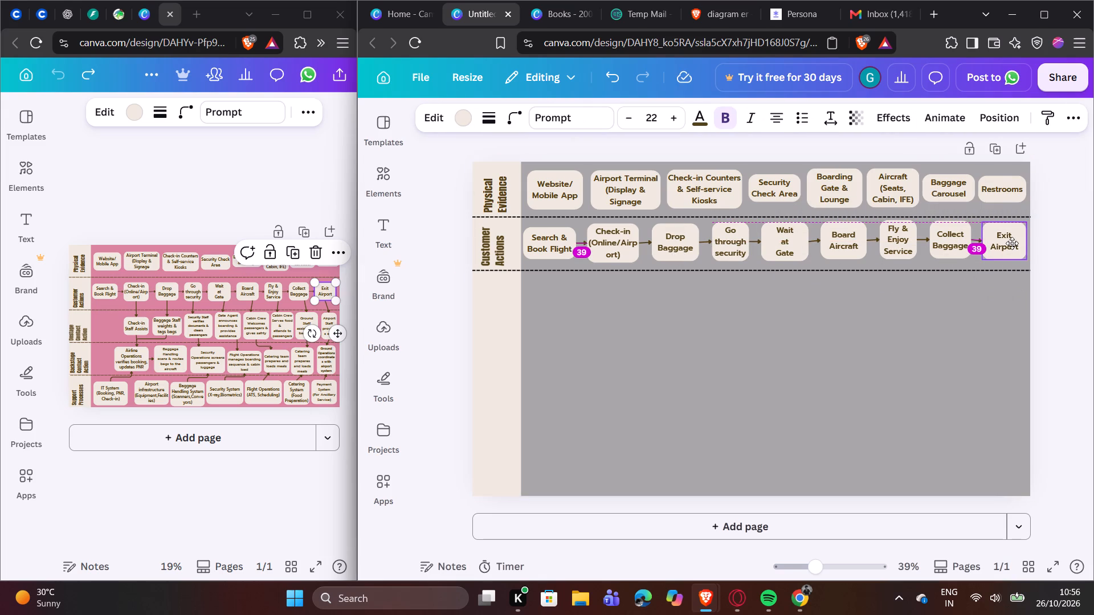
left_click_drag(1012, 243, 1013, 243)
left_click(960, 330)
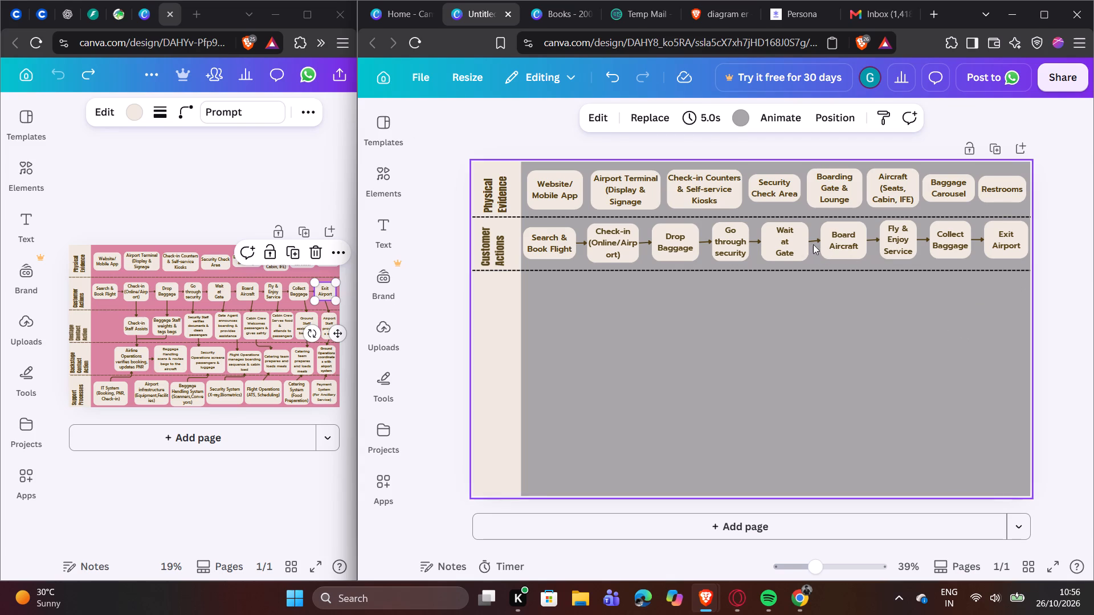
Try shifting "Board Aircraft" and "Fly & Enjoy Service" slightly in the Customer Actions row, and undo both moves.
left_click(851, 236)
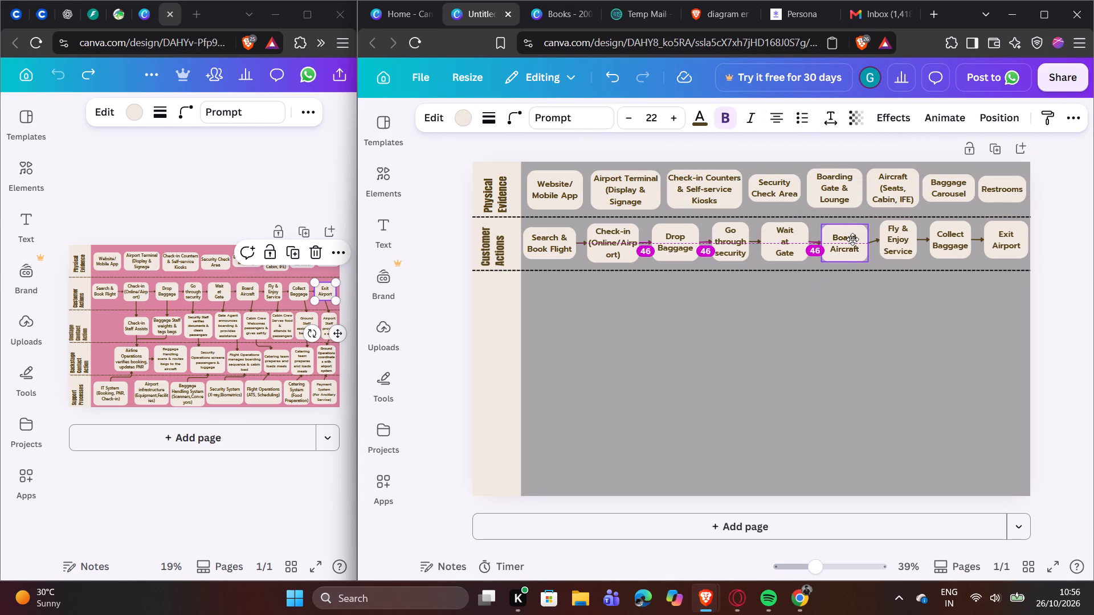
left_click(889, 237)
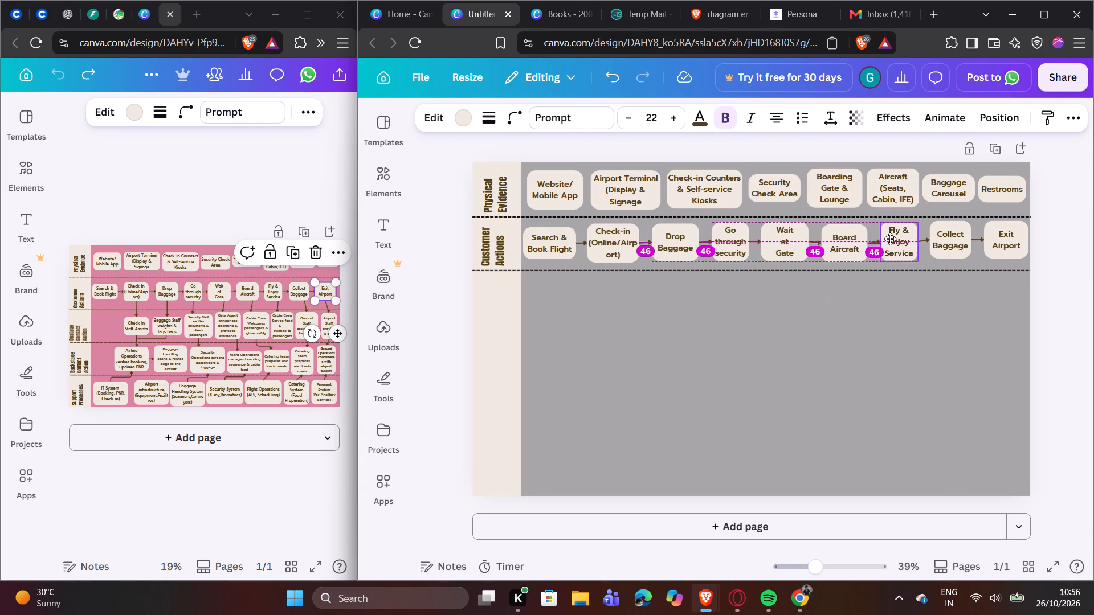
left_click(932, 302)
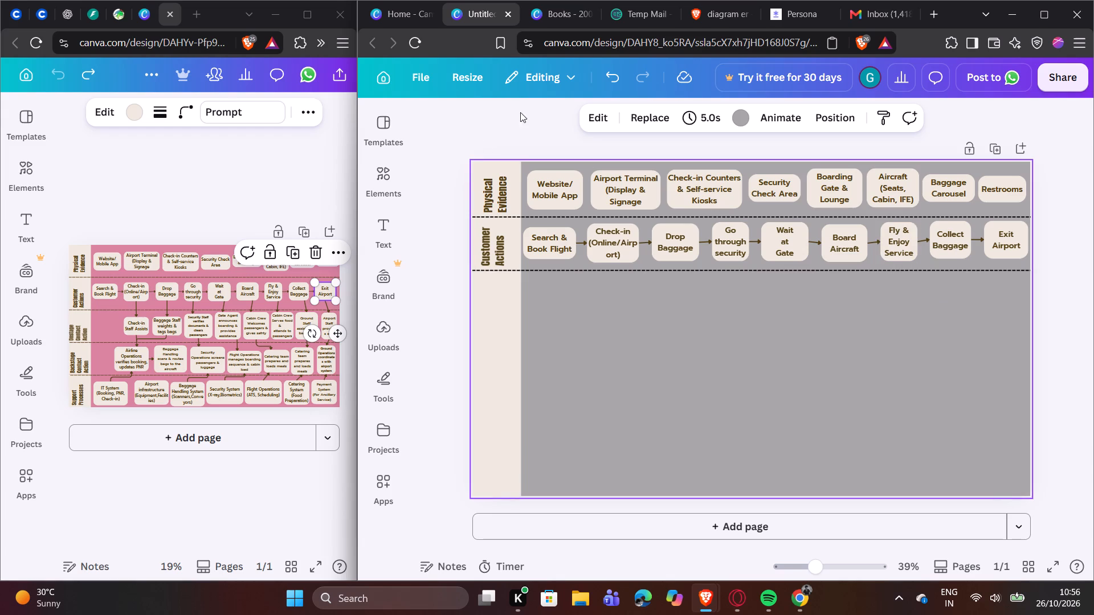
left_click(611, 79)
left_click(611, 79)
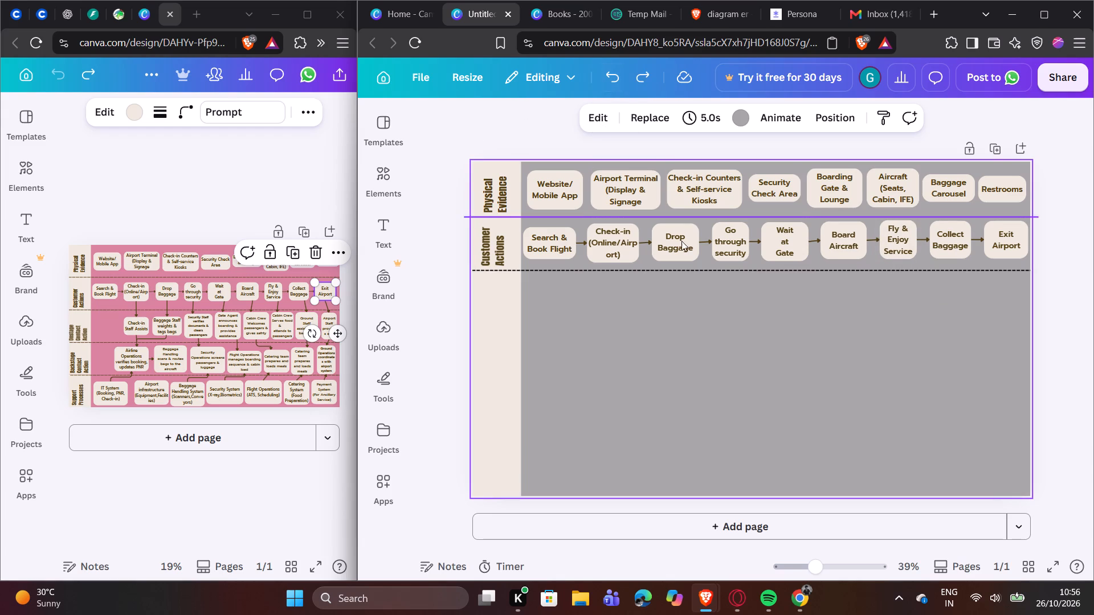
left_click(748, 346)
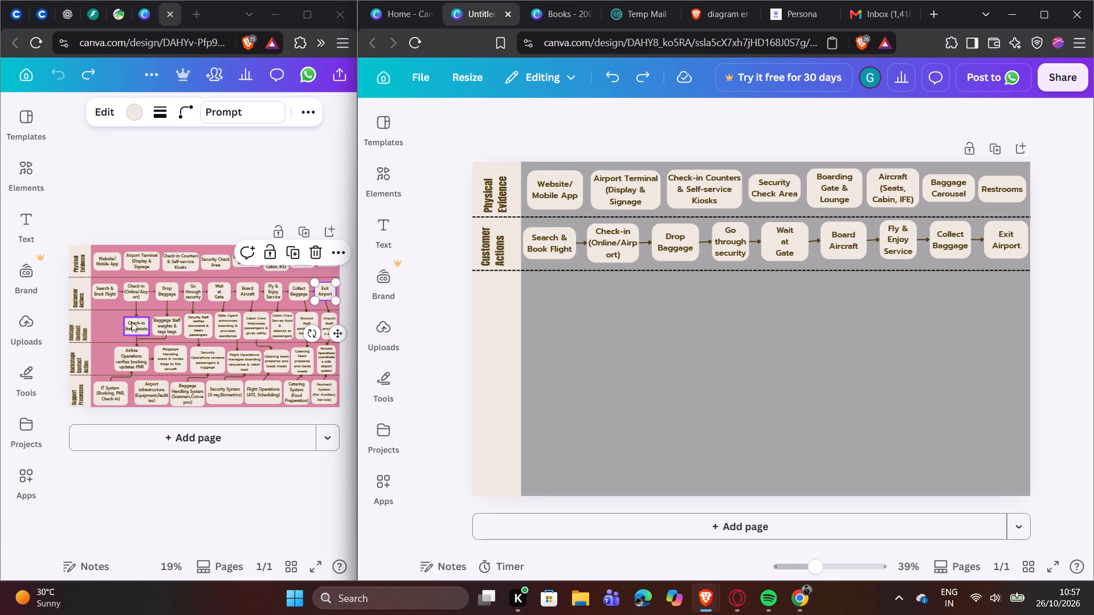
Copy the "Onstage Contact Action" label from the pink reference and paste it into the untitled design's label column.
left_click(79, 331)
right_click(79, 330)
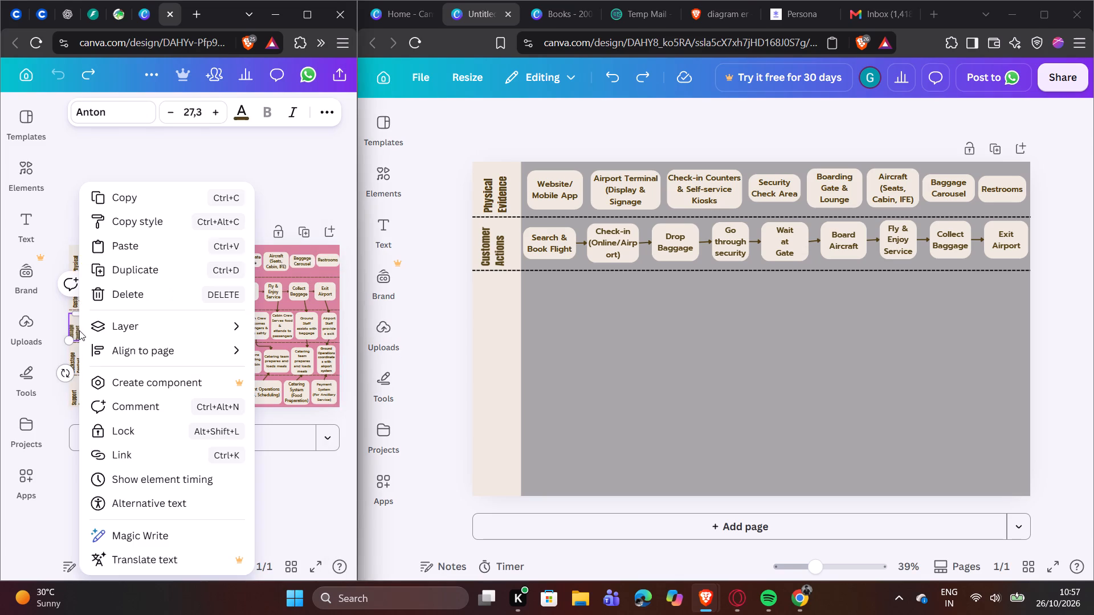
left_click(167, 200)
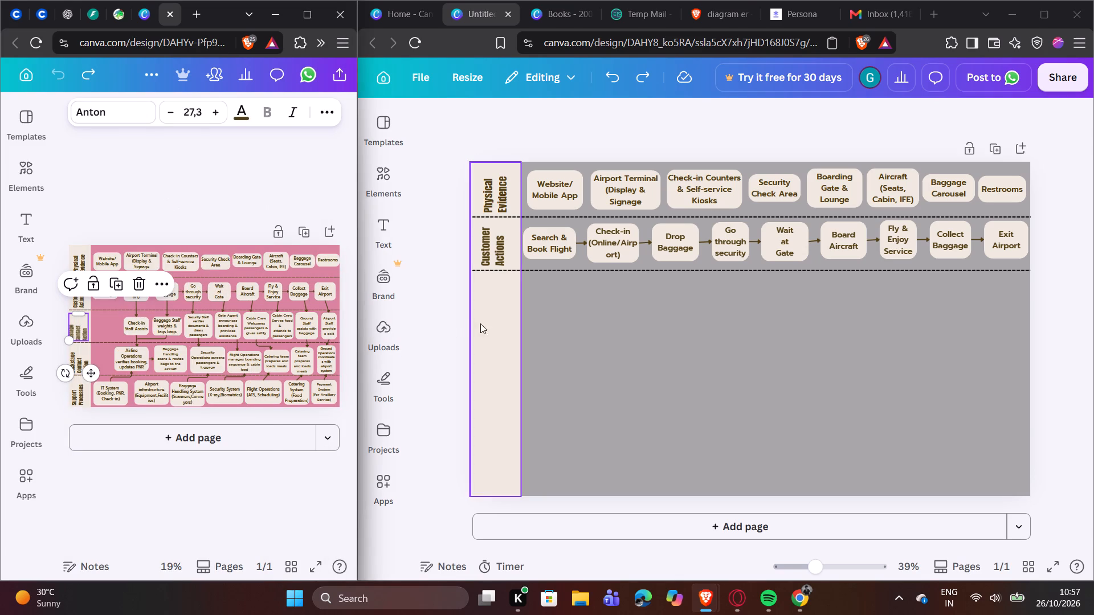
right_click(485, 299)
left_click(511, 239)
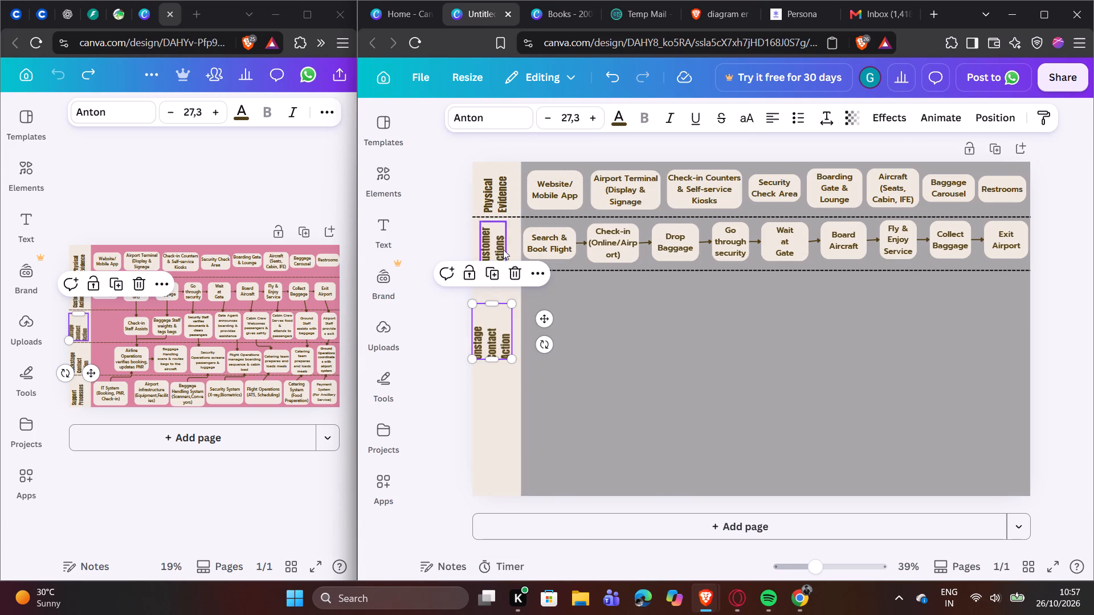
left_click(589, 331)
Center "Onstage Contact Action" in the label column, trim its text box, and place it just beneath the dashed line under Customer Actions.
left_click_drag(488, 331, 492, 317)
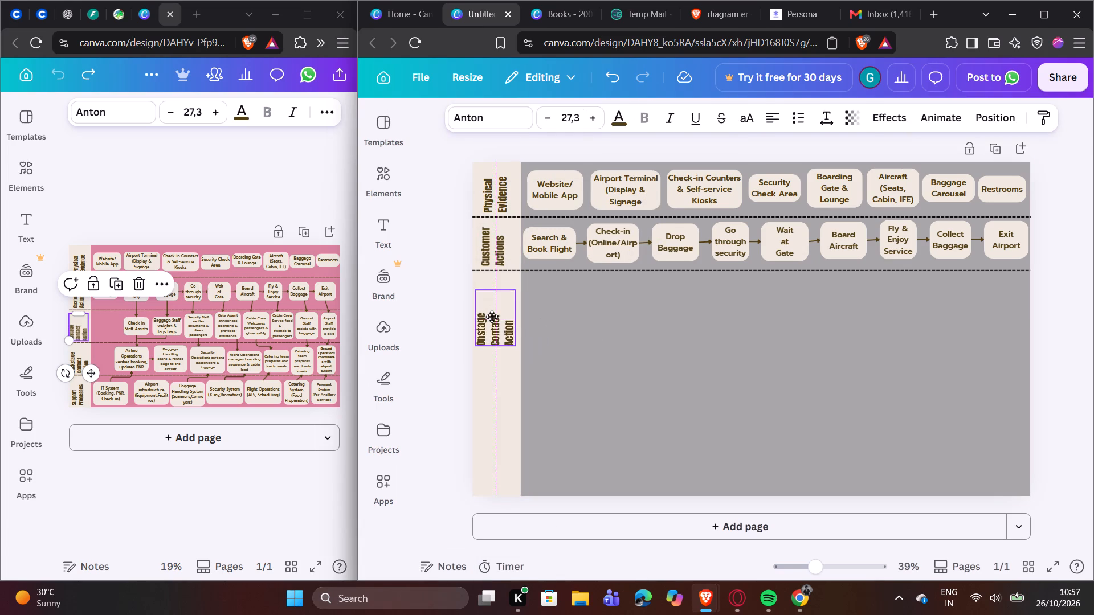
left_click_drag(492, 317, 491, 300)
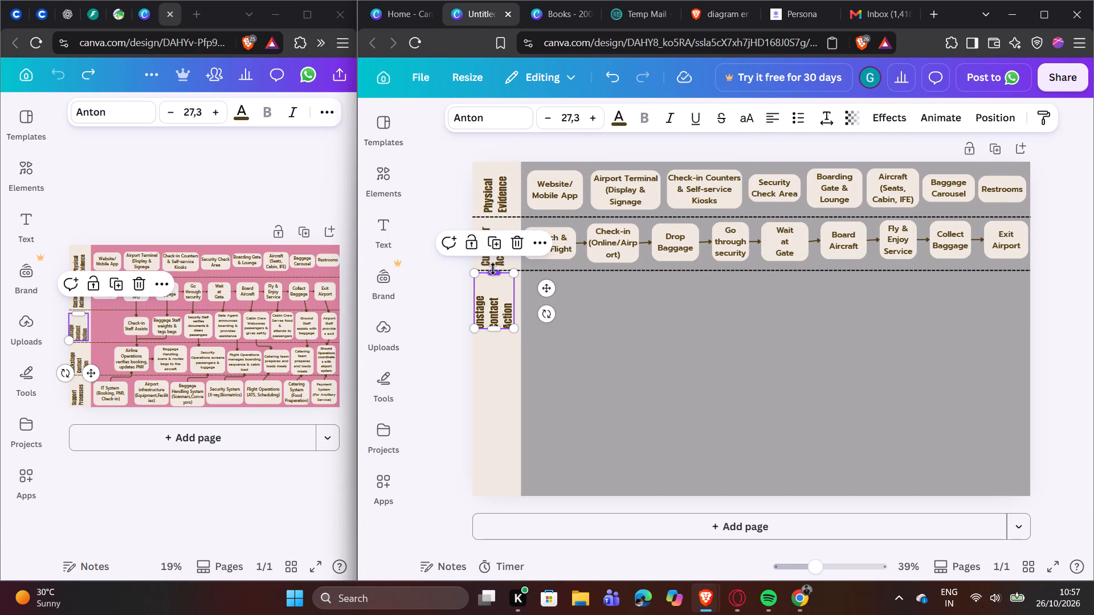
left_click_drag(493, 270, 490, 282)
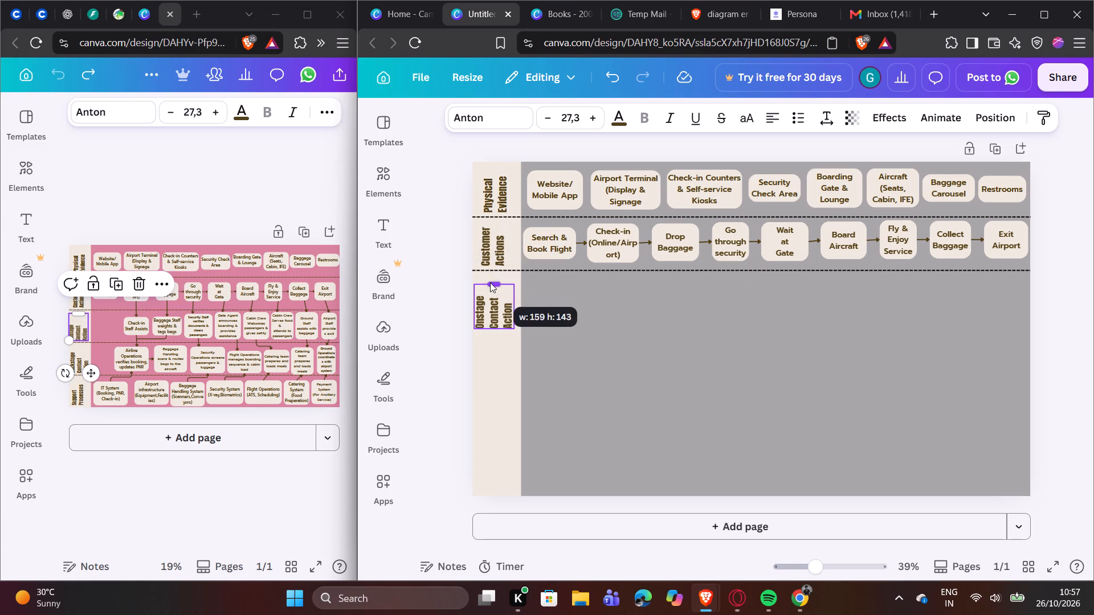
left_click_drag(490, 282, 489, 286)
left_click(609, 325)
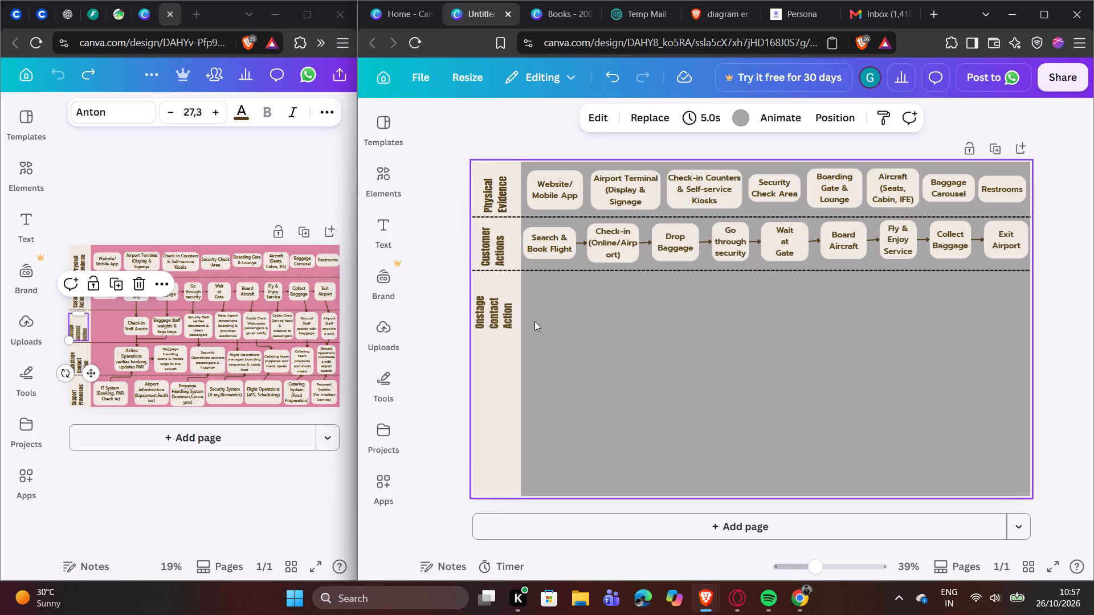
left_click_drag(507, 315, 508, 297)
left_click(593, 307)
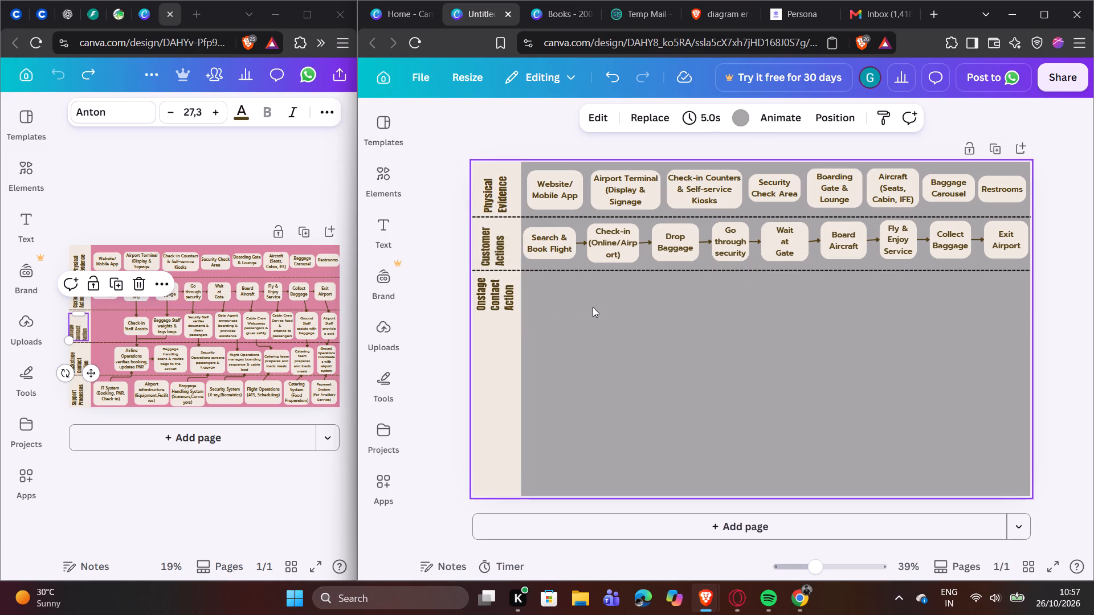
Duplicate the dashed line under Customer Actions and position the copy just below the "Onstage Contact Action" label as its row divider.
left_click(603, 272)
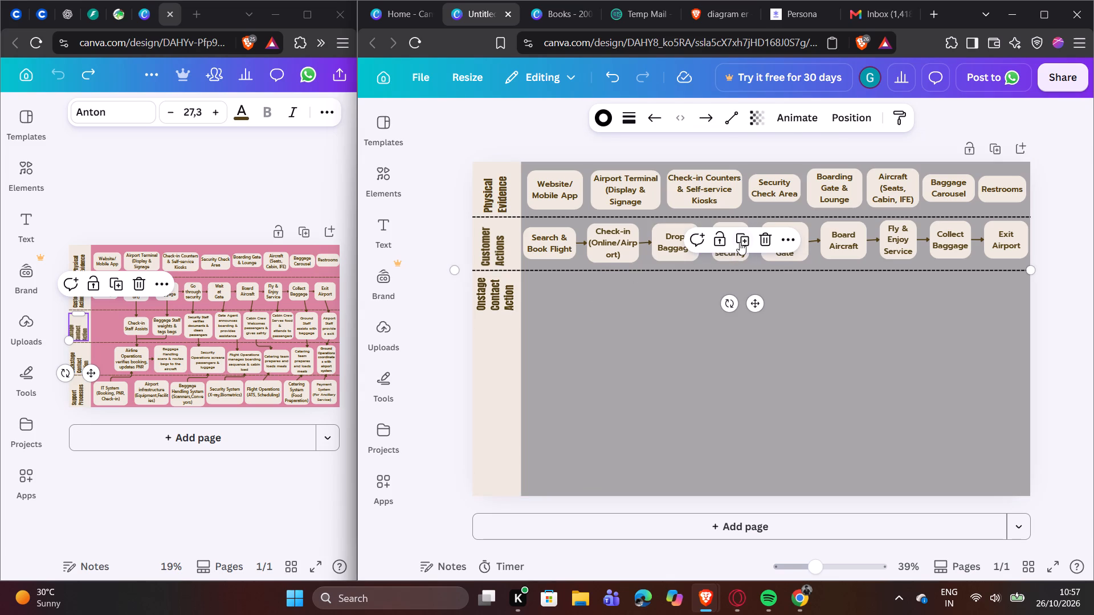
left_click(744, 236)
left_click_drag(724, 275, 722, 331)
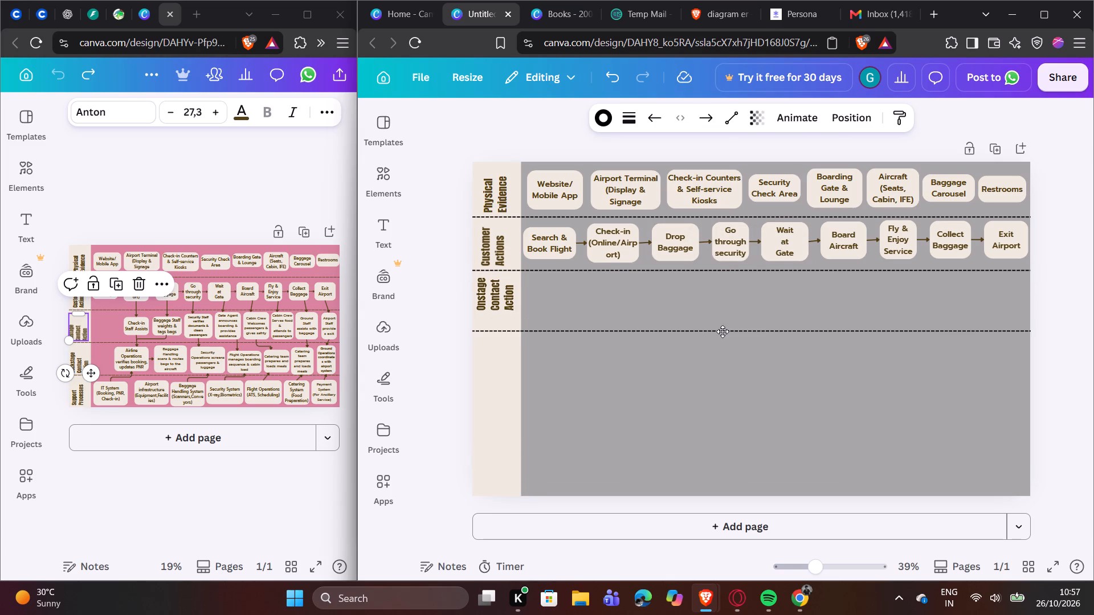
left_click_drag(722, 331, 720, 319)
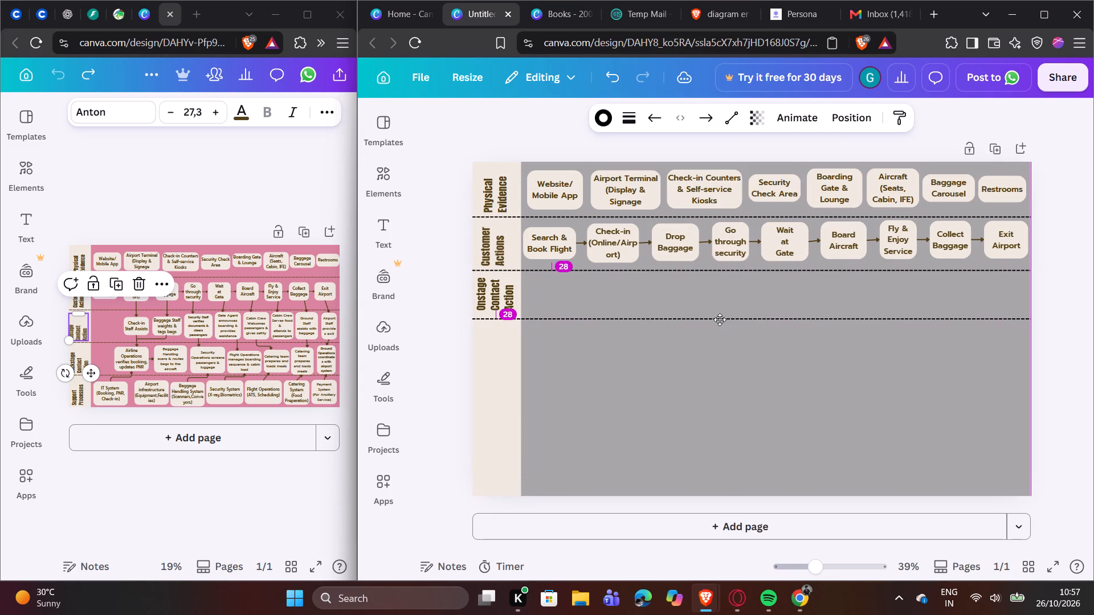
left_click_drag(720, 319, 717, 317)
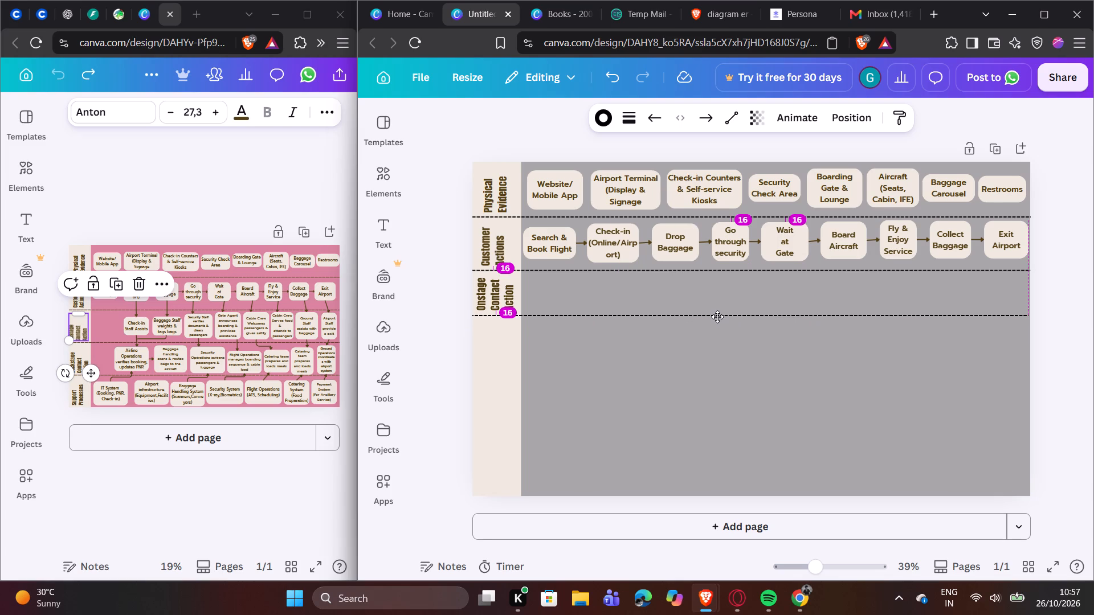
left_click_drag(717, 317, 716, 316)
left_click(716, 316)
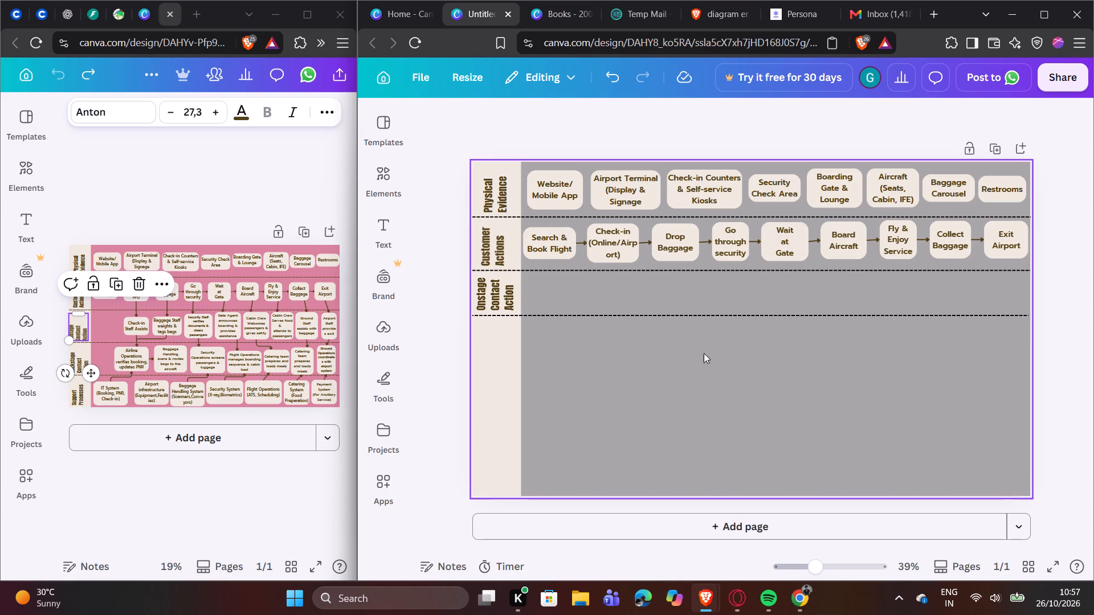
left_click(662, 380)
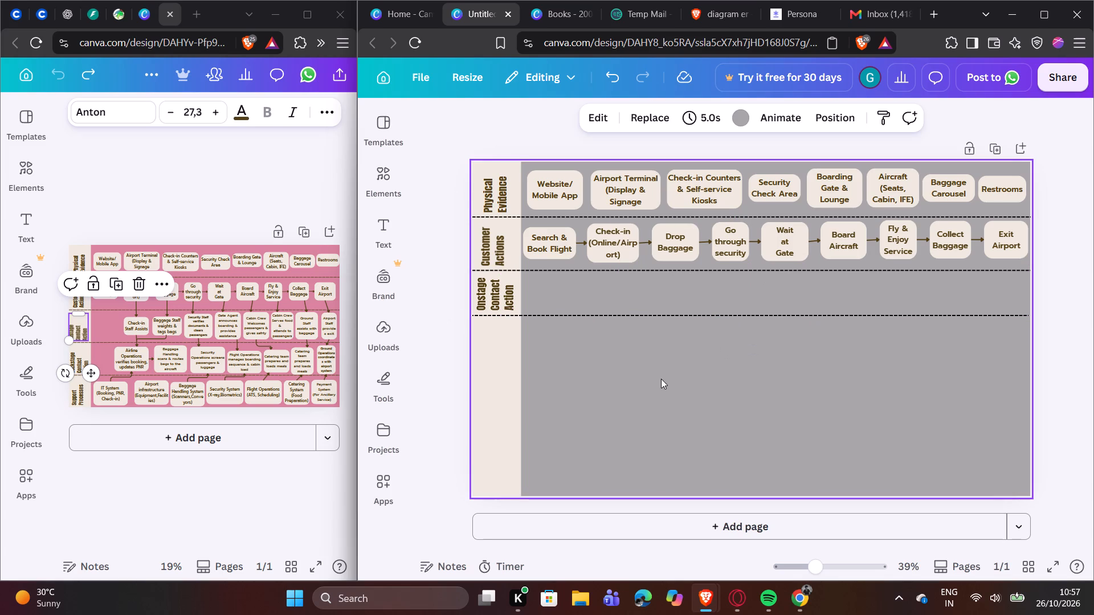
left_click(689, 313)
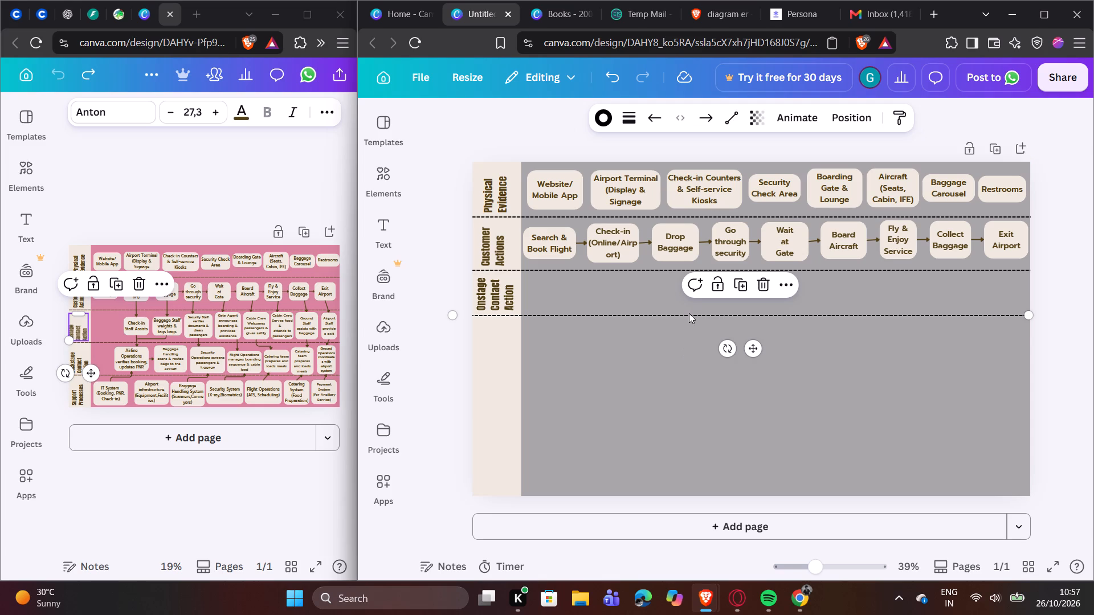
left_click(688, 317)
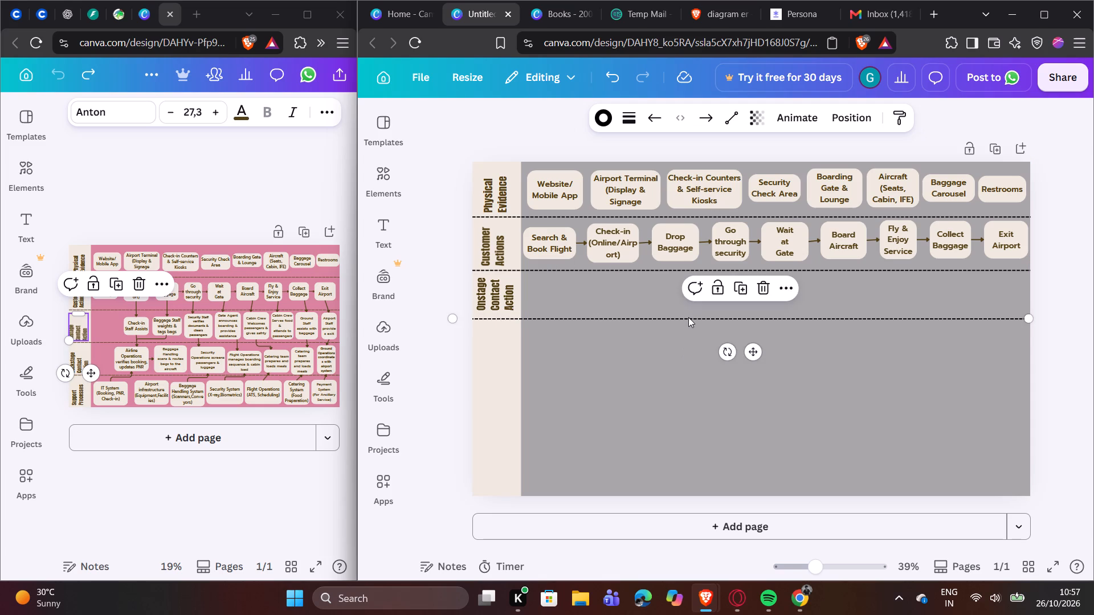
Copy the "Check-in Staff Assists" box from the pink reference and place it in the Onstage Contact Action row beneath "Check-in (Online/Airport)".
left_click(663, 349)
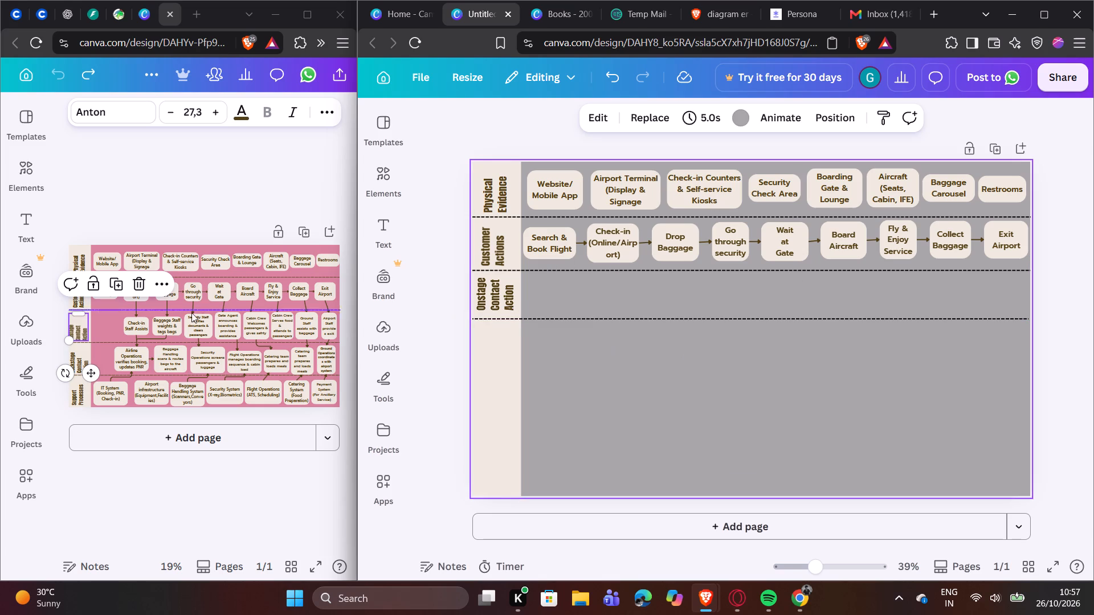
left_click(136, 320)
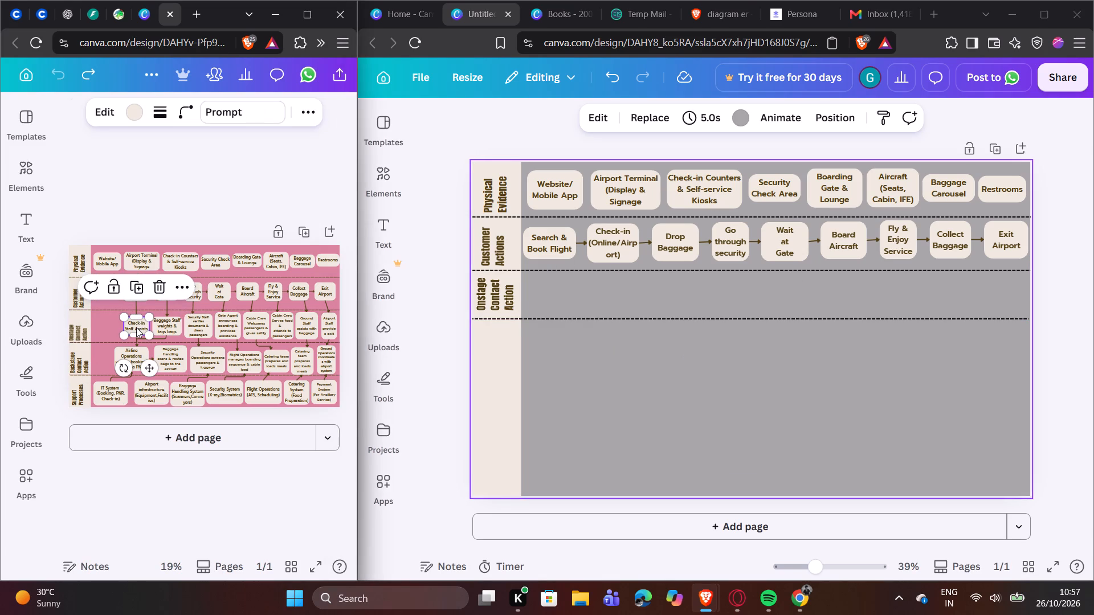
right_click(137, 328)
left_click(224, 176)
right_click(566, 296)
left_click(591, 338)
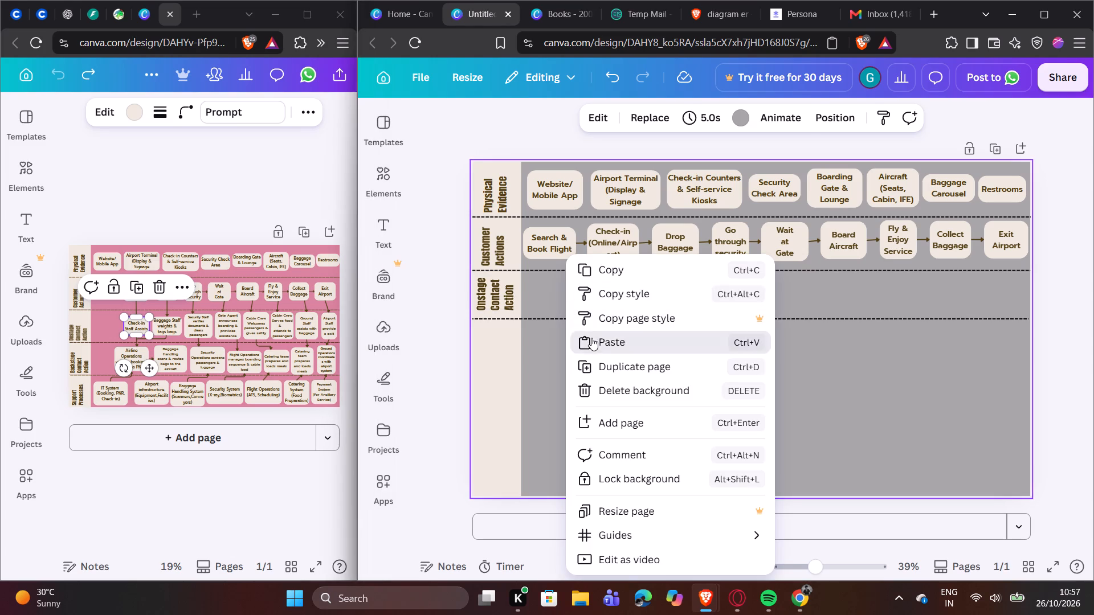
left_click_drag(771, 438, 763, 437)
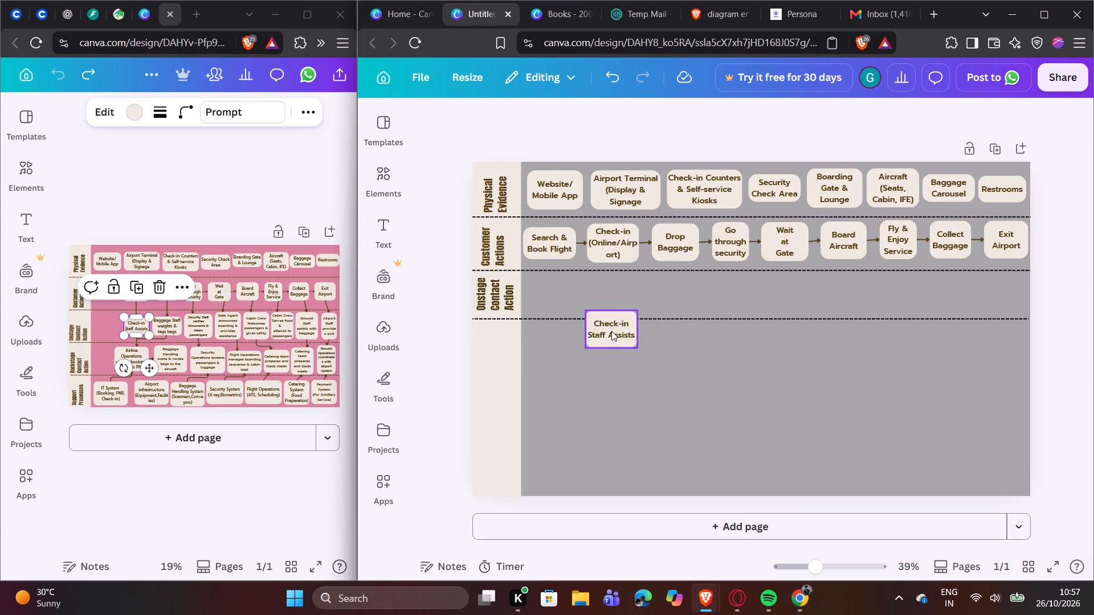
left_click_drag(617, 332, 619, 305)
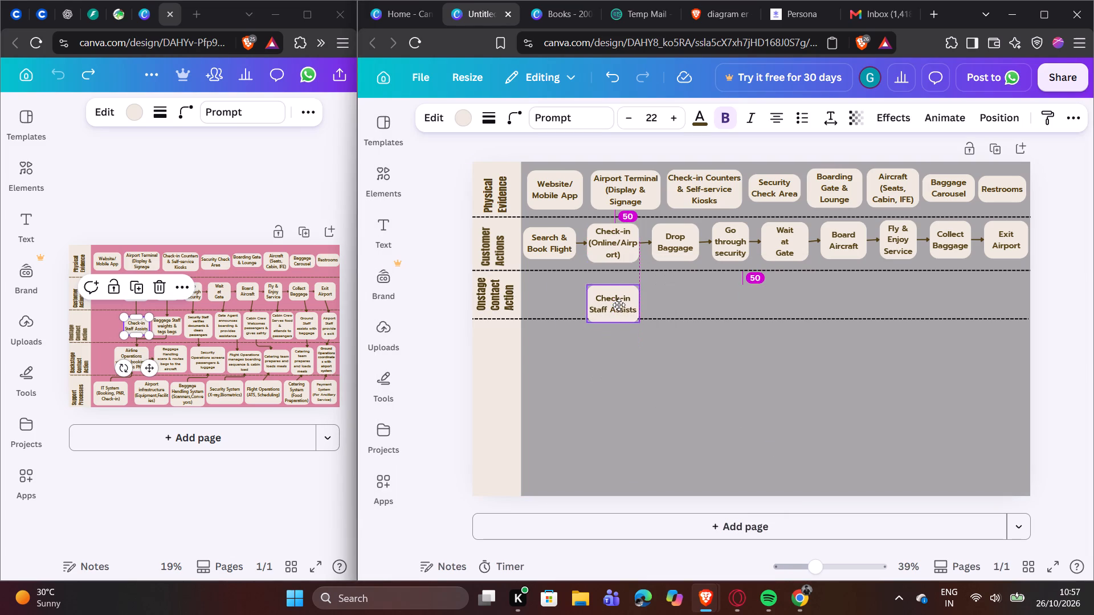
left_click_drag(619, 305, 616, 298)
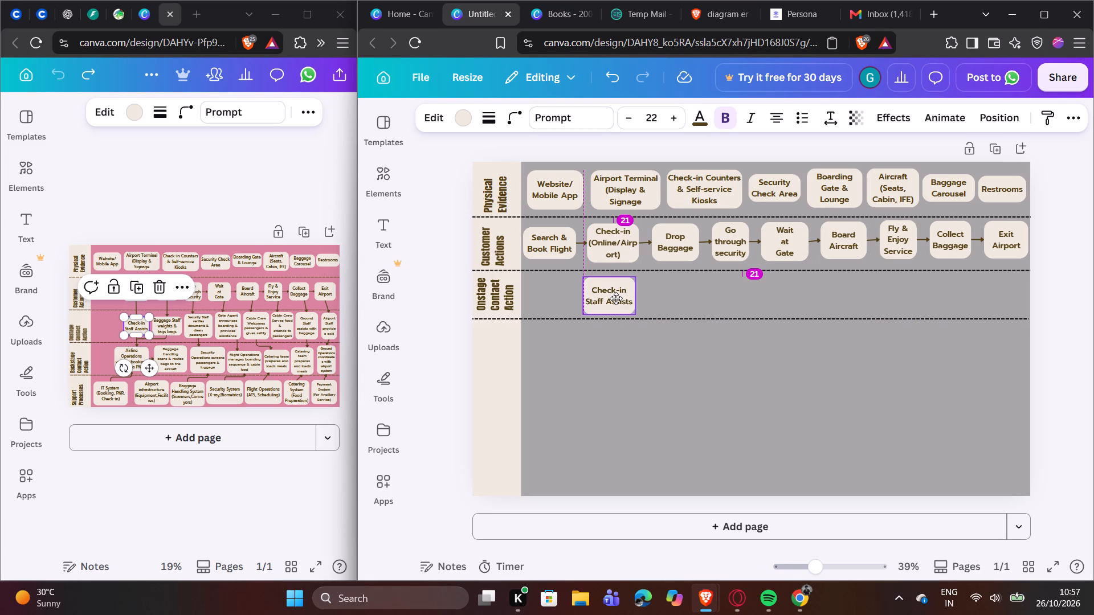
left_click_drag(616, 298, 618, 298)
left_click(618, 298)
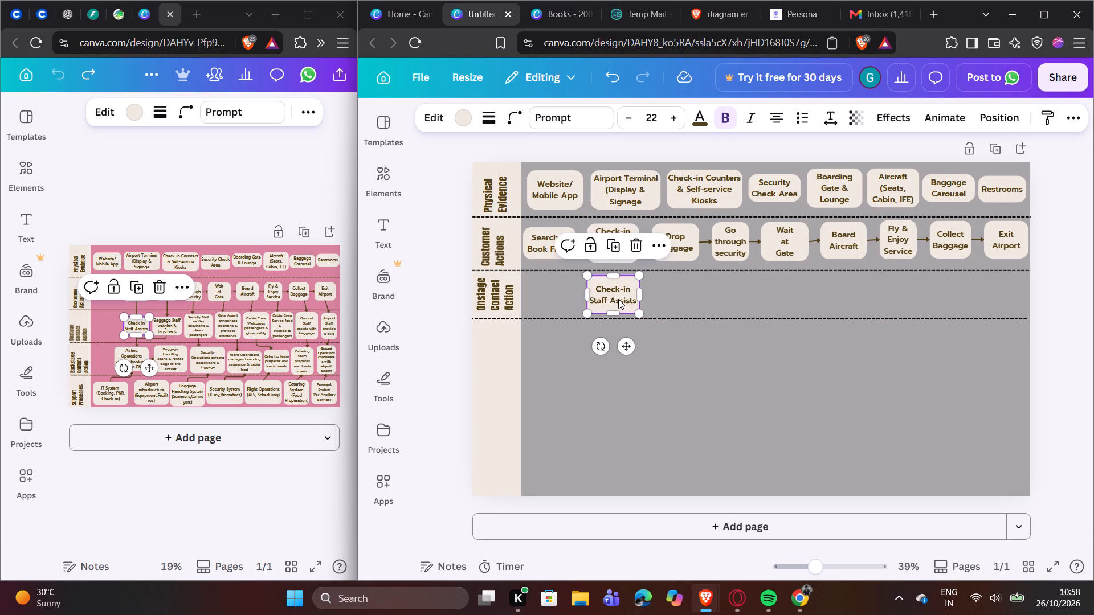
Copy the "Baggage Staff weights & tags bags" box from the pink reference and paste it into the blueprint beside "Check-in Staff Assists".
left_click(174, 323)
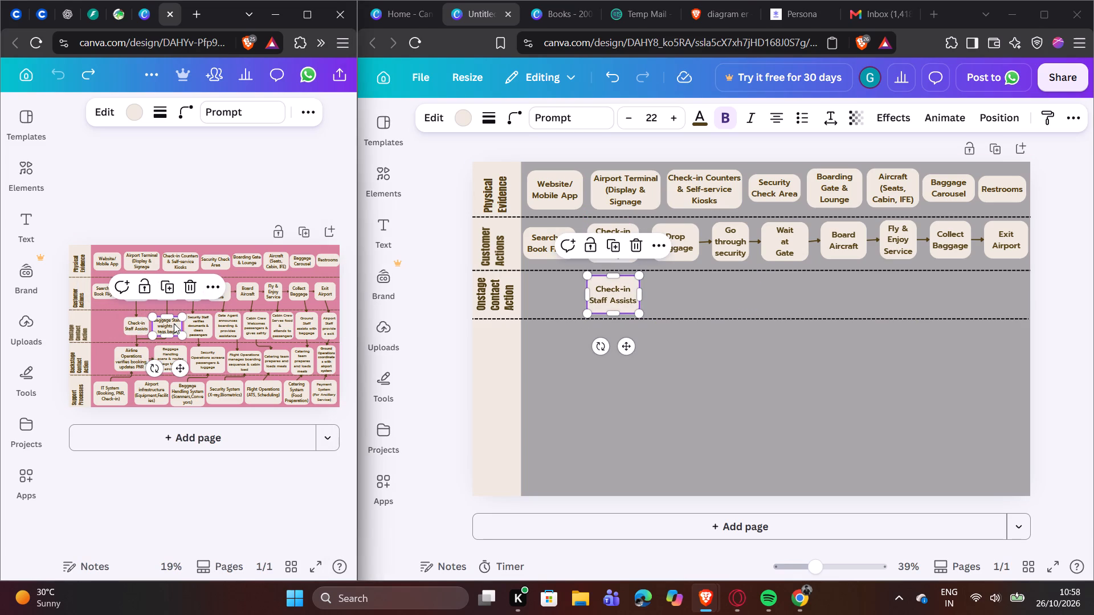
right_click(174, 323)
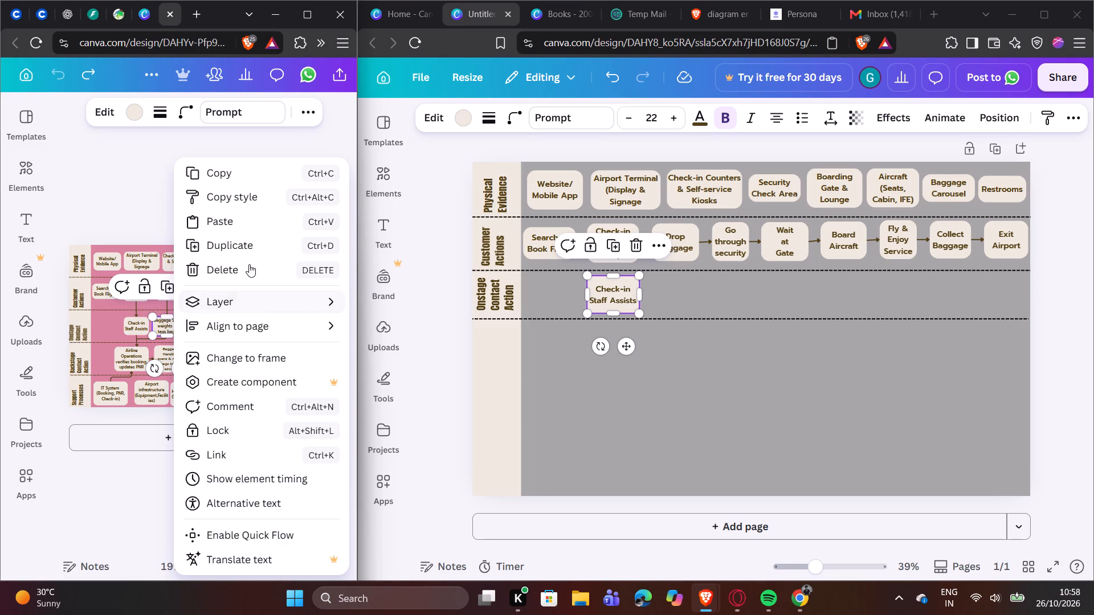
left_click(239, 175)
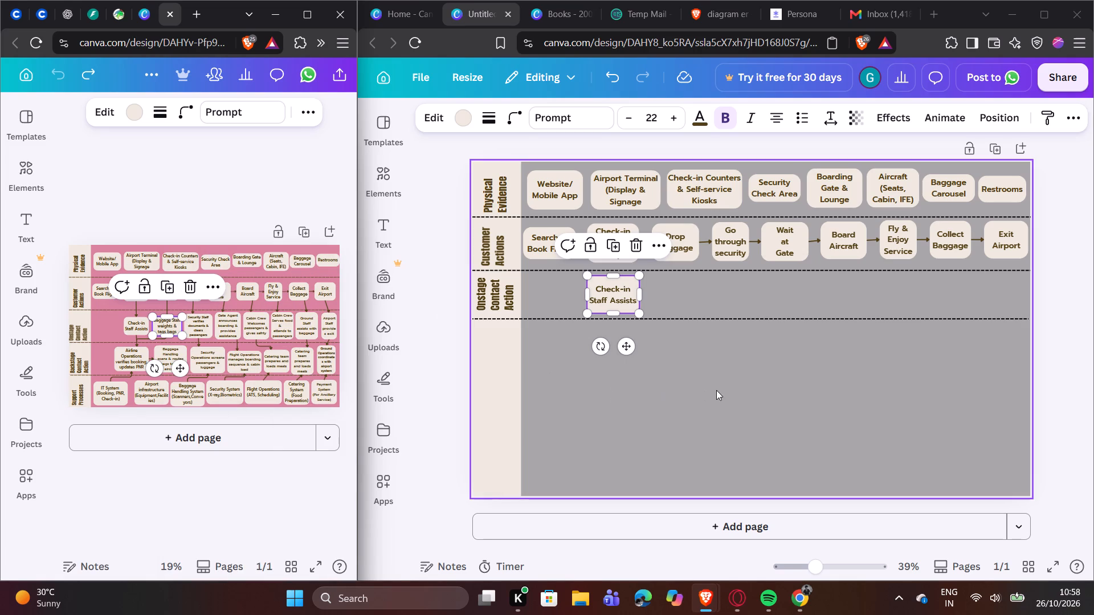
right_click(664, 291)
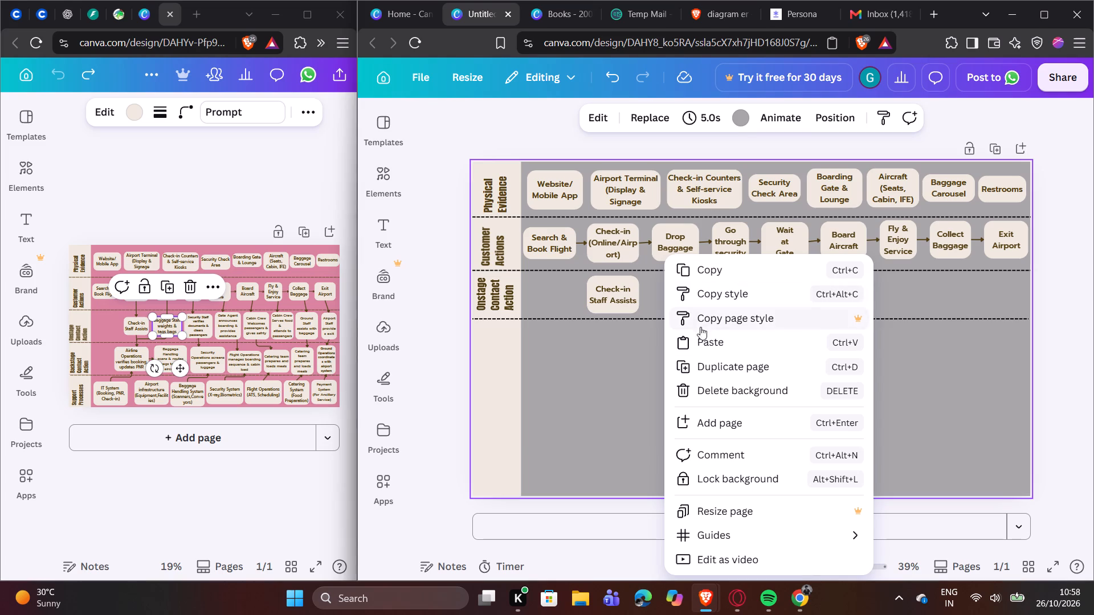
left_click(702, 337)
left_click(729, 366)
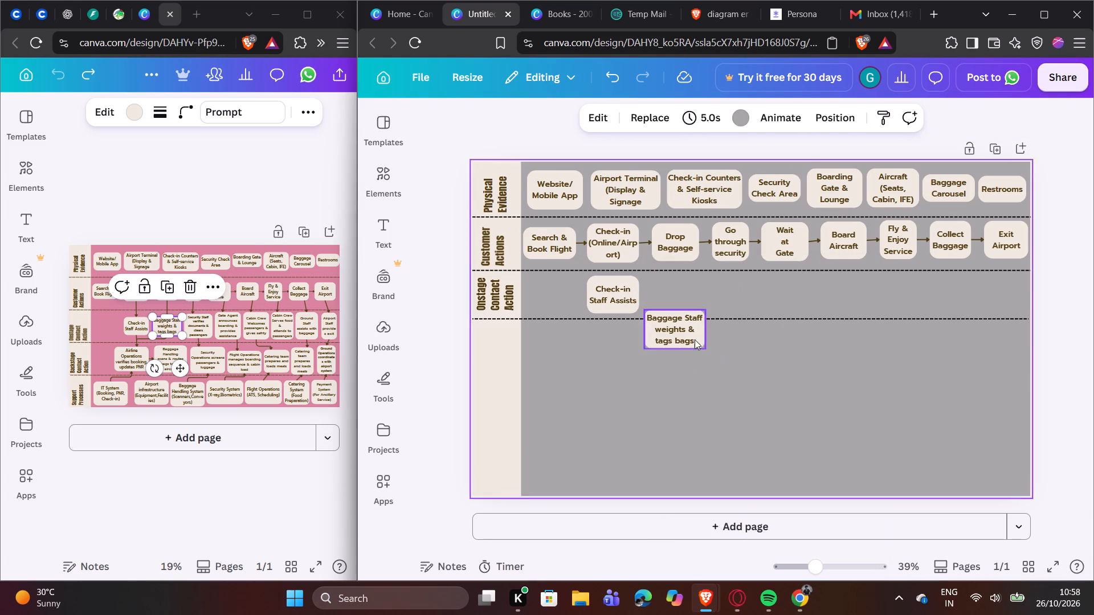
Reshape the "Baggage Staff weights & tags bags" box to about 228 by 182 and move it into the Onstage Contact Action row.
left_click(690, 335)
left_click_drag(705, 350, 706, 343)
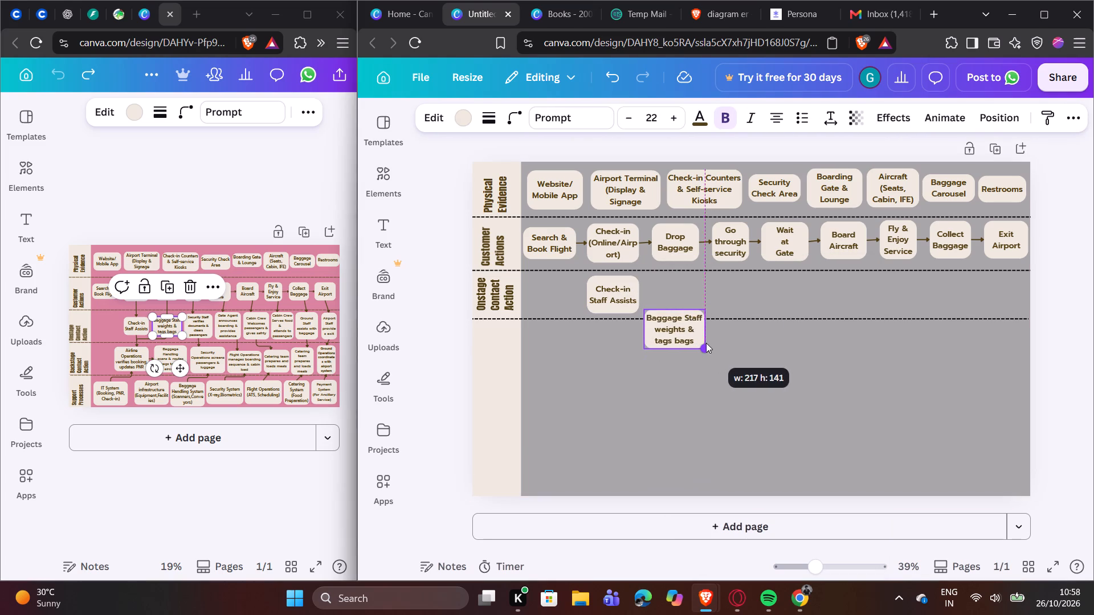
left_click_drag(706, 343, 700, 339)
left_click(731, 344)
left_click_drag(670, 338, 671, 314)
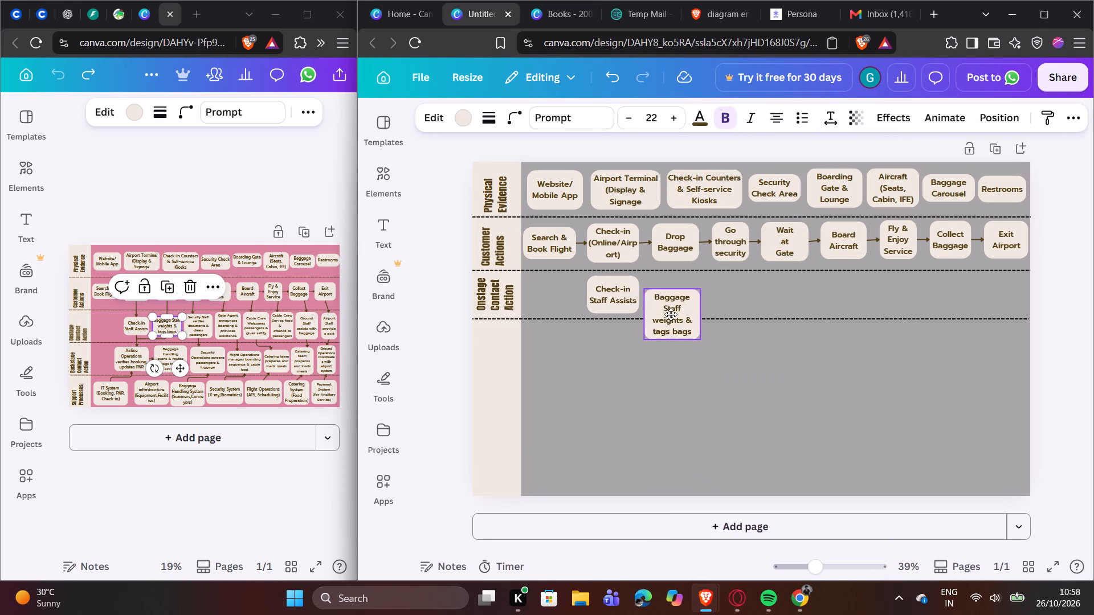
left_click_drag(671, 314, 675, 304)
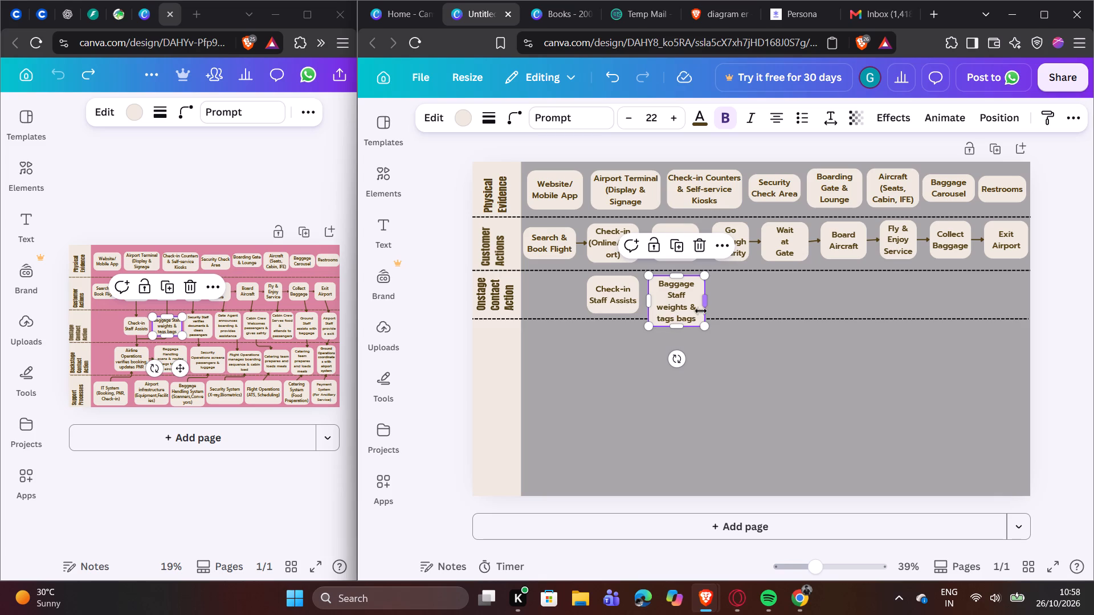
left_click(704, 306)
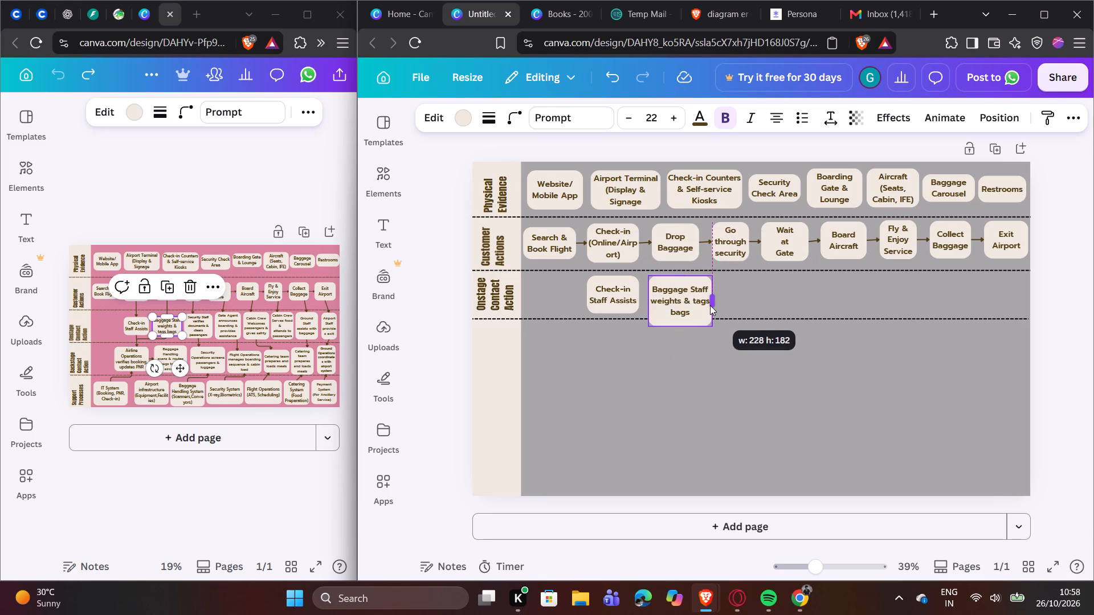
left_click(743, 341)
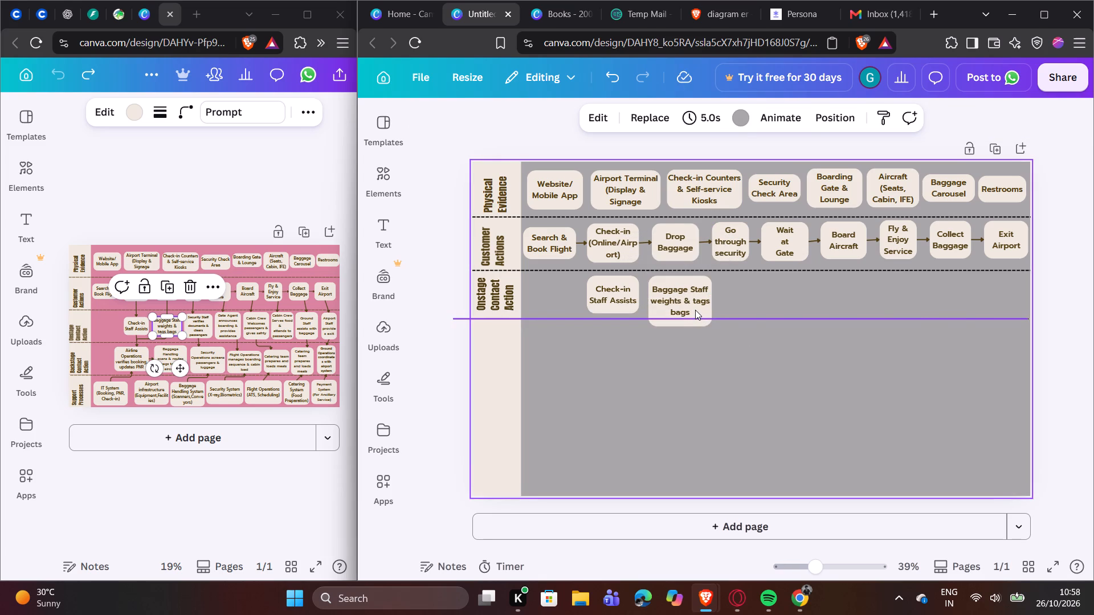
Set the text of the "Baggage Staff weights & tags bags" box to font size 20.
triple_click(695, 310)
left_click(695, 310)
left_click_drag(695, 311, 655, 285)
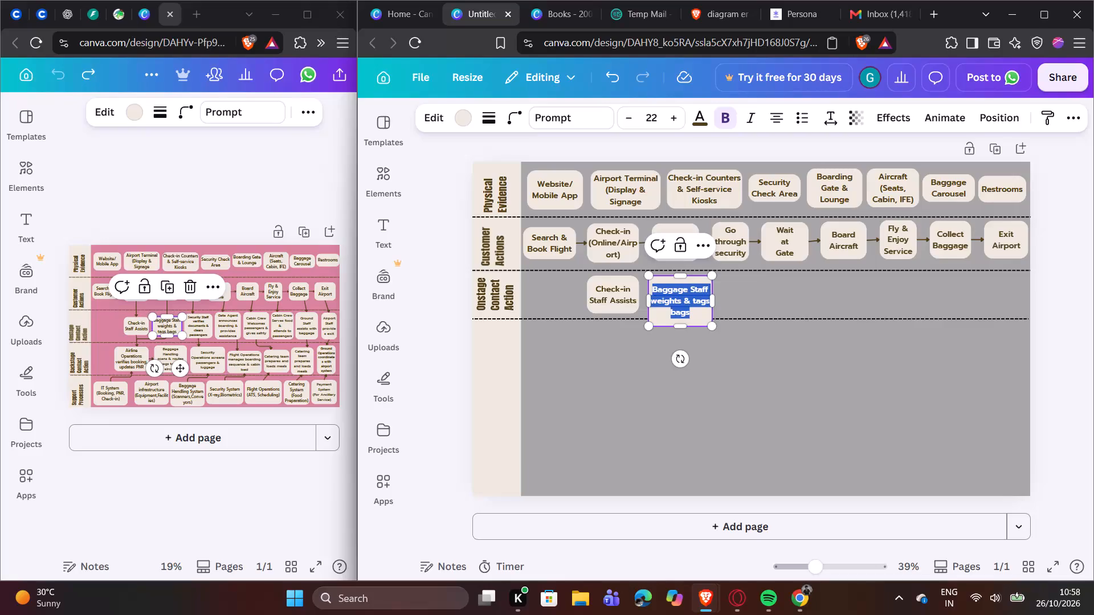
left_click_drag(655, 285, 653, 283)
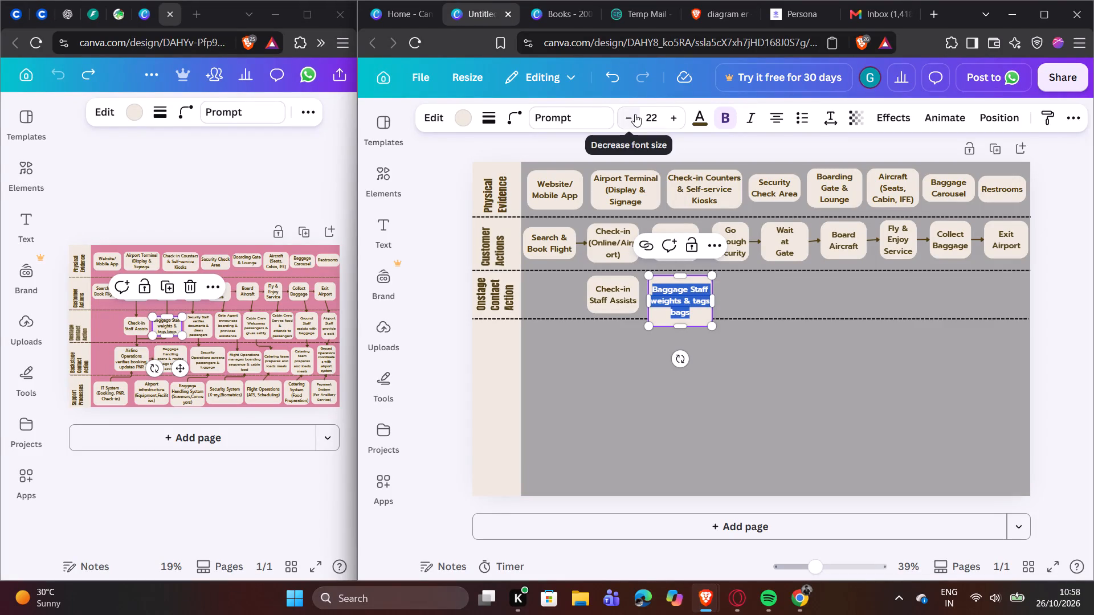
left_click(635, 114)
left_click(635, 114)
left_click(813, 420)
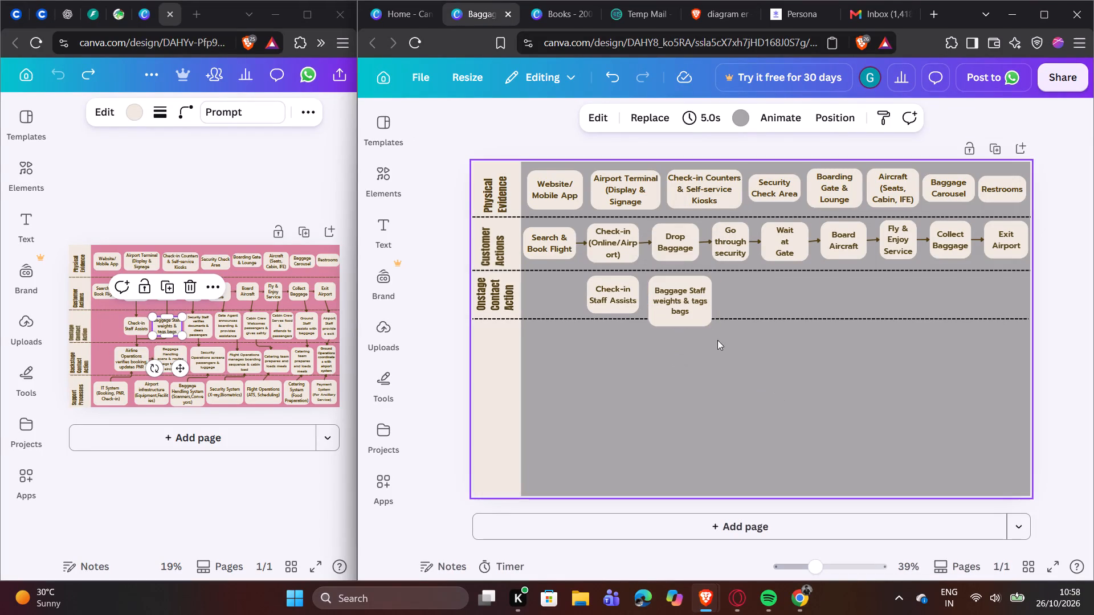
Shrink the "Baggage Staff weights & tags bags" box to fit between the dashed lines, and center it beneath "Drop Baggage".
left_click(687, 313)
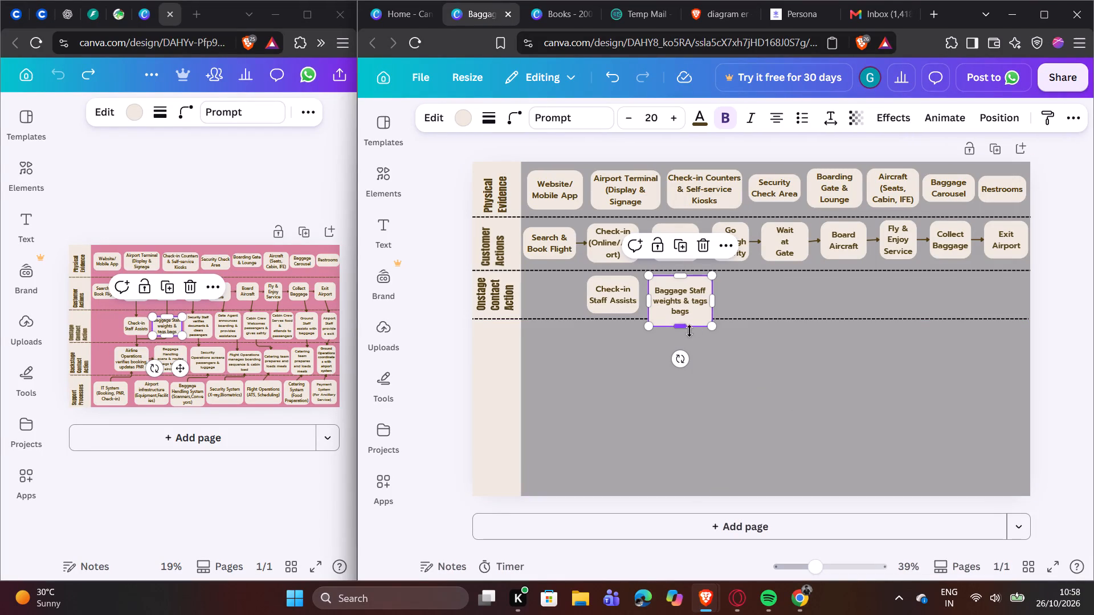
left_click_drag(708, 327, 702, 321)
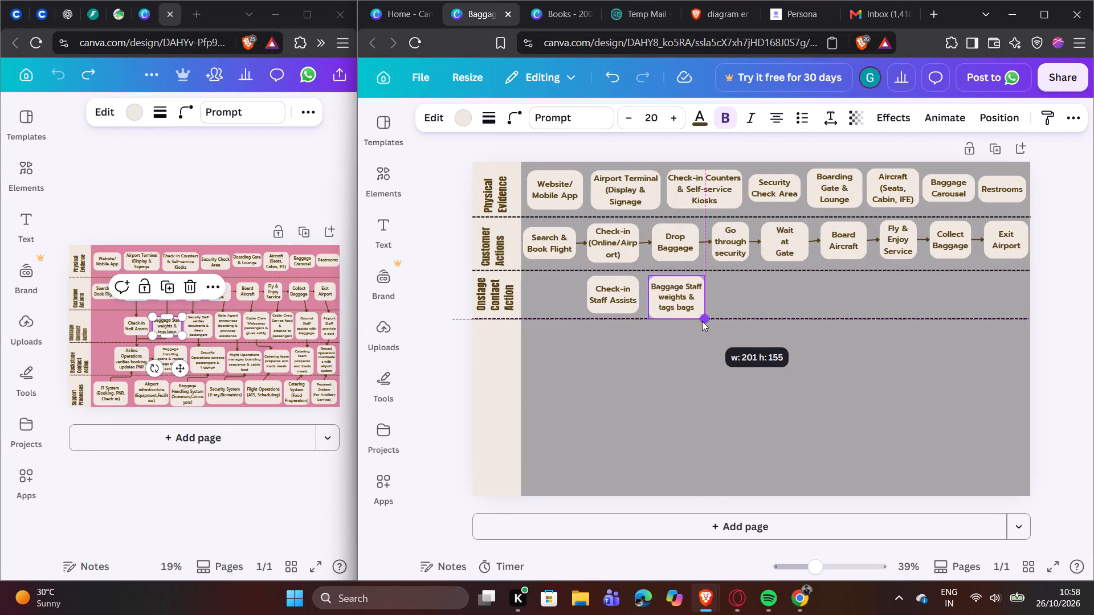
left_click_drag(702, 321, 699, 315)
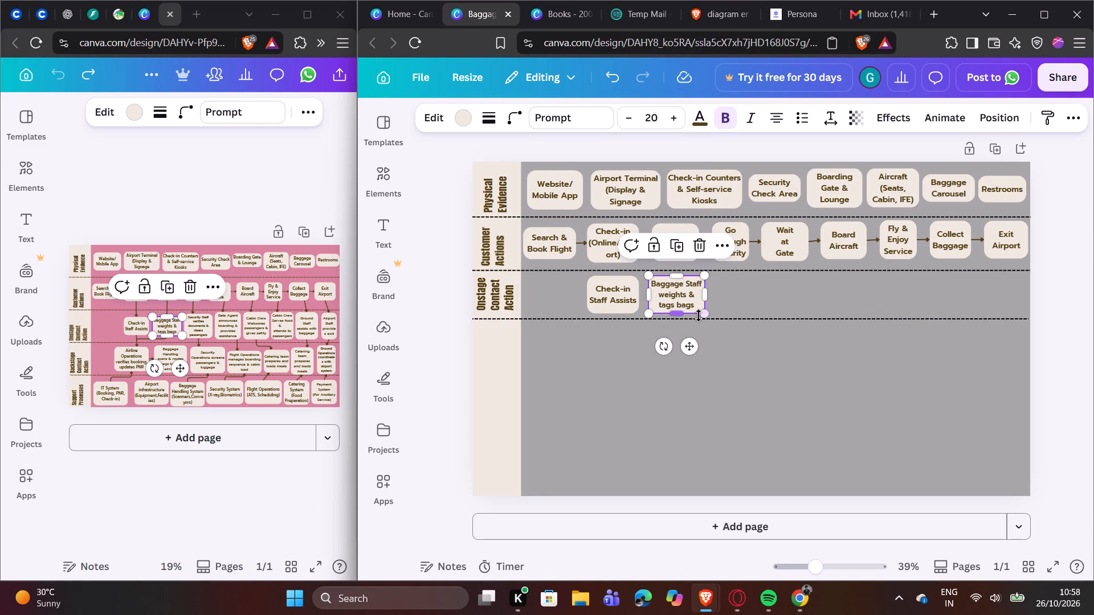
left_click(214, 481)
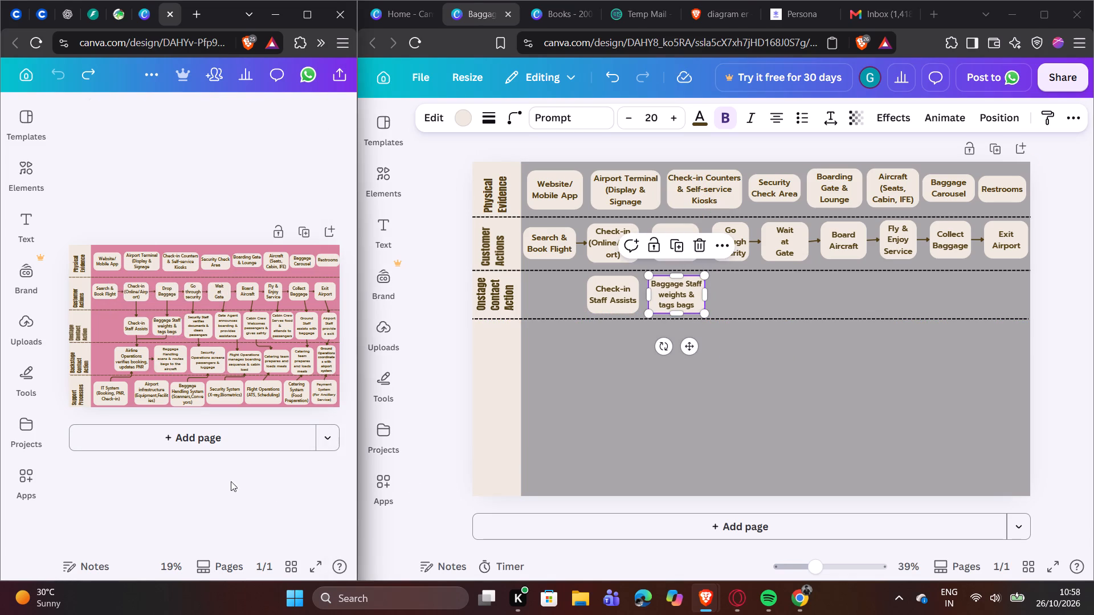
left_click(694, 407)
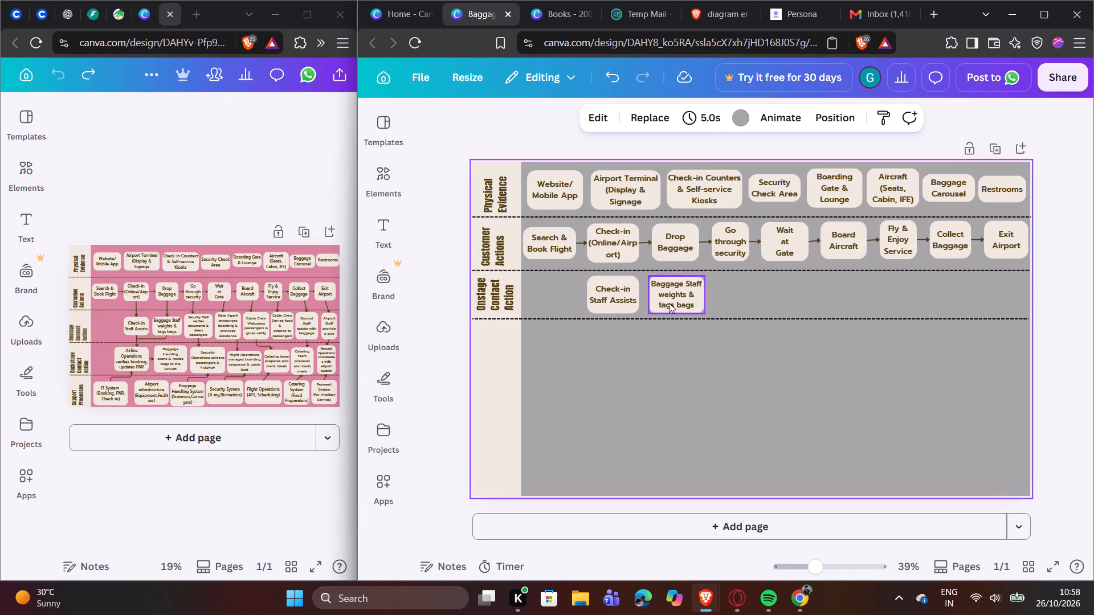
left_click(668, 293)
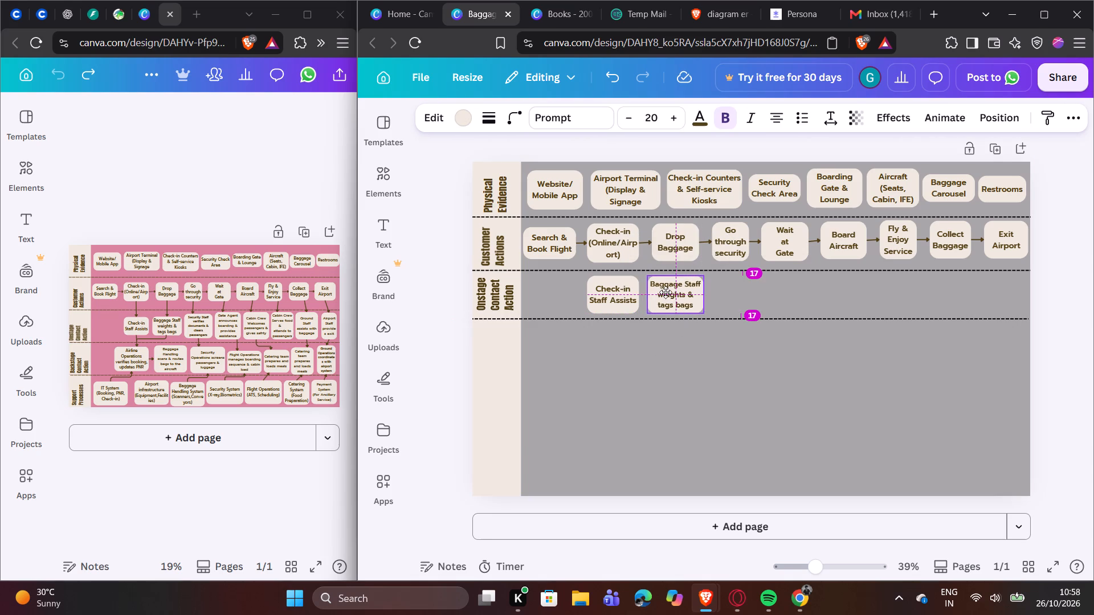
left_click(666, 292)
left_click(809, 380)
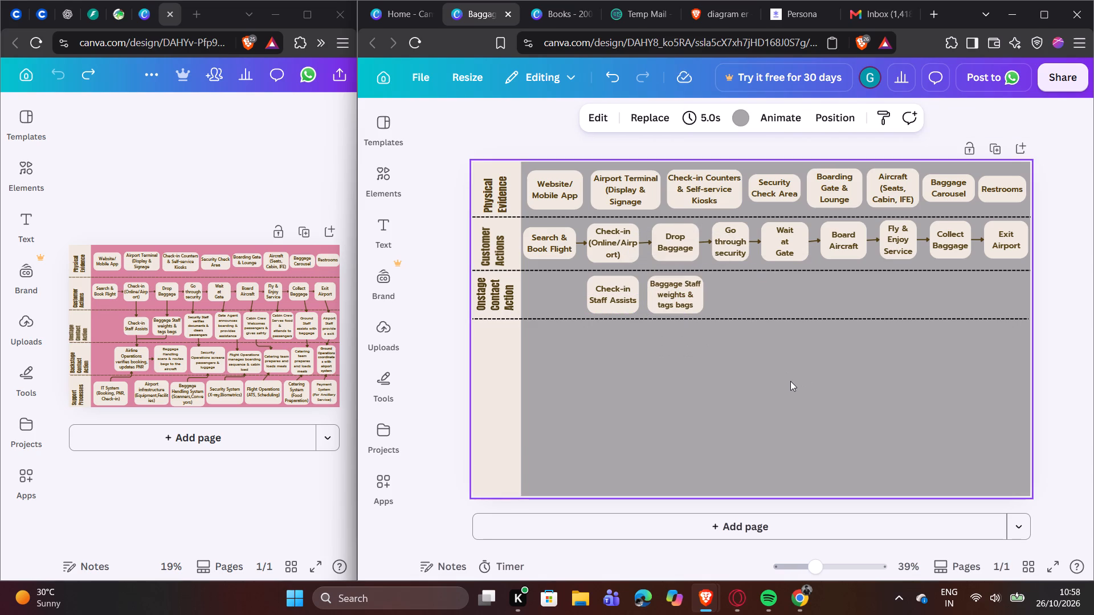
Copy the "Security Staff verifies documents & clears passengers" box from the pink reference and paste it beside the baggage staff box.
left_click(190, 318)
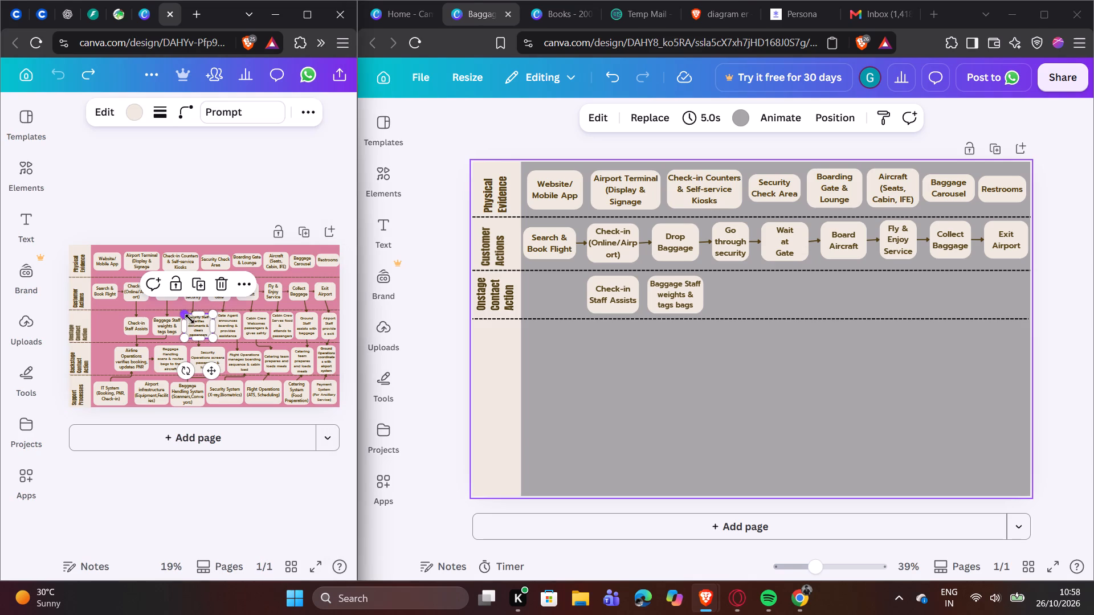
right_click(205, 321)
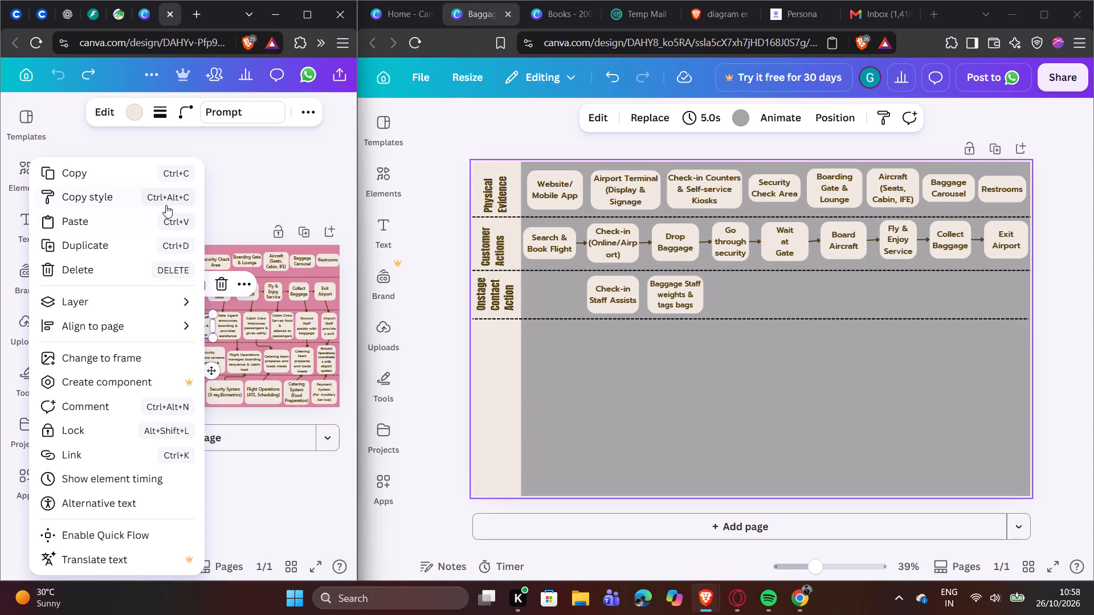
left_click(149, 165)
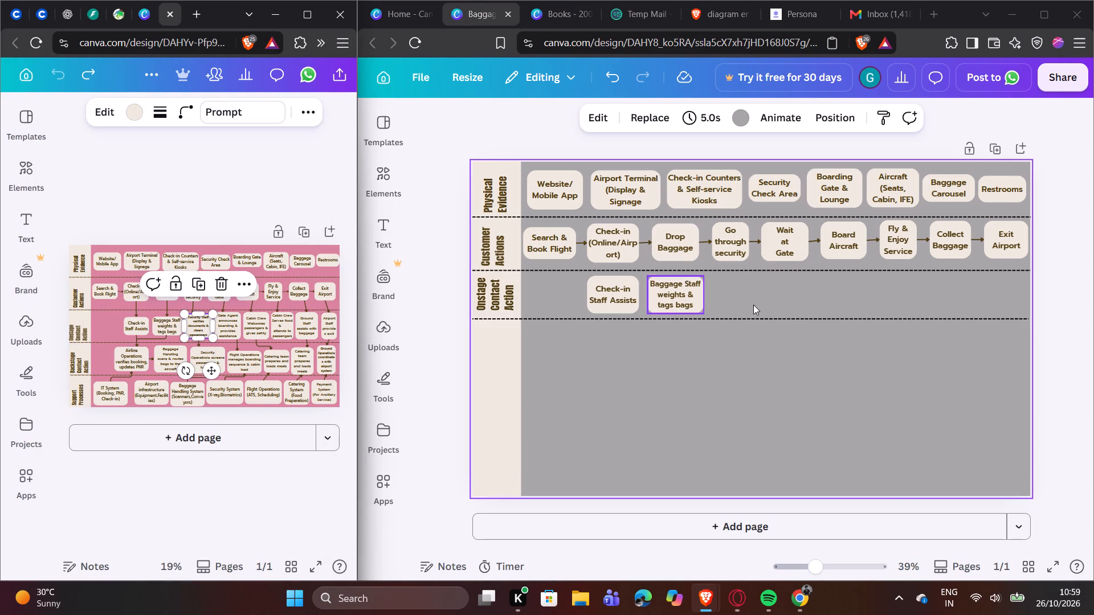
right_click(745, 289)
left_click(789, 336)
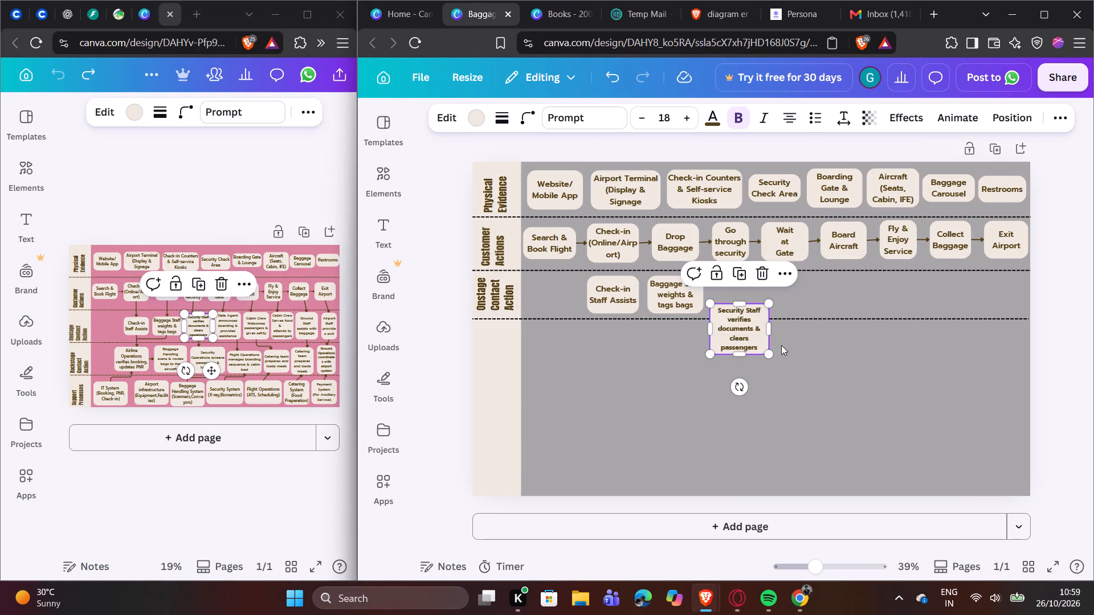
left_click(777, 412)
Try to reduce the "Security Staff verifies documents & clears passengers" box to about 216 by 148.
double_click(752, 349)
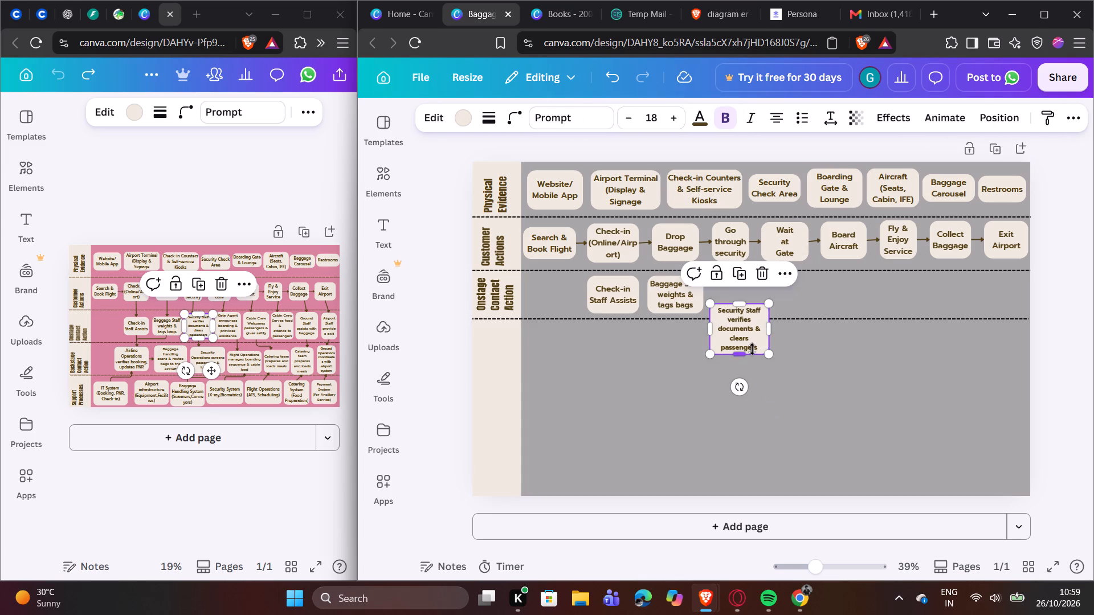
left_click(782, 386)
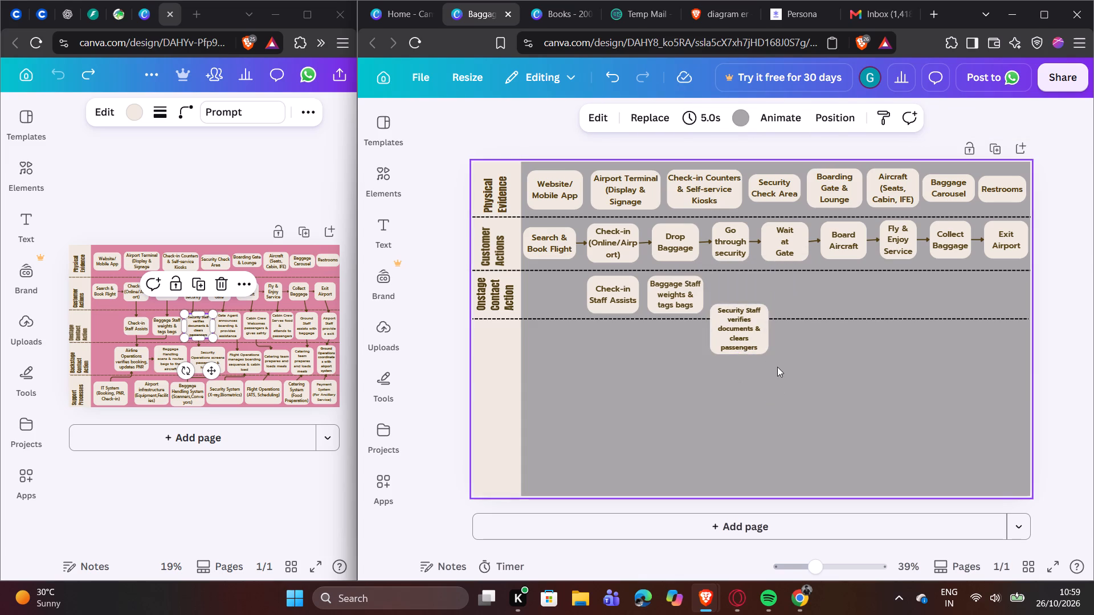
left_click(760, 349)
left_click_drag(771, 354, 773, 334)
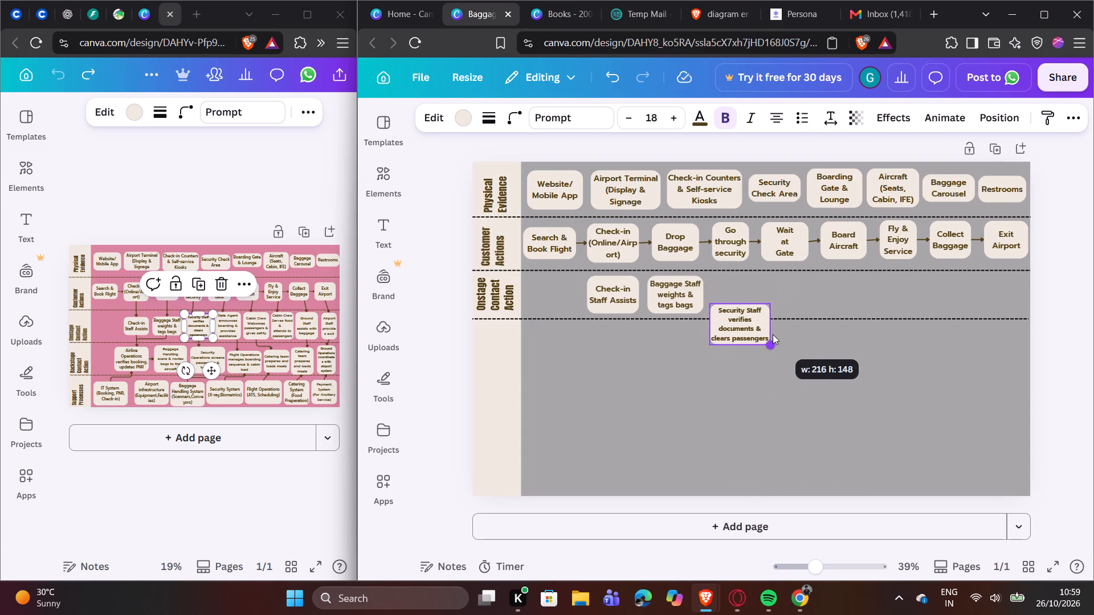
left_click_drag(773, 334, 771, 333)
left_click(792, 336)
Move the "Security Staff verifies documents & clears passengers" box into the Onstage Contact Action row, beneath "Go through security".
left_click_drag(743, 342, 751, 298)
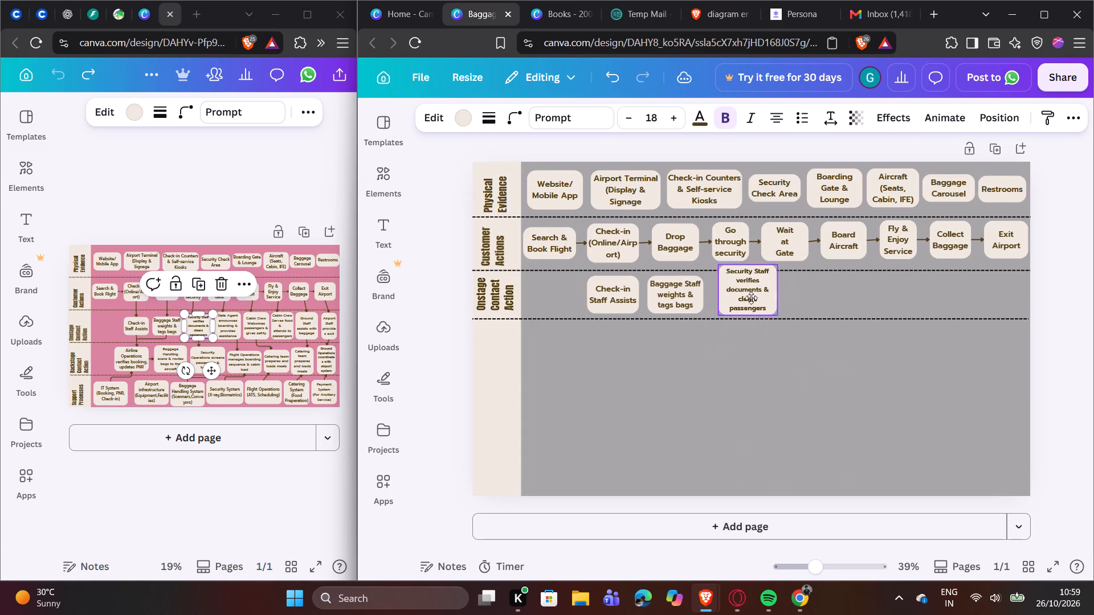
left_click_drag(751, 298, 748, 304)
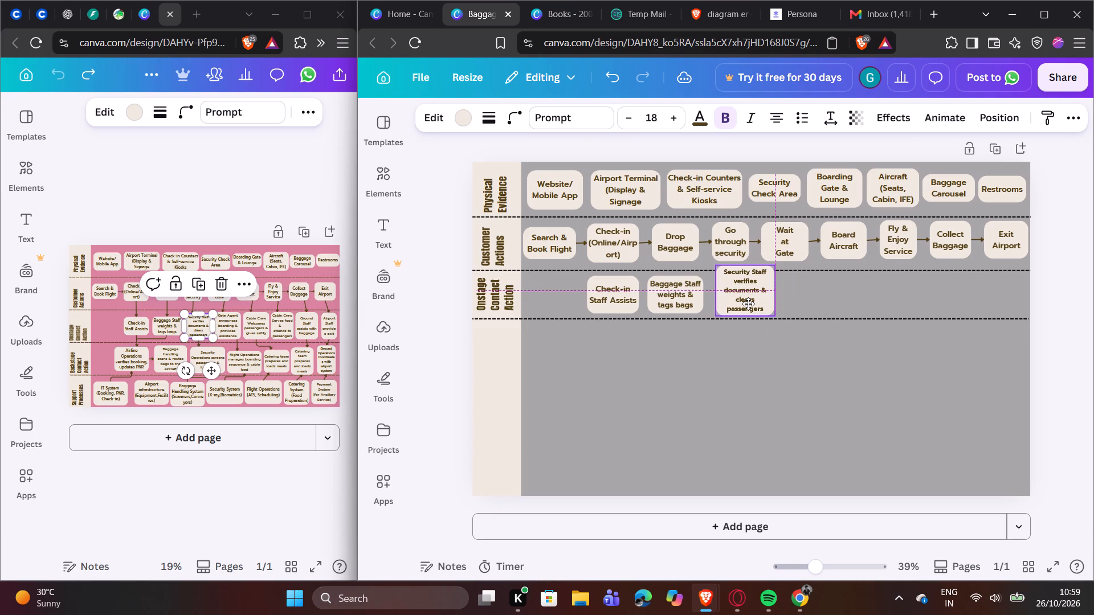
left_click_drag(748, 304, 742, 310)
Set the text of the "Security Staff verifies documents & clears passengers" box to font size 16.
left_click(742, 310)
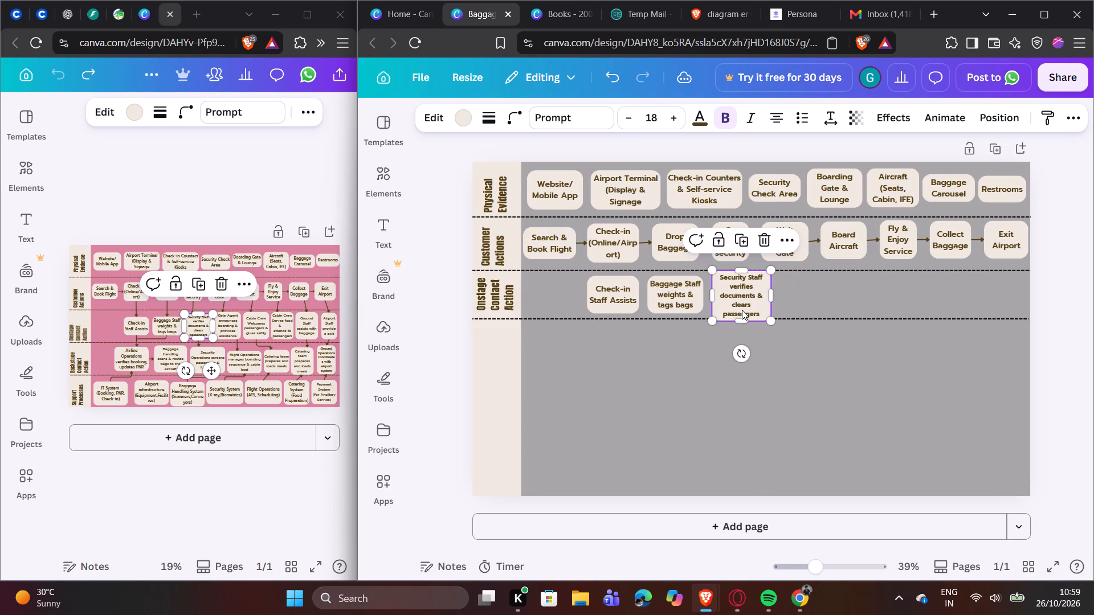
triple_click(742, 310)
left_click(742, 310)
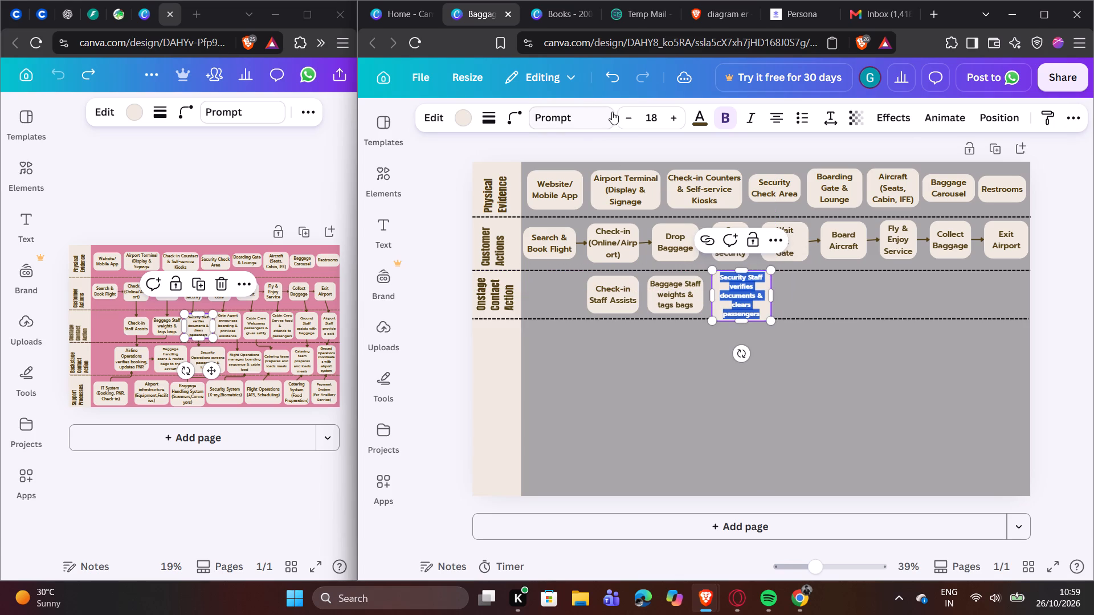
double_click(626, 116)
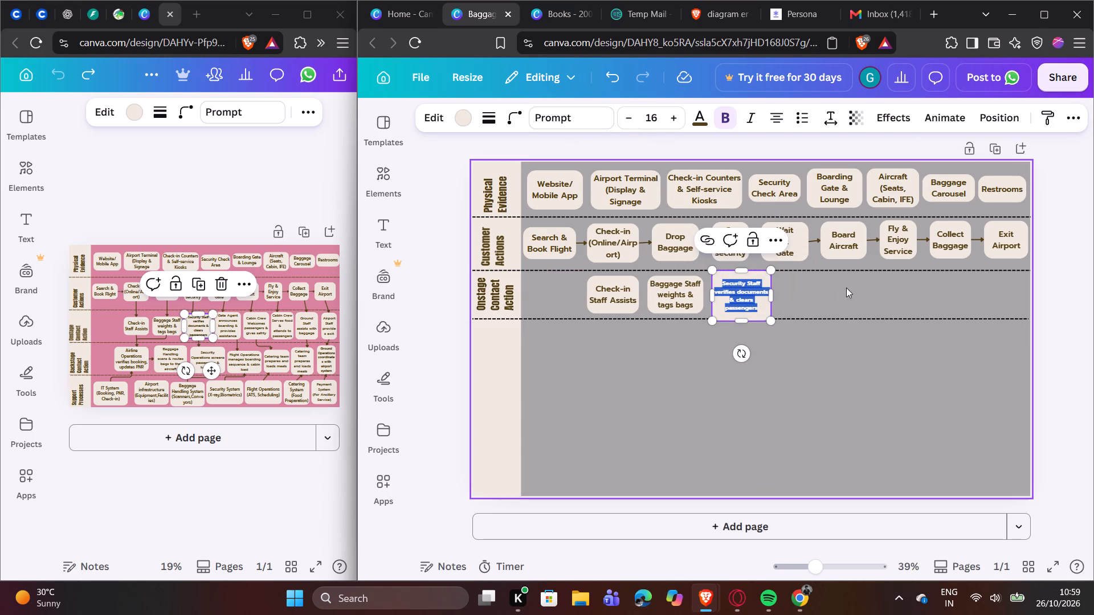
Shrink the security staff box to fit between the dashed lines and center it beneath "Go through security".
left_click(824, 301)
left_click(761, 306)
left_click_drag(768, 317, 756, 307)
left_click(772, 348)
left_click(741, 282)
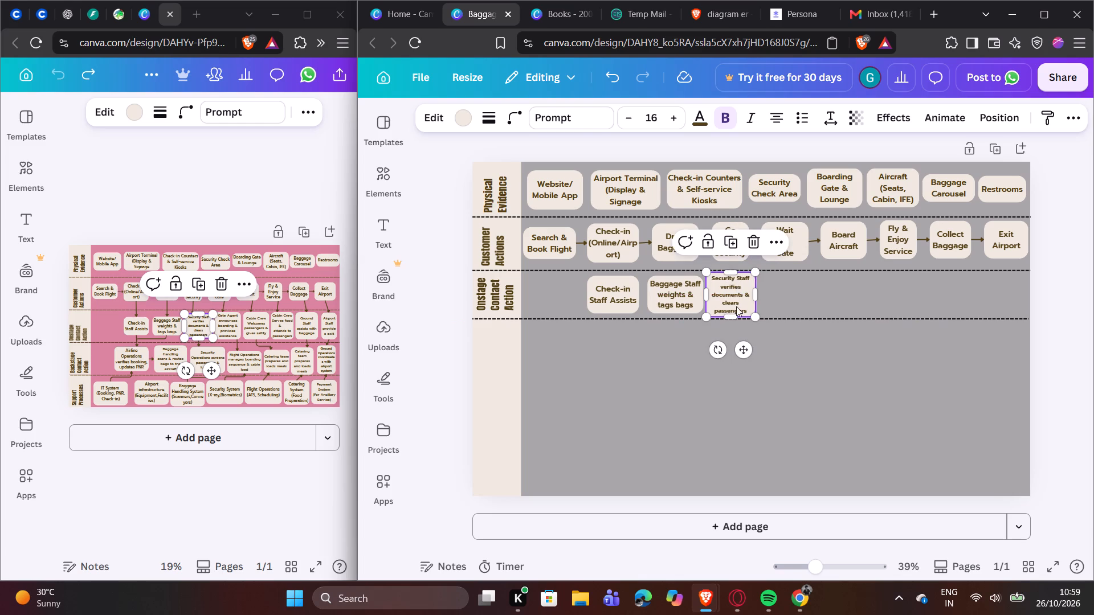
left_click(721, 423)
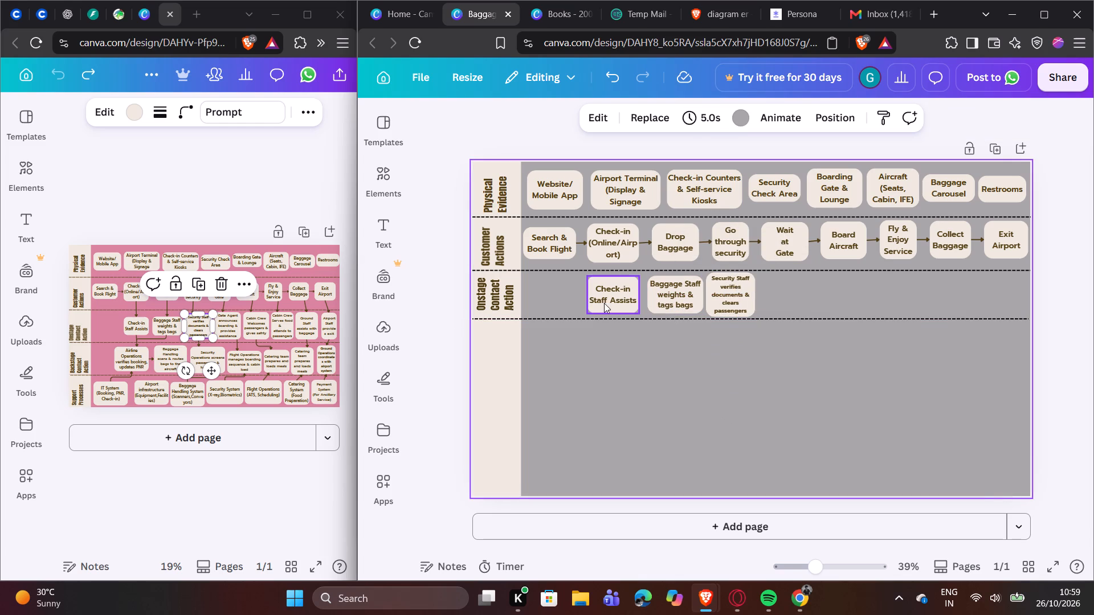
Nudge the "Baggage Staff weights & tags bags" box slightly closer to the "Check-in Staff Assists" box.
left_click(610, 302)
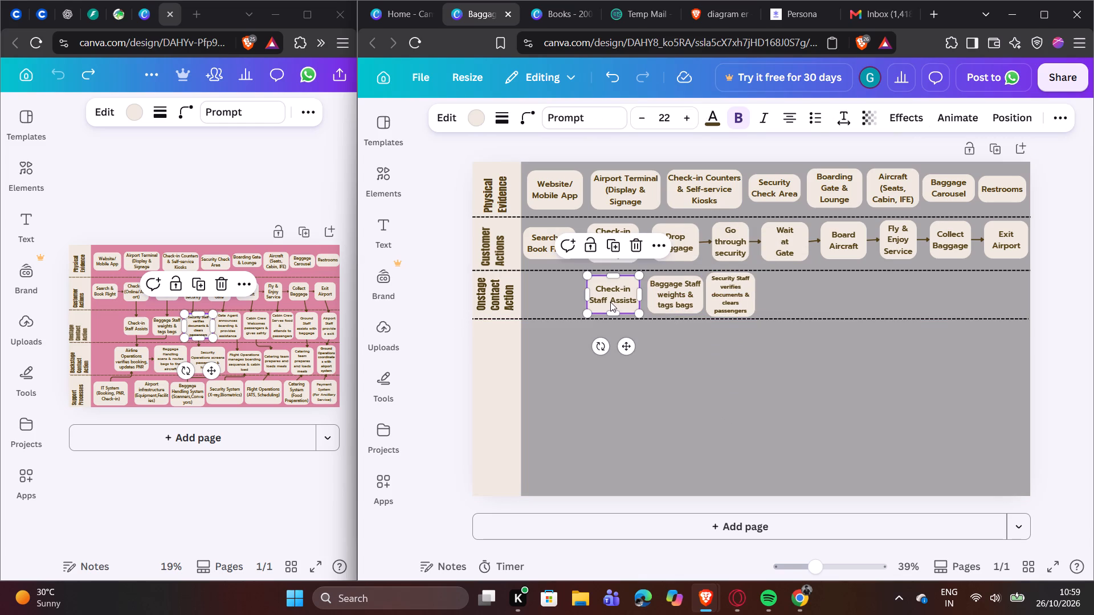
left_click(676, 300)
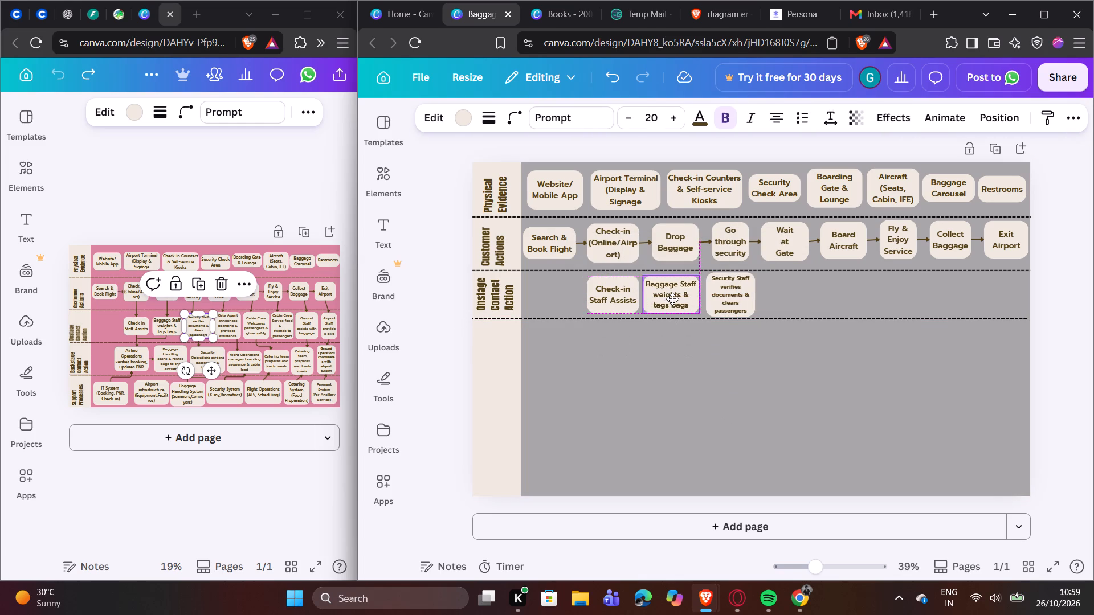
left_click(790, 406)
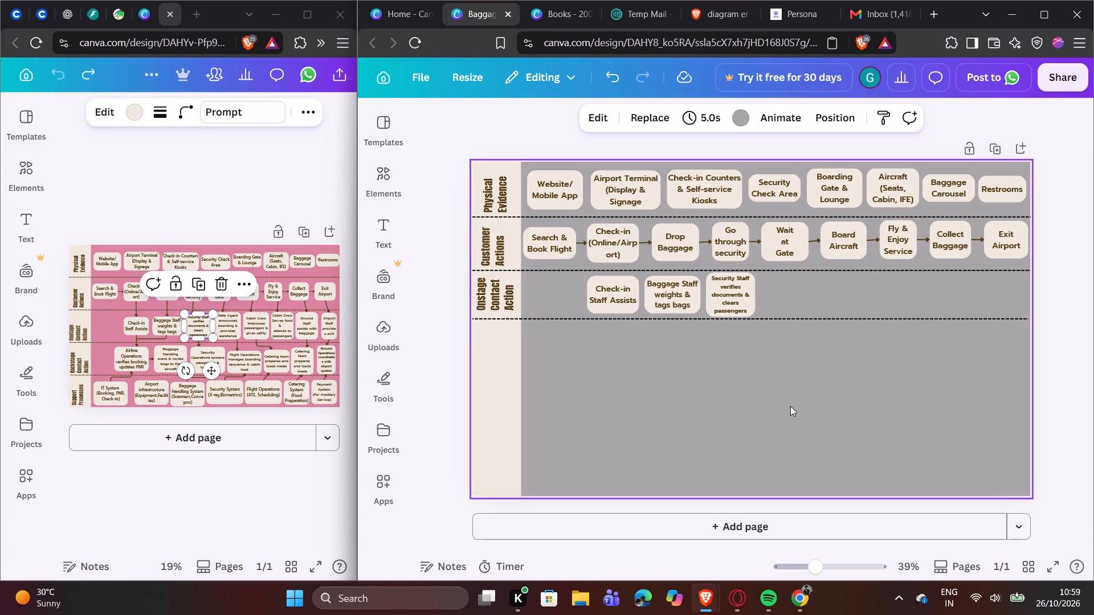
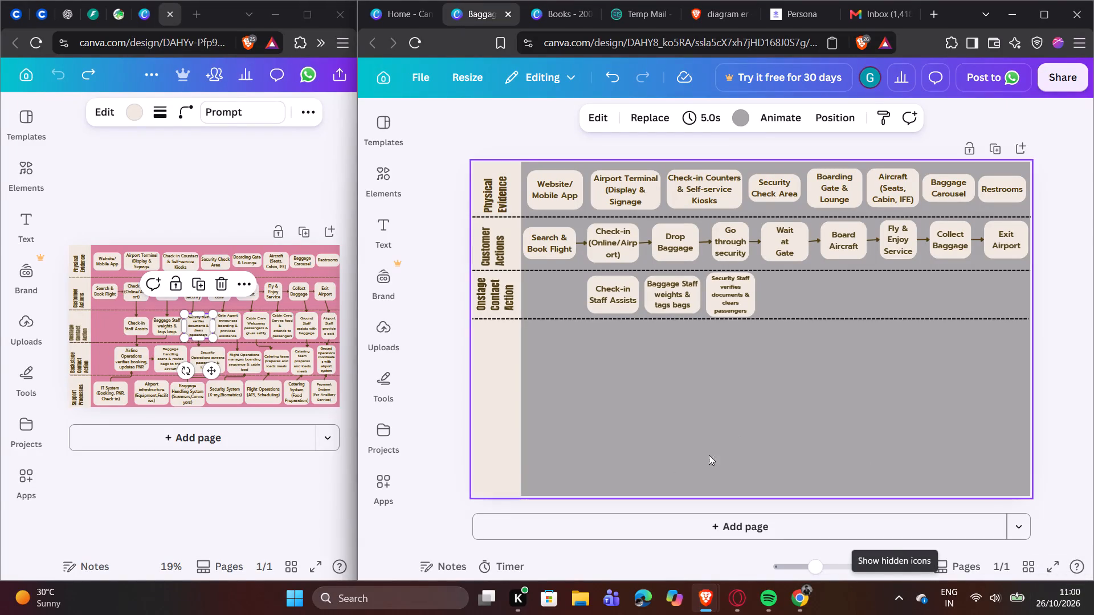
Copy the "Gate Agent announces boarding & provides assistance" box from the pink reference and paste it into the grey blueprint.
left_click(293, 531)
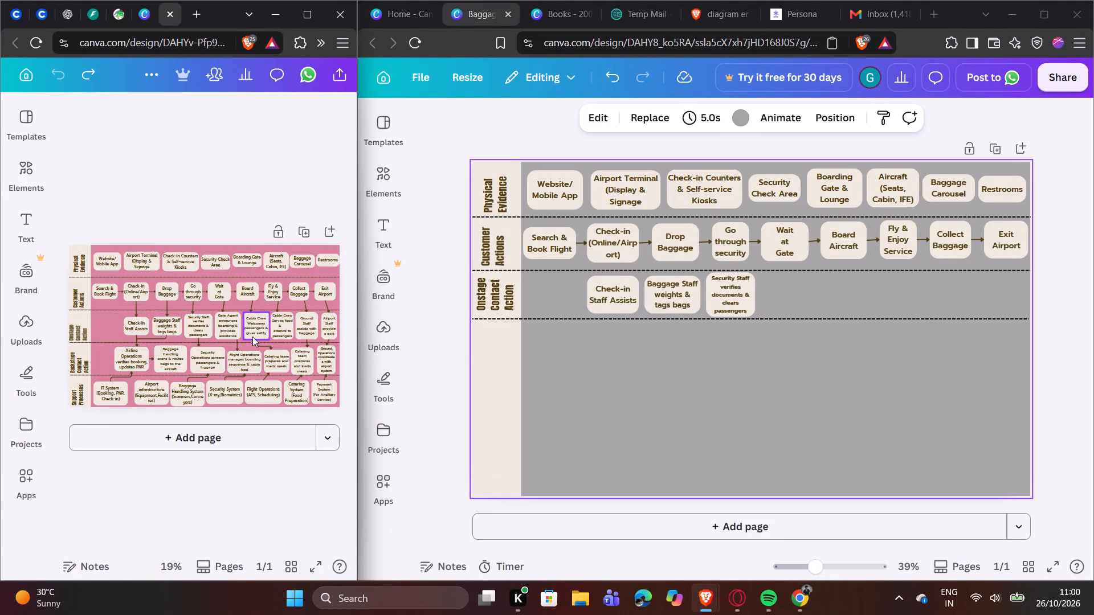
left_click(224, 325)
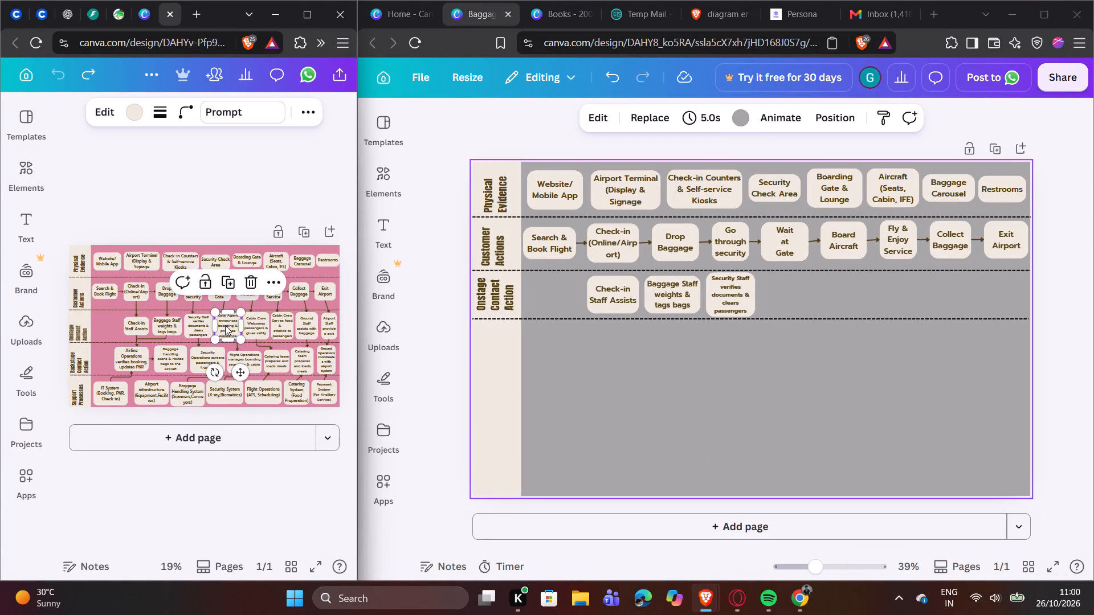
right_click(225, 325)
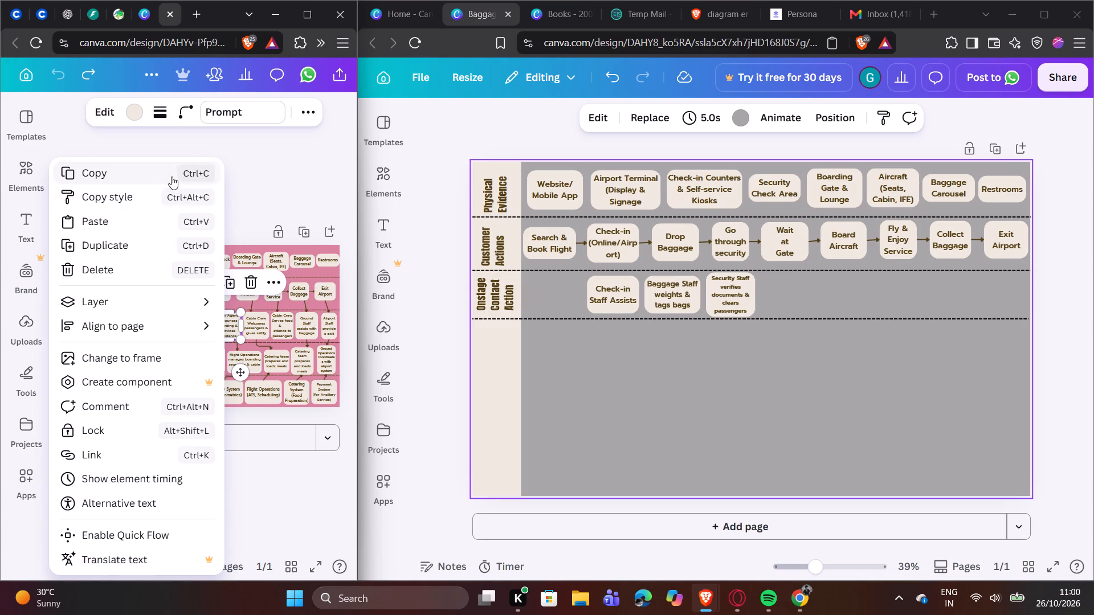
left_click(172, 176)
right_click(795, 291)
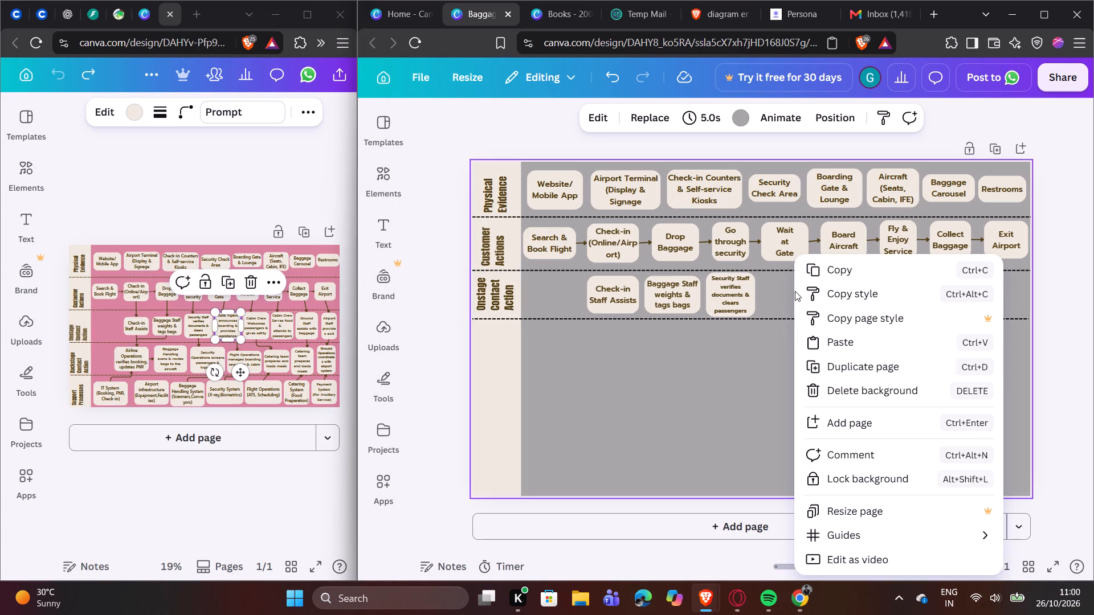
left_click(837, 348)
left_click(889, 451)
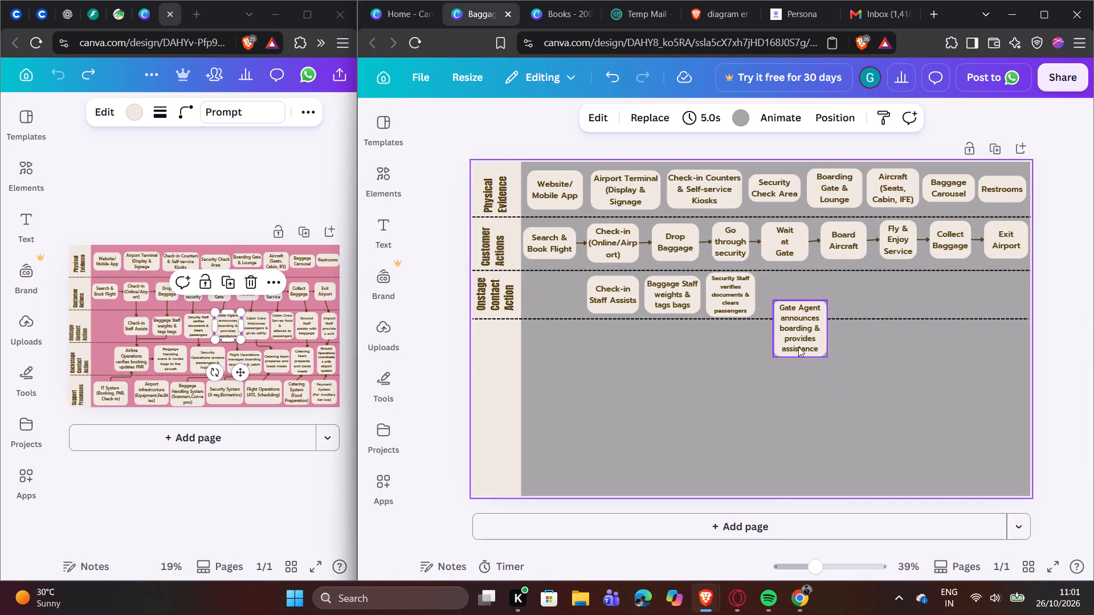
Reduce the gate agent box's text to font size 18 and shrink the box around it.
triple_click(795, 343)
left_click(797, 343)
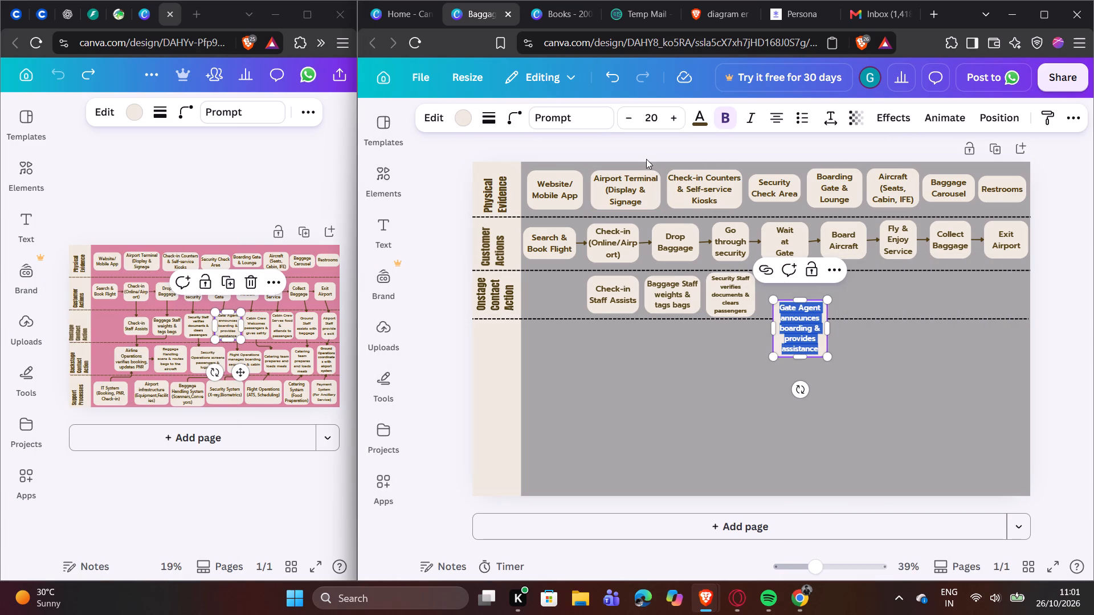
double_click(626, 118)
left_click(868, 327)
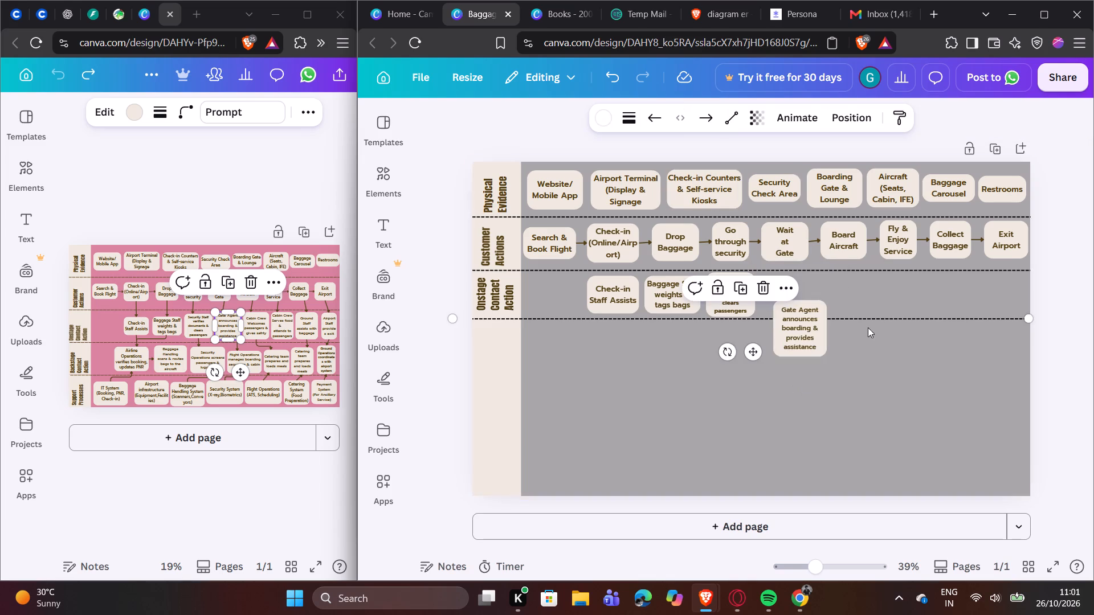
left_click(823, 349)
left_click_drag(830, 358, 820, 338)
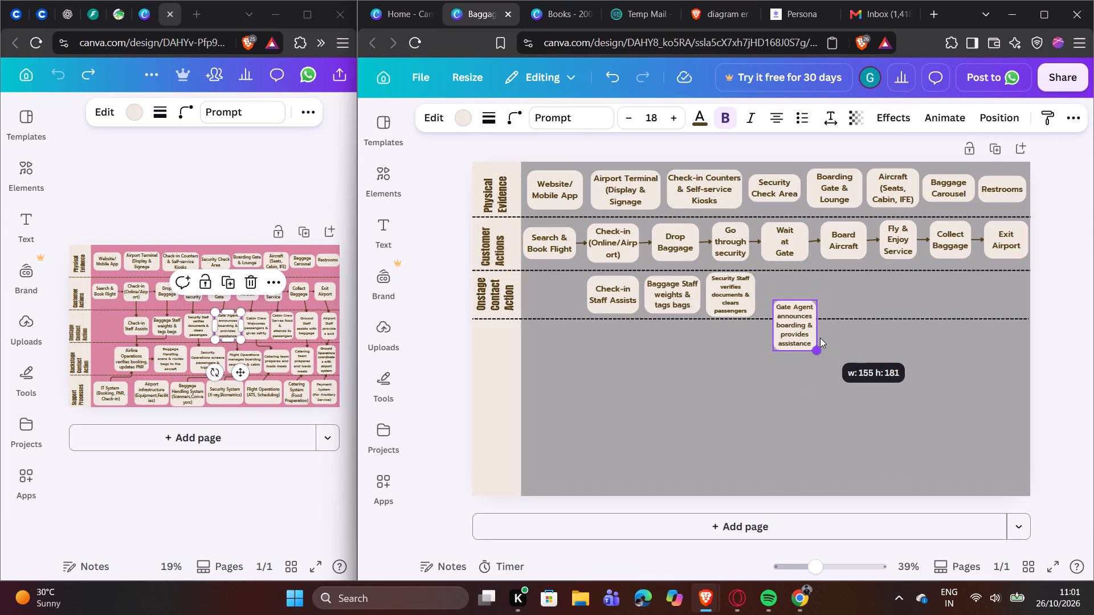
left_click_drag(820, 338, 823, 336)
left_click(863, 343)
Move the gate agent box into the Onstage Contact Action row, beneath "Wait at Gate".
left_click_drag(802, 327, 791, 297)
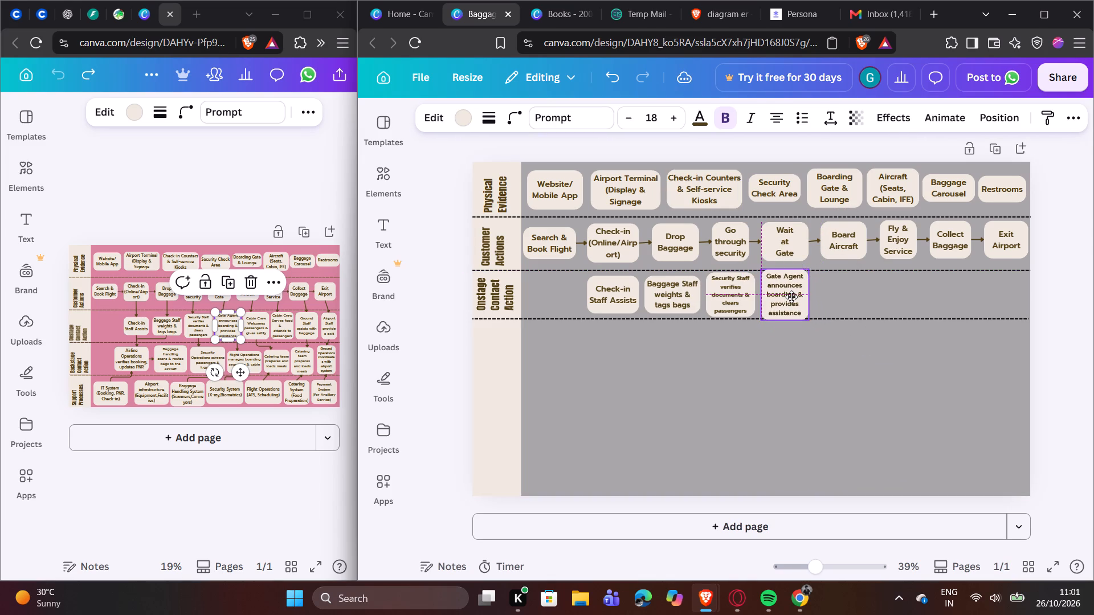
left_click_drag(791, 297, 791, 297)
Set the text of the "Gate Agent announces boarding & provides assistance" box to font size 16.
triple_click(793, 297)
left_click(793, 297)
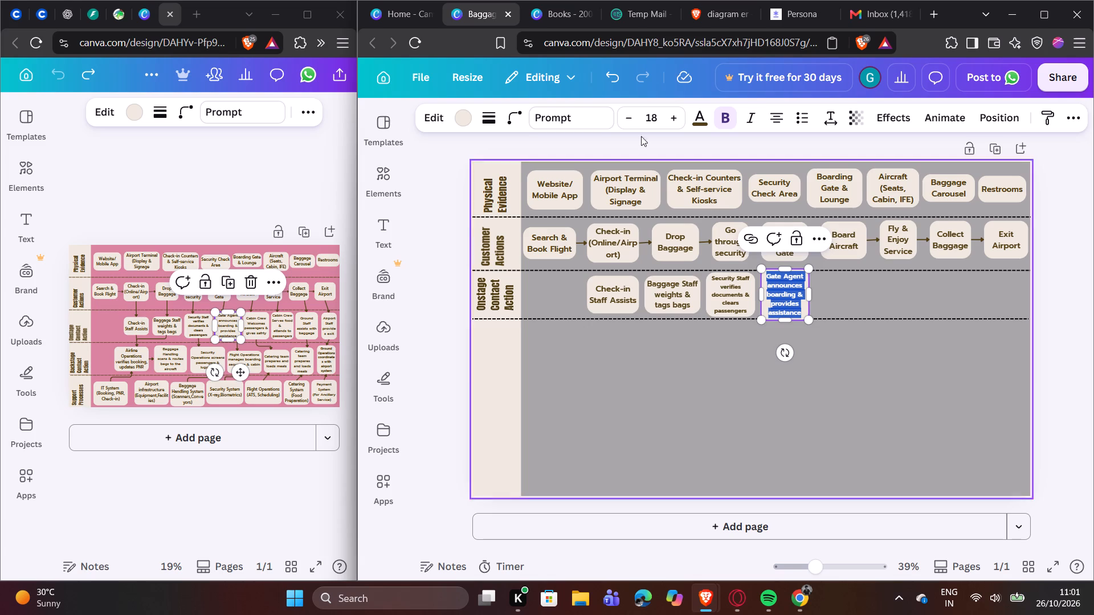
double_click(620, 116)
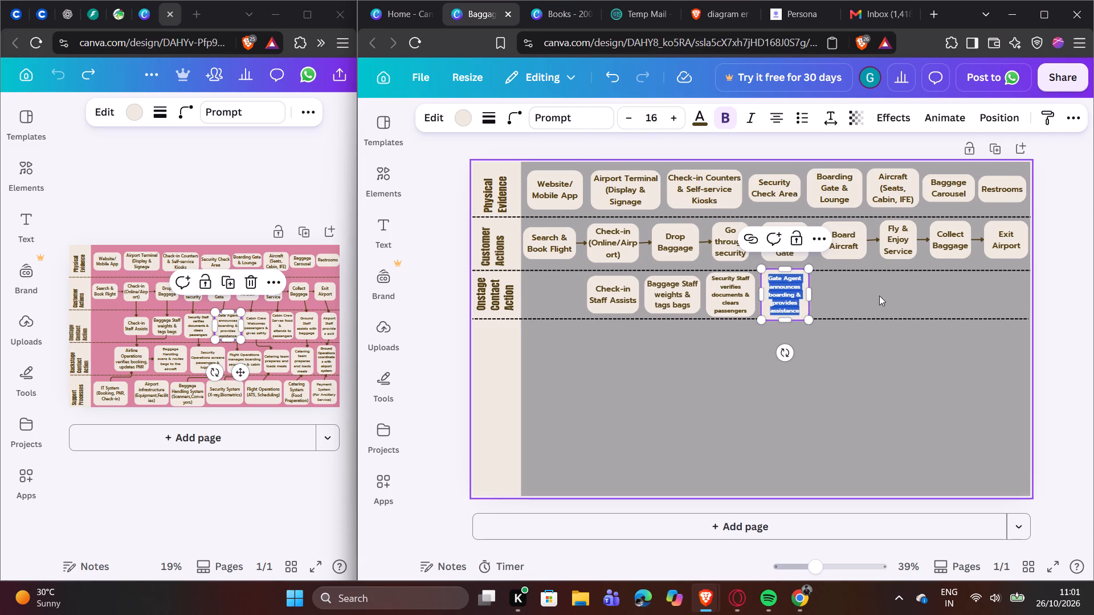
left_click(879, 296)
Shrink the gate agent box to fit between the dashed lines and center it beneath "Wait at Gate".
left_click(796, 311)
left_click_drag(809, 319, 805, 306)
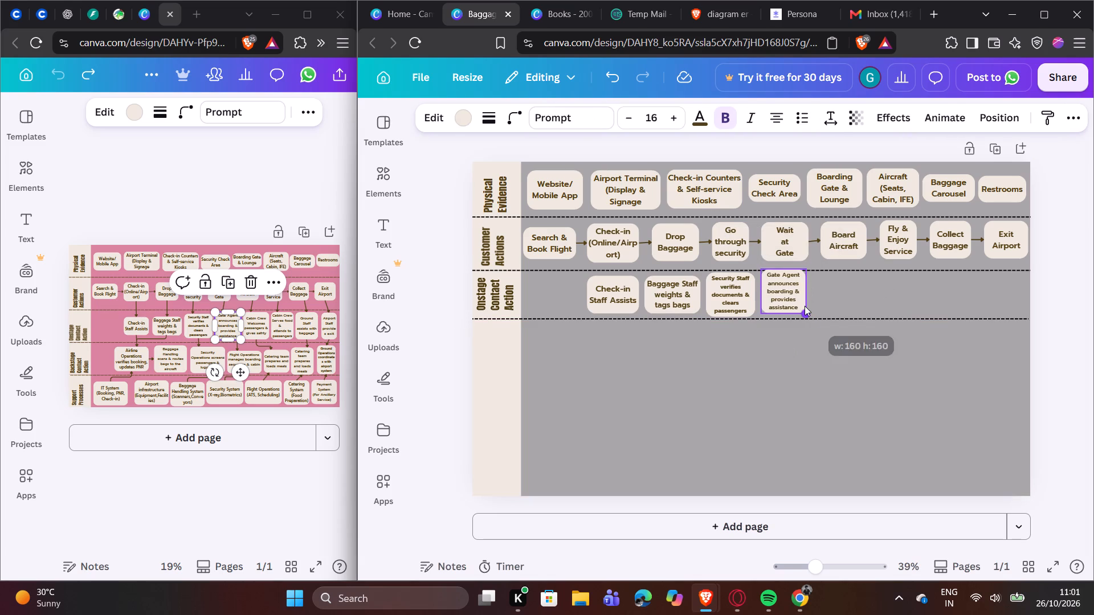
left_click_drag(805, 306, 804, 303)
left_click(856, 293)
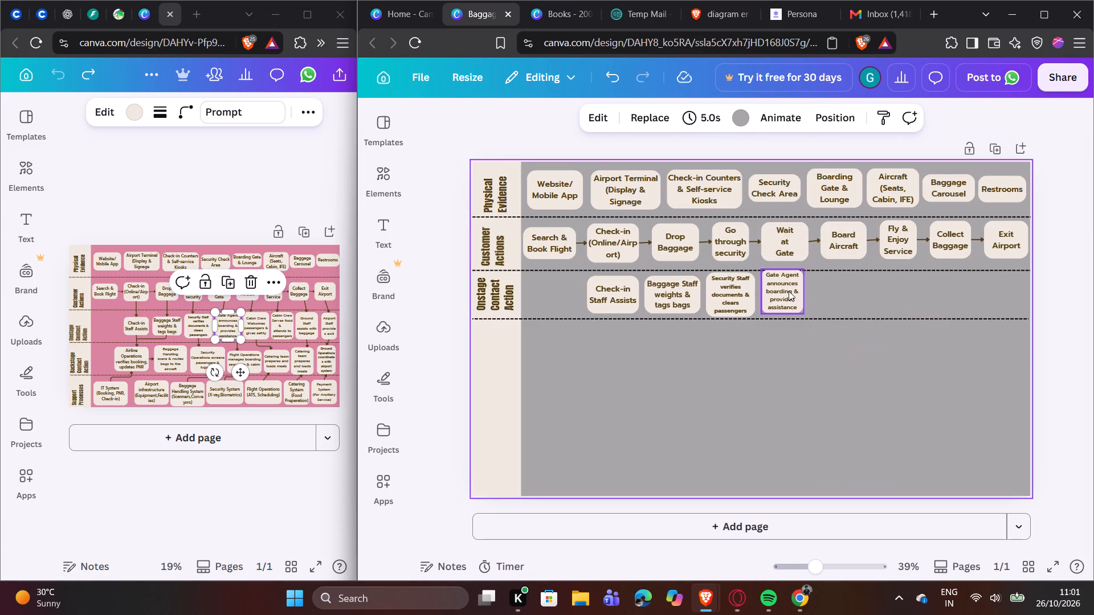
triple_click(789, 291)
left_click(825, 296)
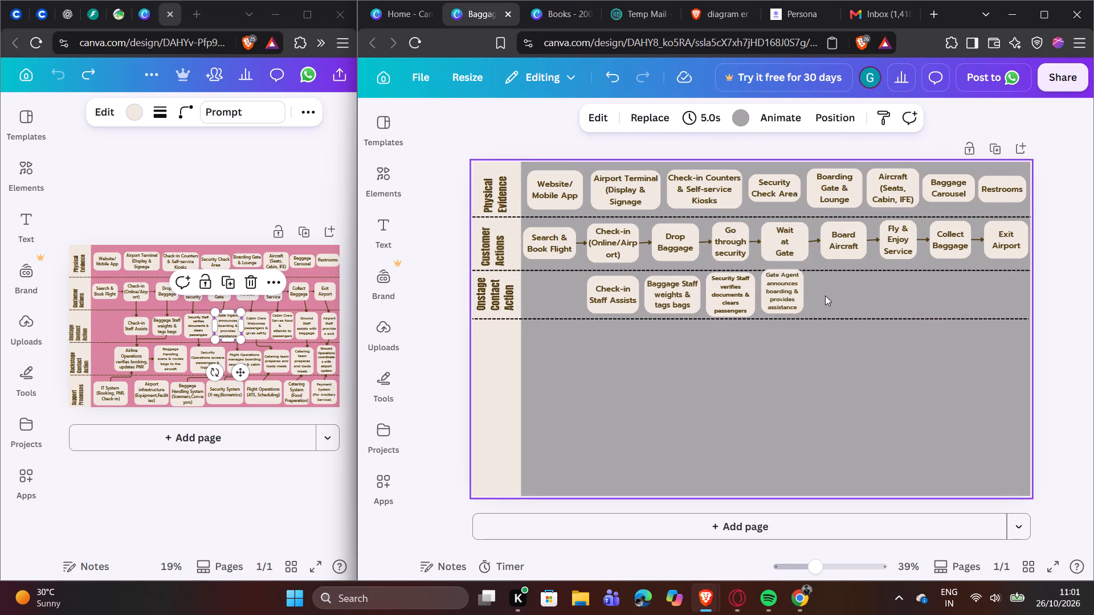
left_click(797, 300)
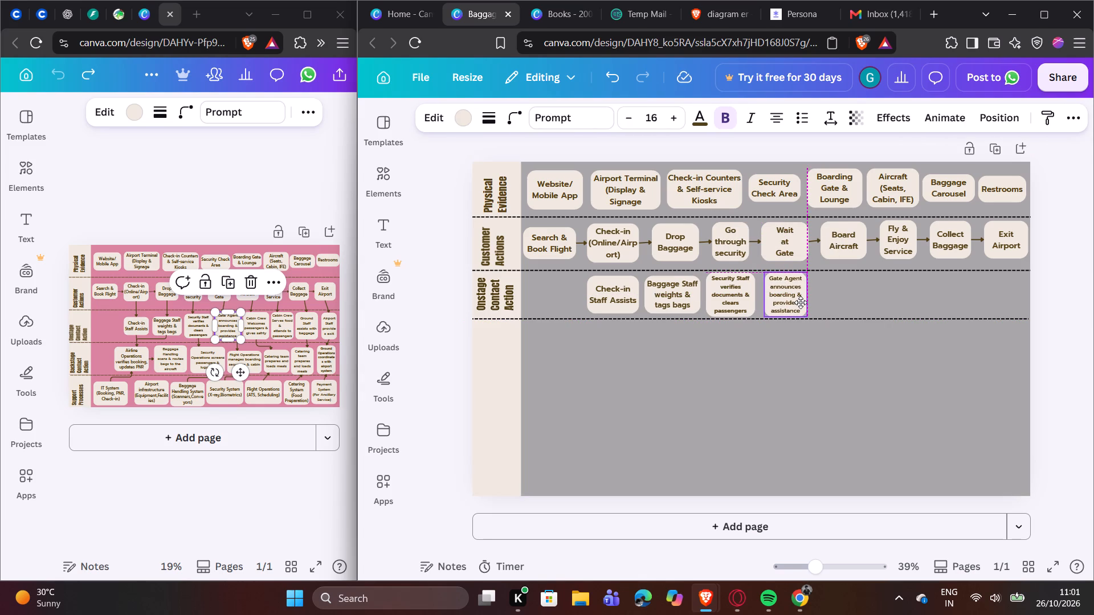
left_click(839, 311)
left_click(840, 311)
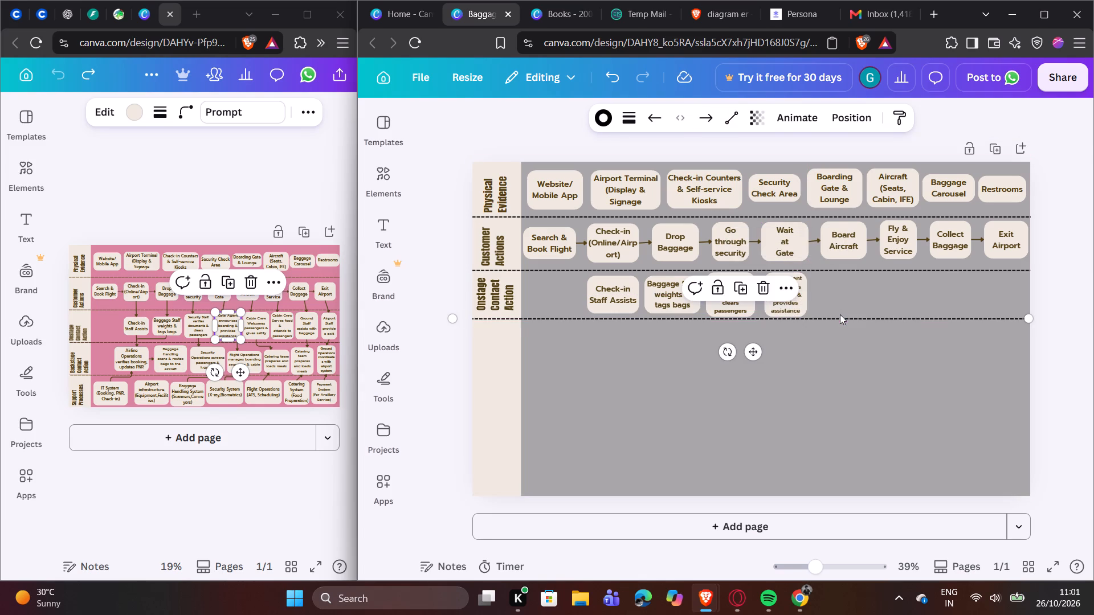
left_click(832, 348)
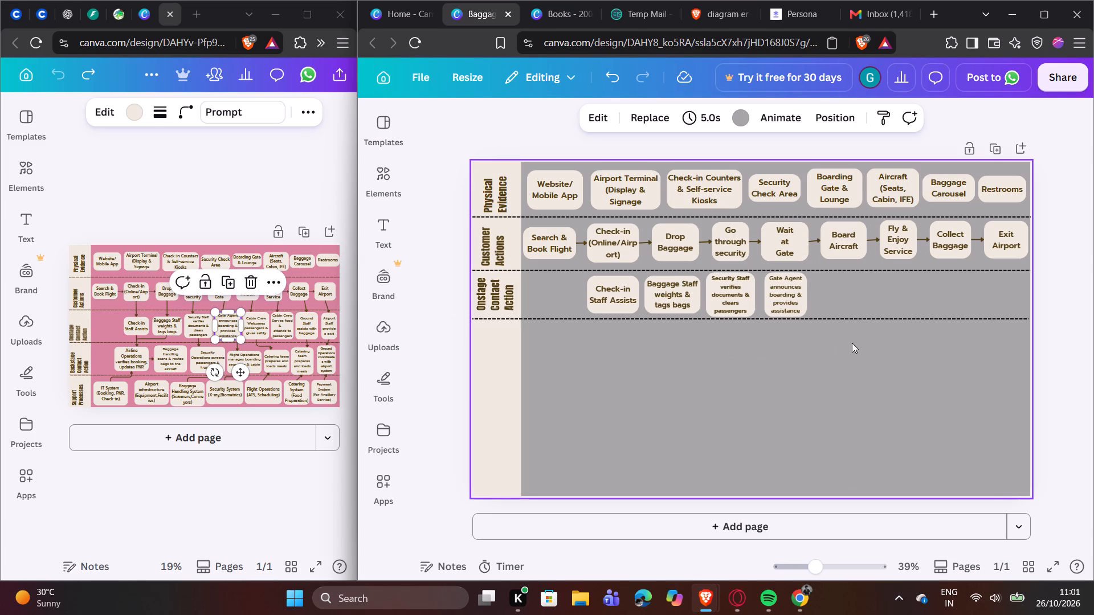
Copy the "Cabin Crew Welcomes passengers & gives safrty" box from the pink reference and paste it into the grey blueprint.
left_click(430, 387)
left_click(251, 479)
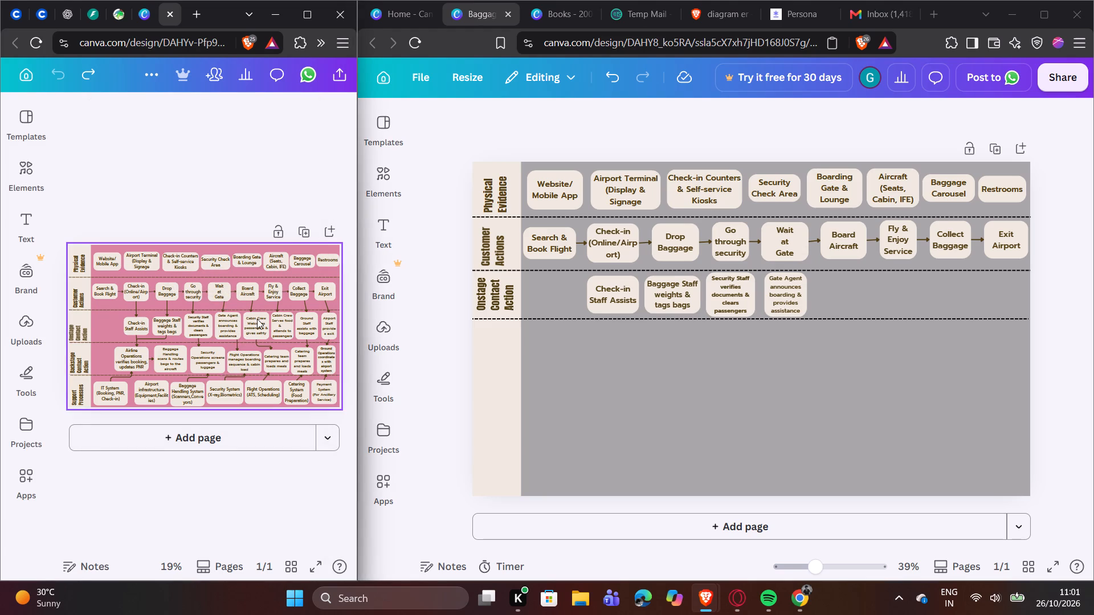
left_click(257, 323)
right_click(255, 323)
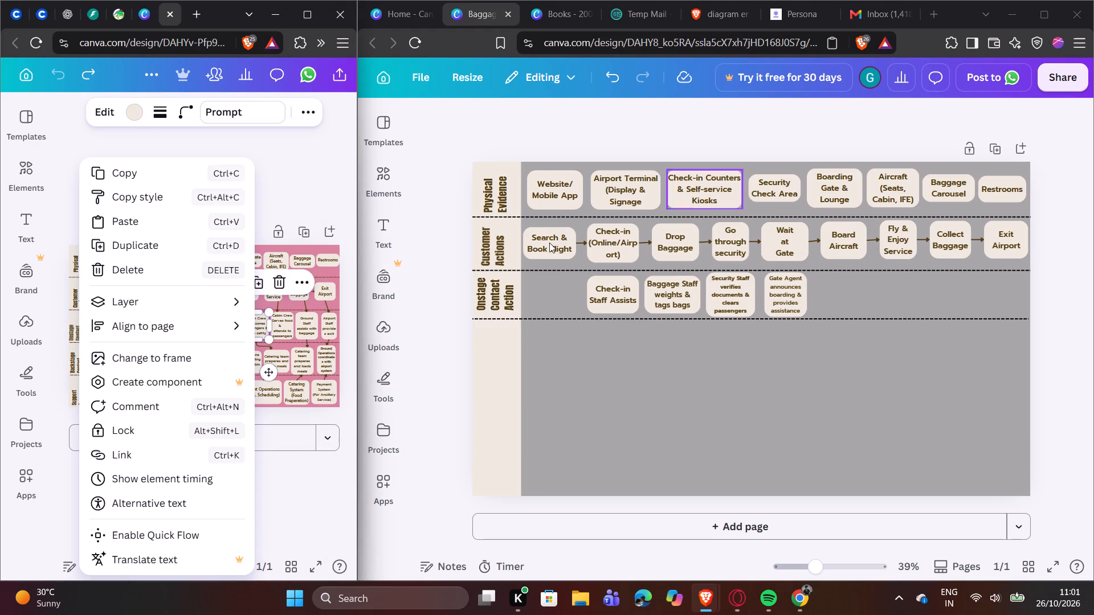
left_click(124, 172)
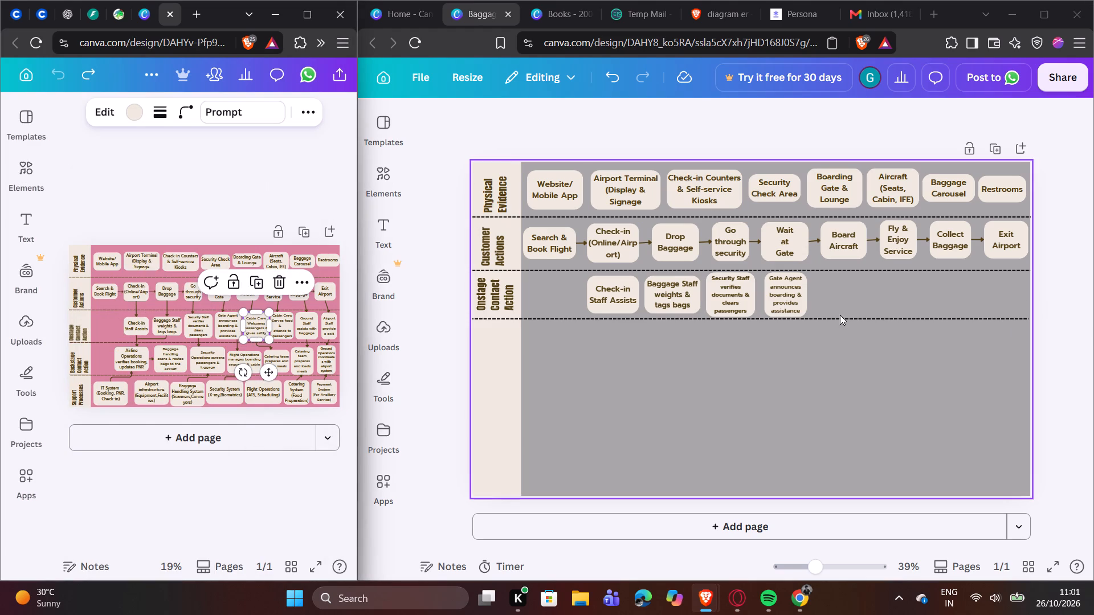
right_click(851, 297)
left_click(892, 333)
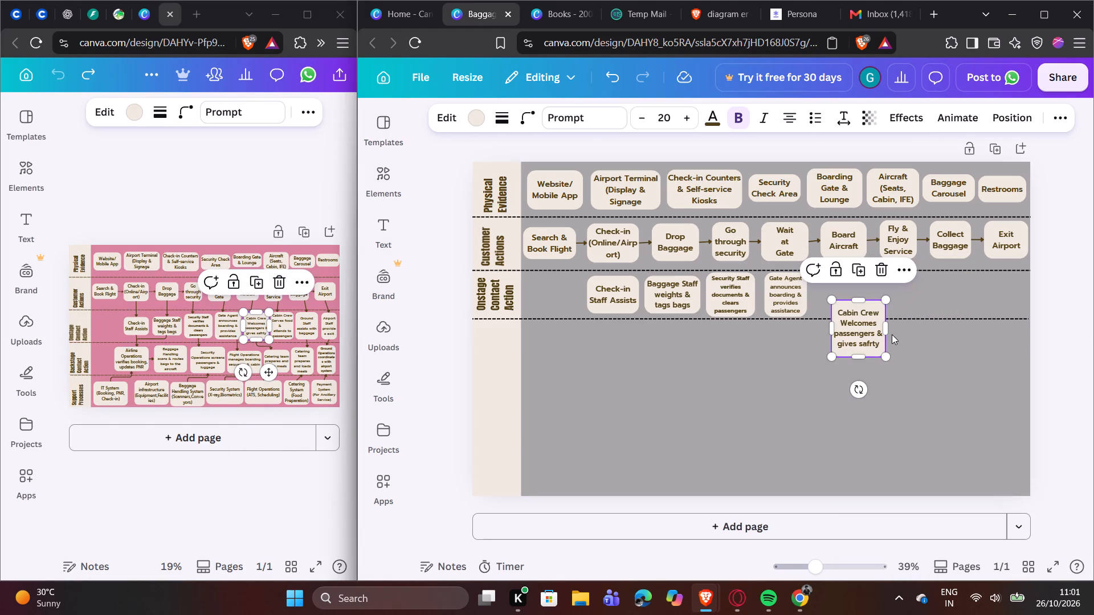
Set all the text of the "Cabin Crew Welcomes passengers" box to font size 18.
triple_click(875, 347)
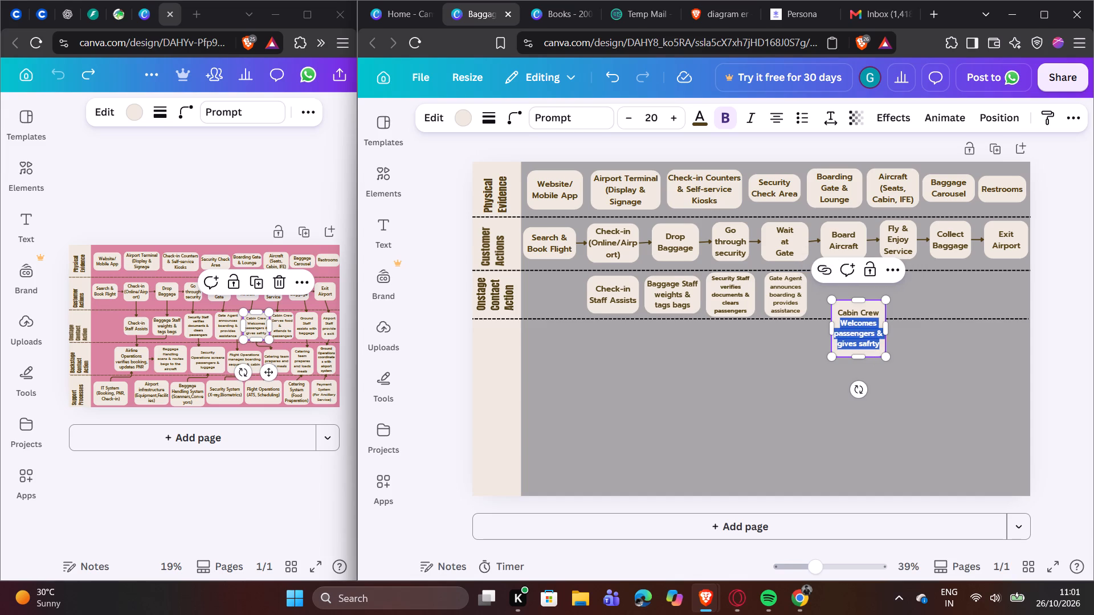
triple_click(870, 344)
left_click(870, 344)
left_click(876, 349)
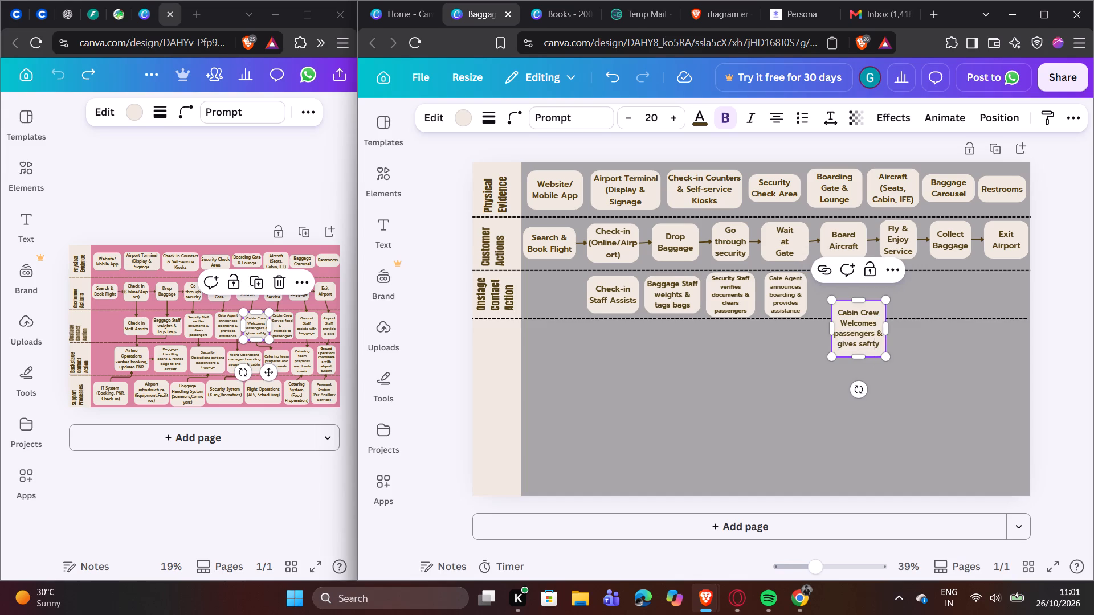
left_click_drag(879, 346, 842, 338)
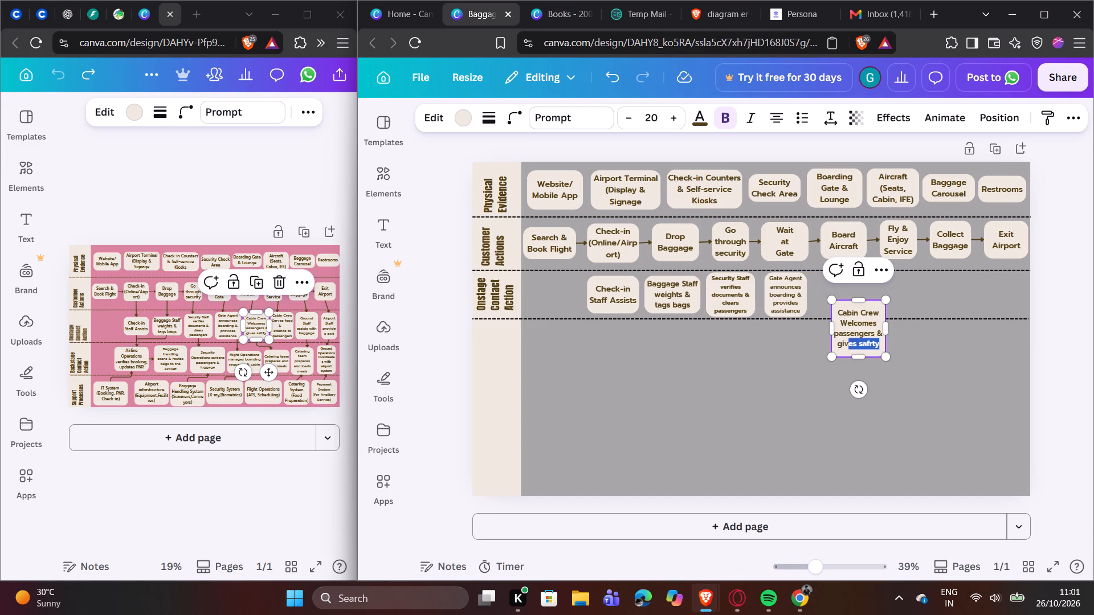
left_click_drag(842, 338, 828, 312)
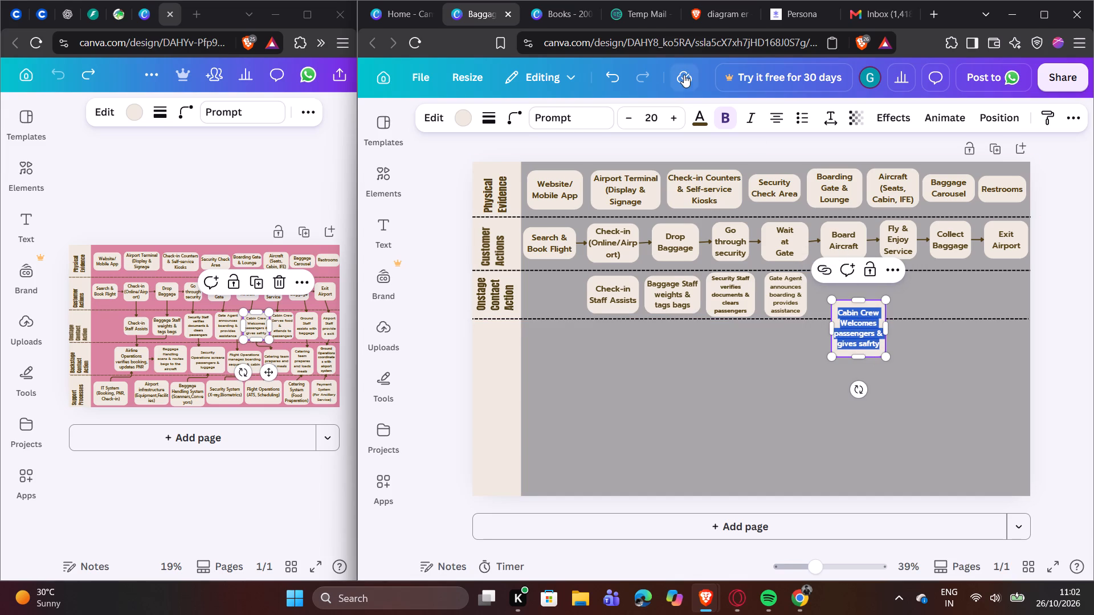
double_click(634, 113)
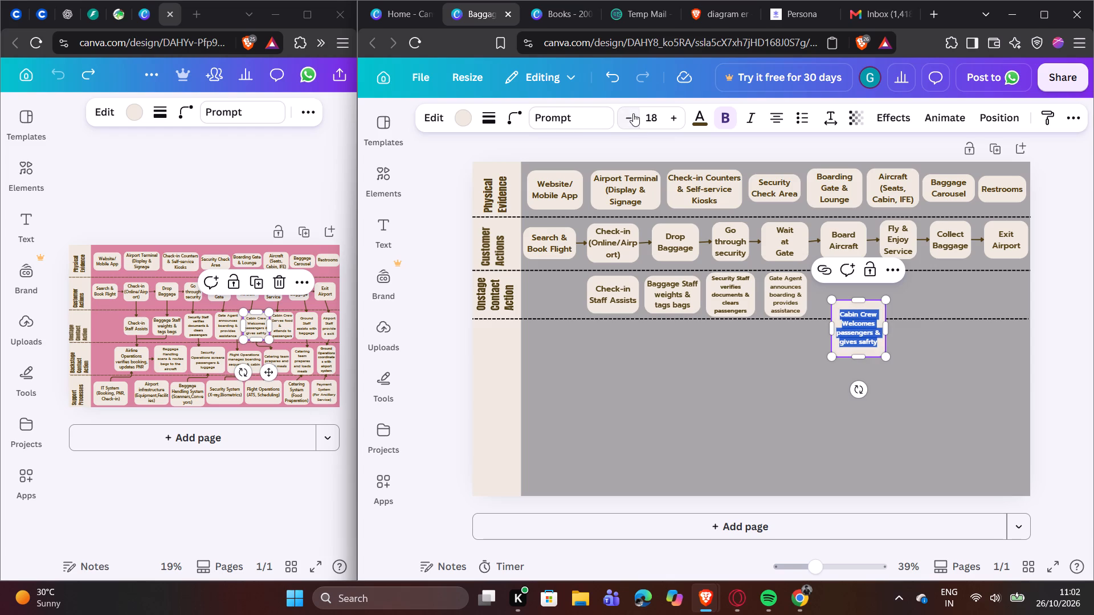
left_click(953, 376)
Shrink the "Cabin Crew Welcomes passengers" box so it can fit between the row's dashed lines.
left_click(871, 346)
left_click_drag(889, 358, 886, 342)
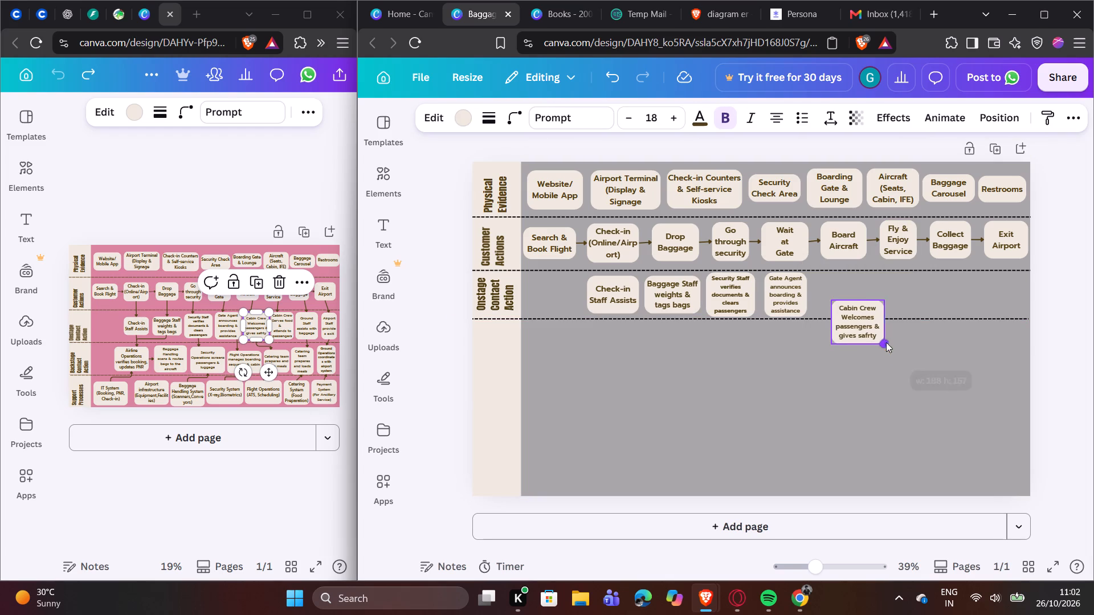
left_click_drag(886, 342, 885, 341)
left_click(944, 352)
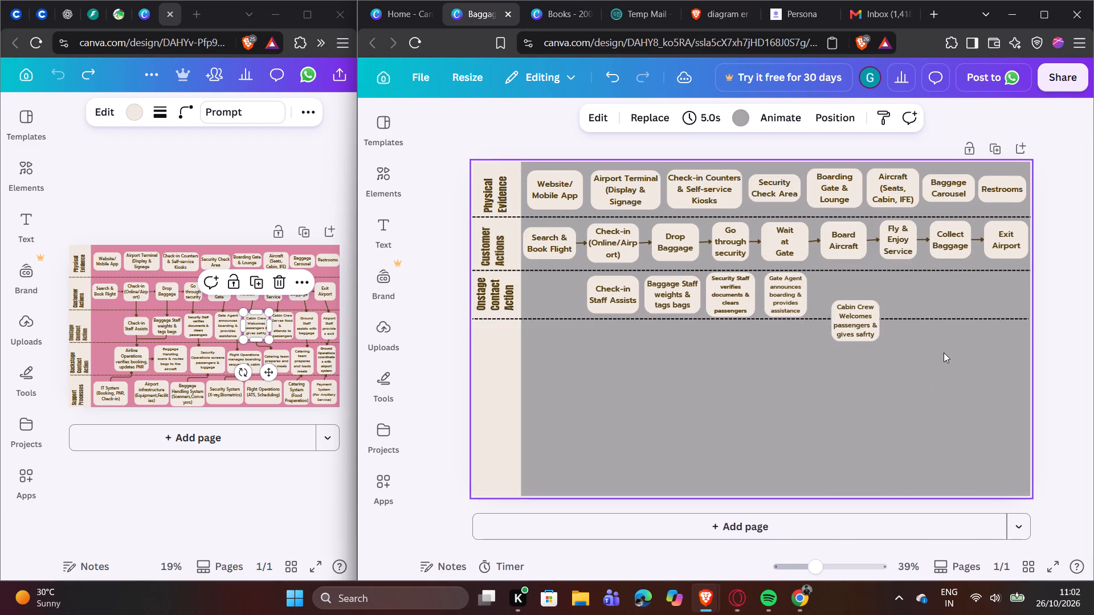
Position the "Cabin Crew Welcomes passengers" box between the Onstage Contact Action row's dashed lines, beneath "Board Aircraft".
left_click_drag(872, 318, 857, 292)
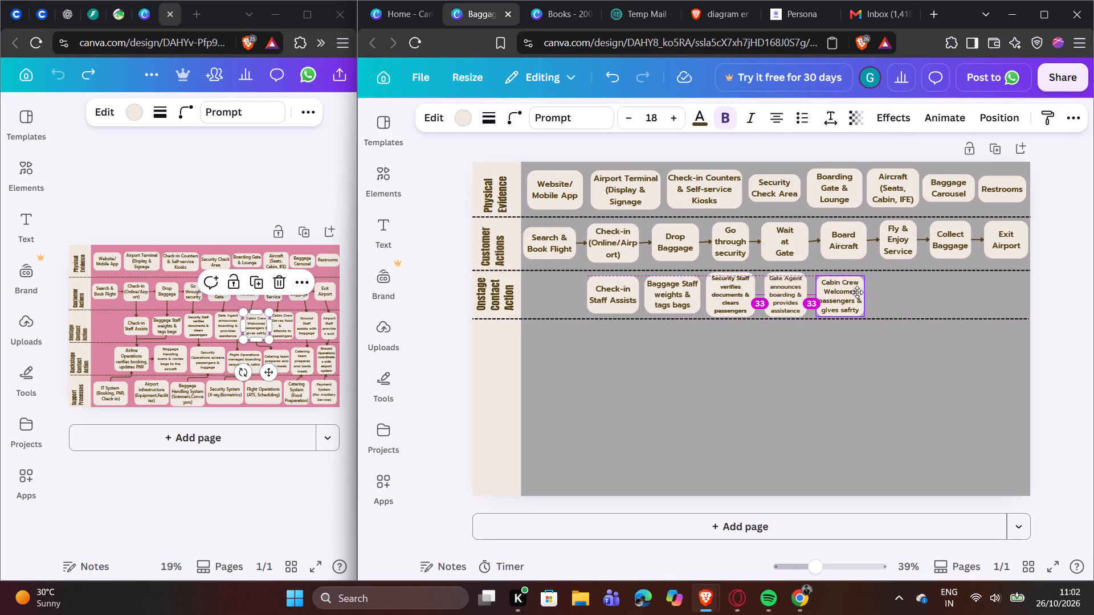
left_click_drag(857, 292, 859, 296)
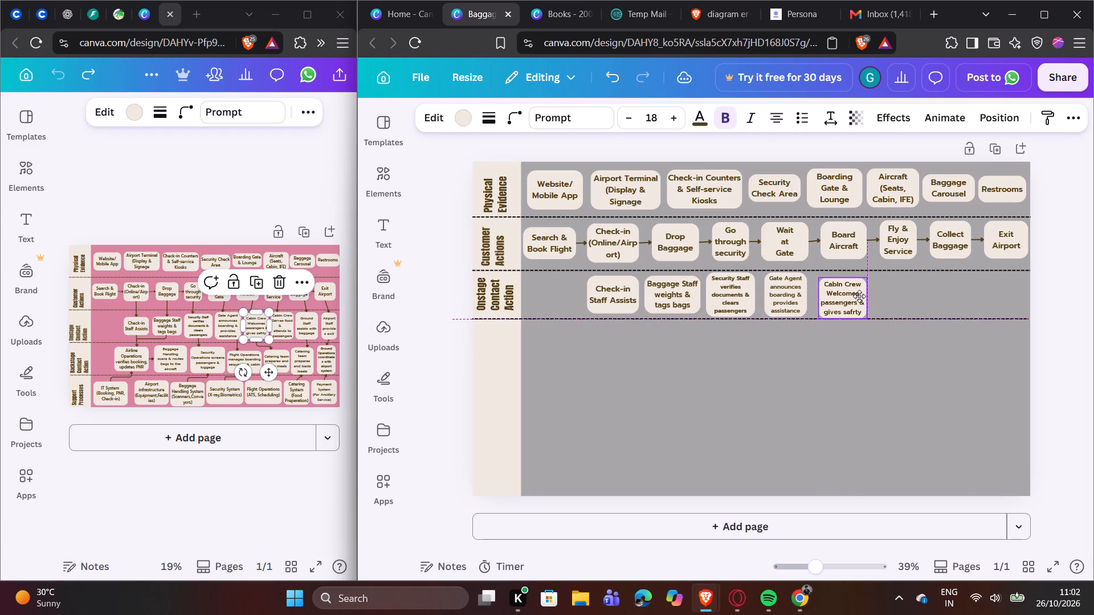
left_click_drag(859, 296, 859, 294)
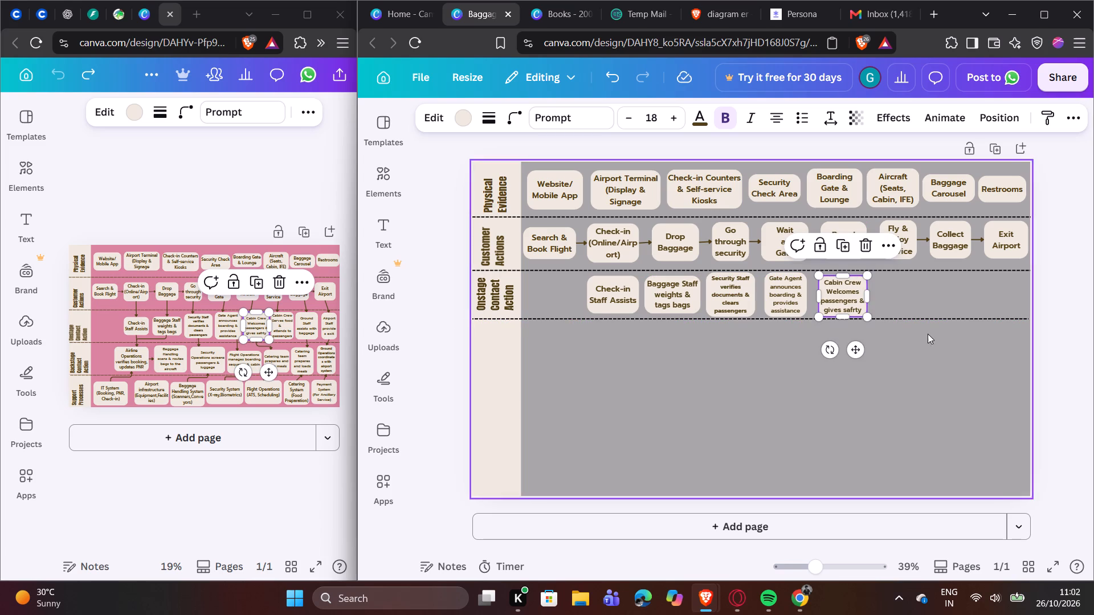
left_click(907, 364)
left_click_drag(840, 297, 843, 297)
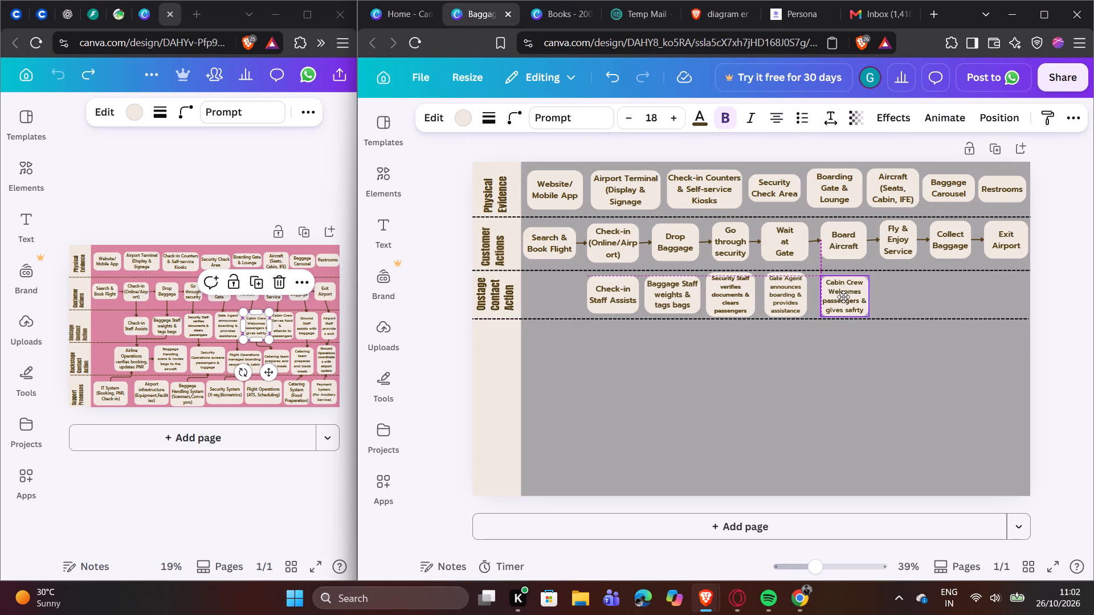
left_click_drag(843, 297, 845, 296)
left_click_drag(845, 296, 845, 296)
left_click(892, 392)
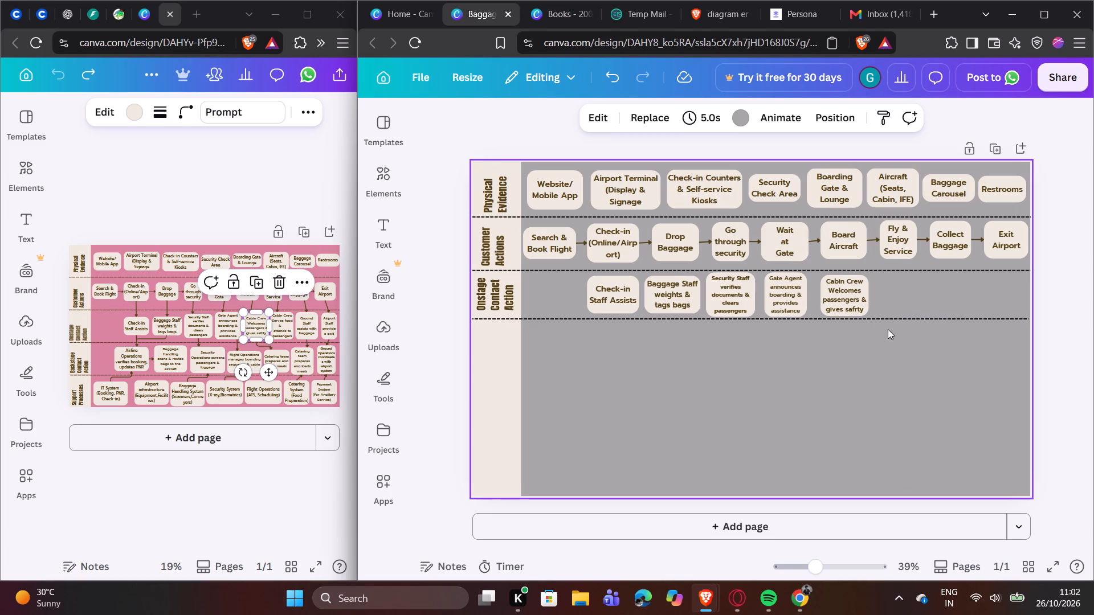
left_click(845, 300)
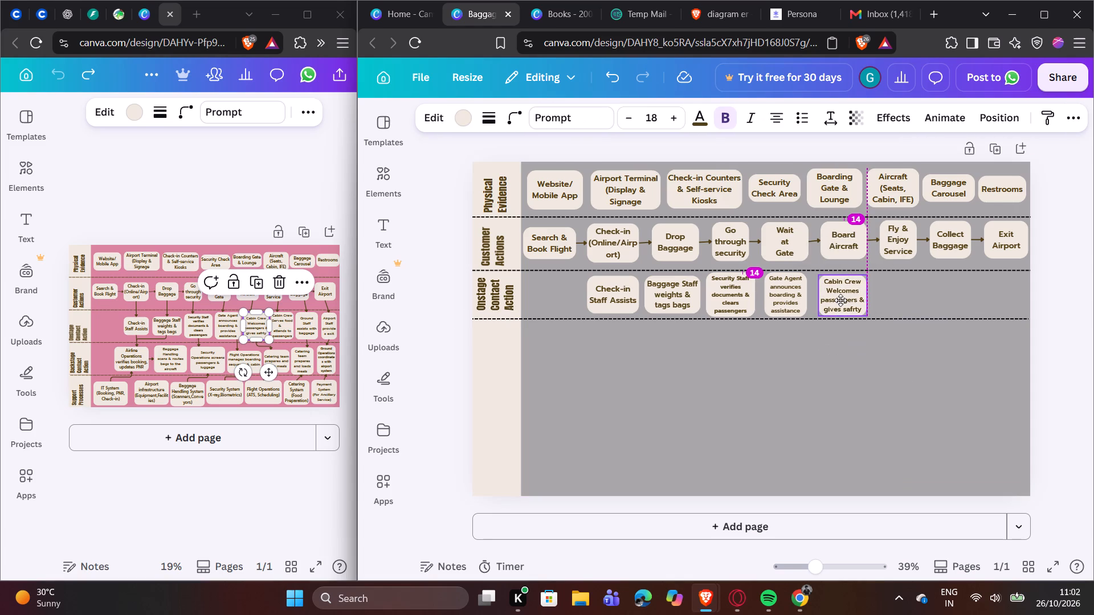
left_click(925, 389)
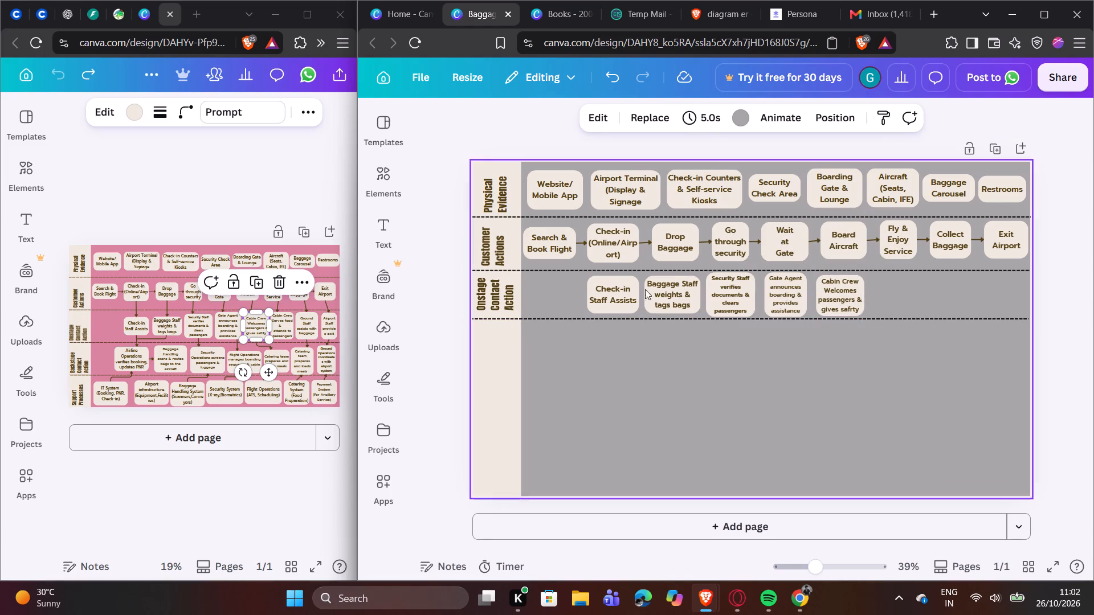
left_click(450, 393)
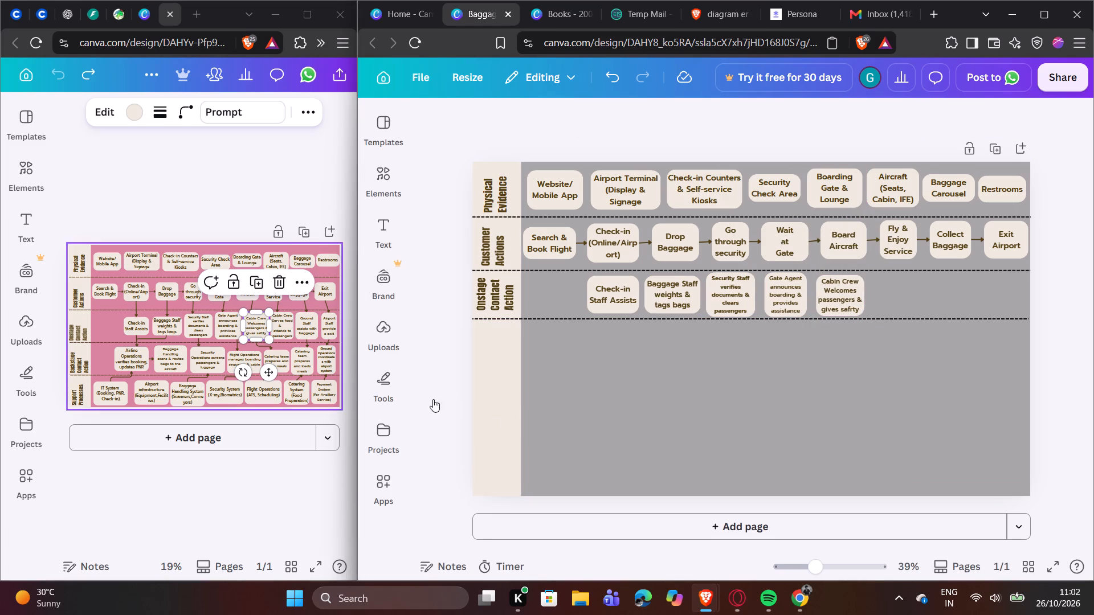
left_click(442, 391)
double_click(441, 391)
Copy the "Cabin Crew Serves food & attends to passengers" box from the pink reference and paste it into the grey blueprint.
left_click(283, 321)
right_click(283, 320)
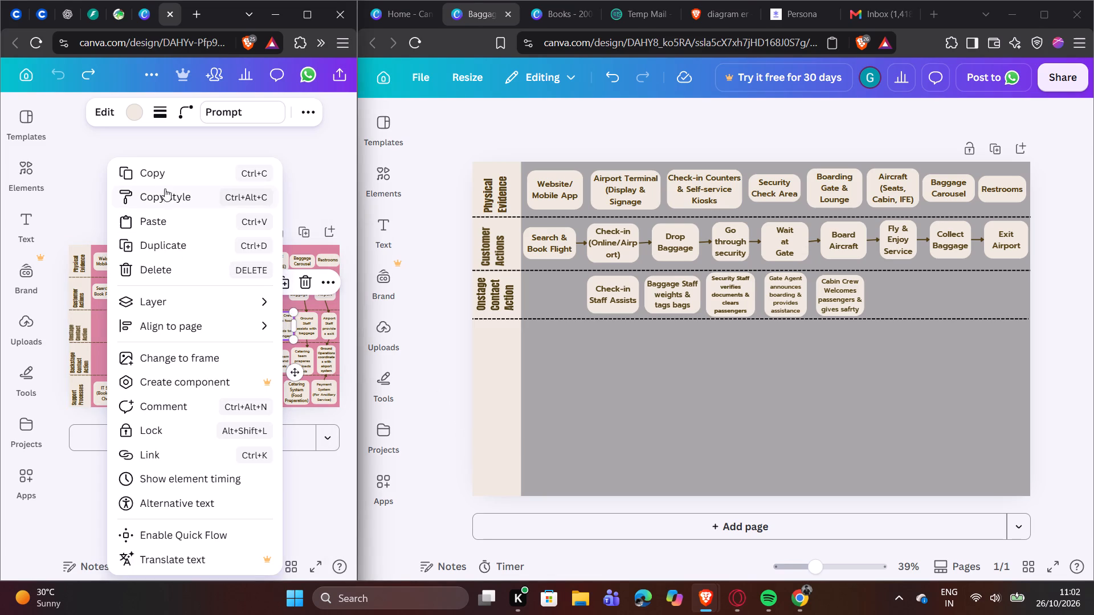
left_click(174, 173)
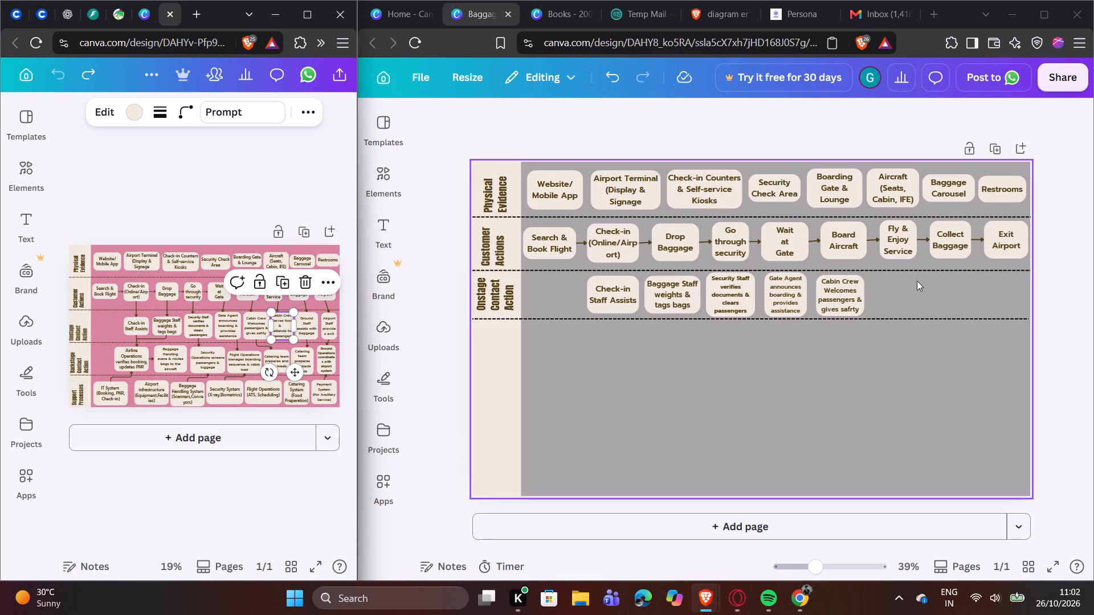
right_click(881, 302)
left_click(777, 347)
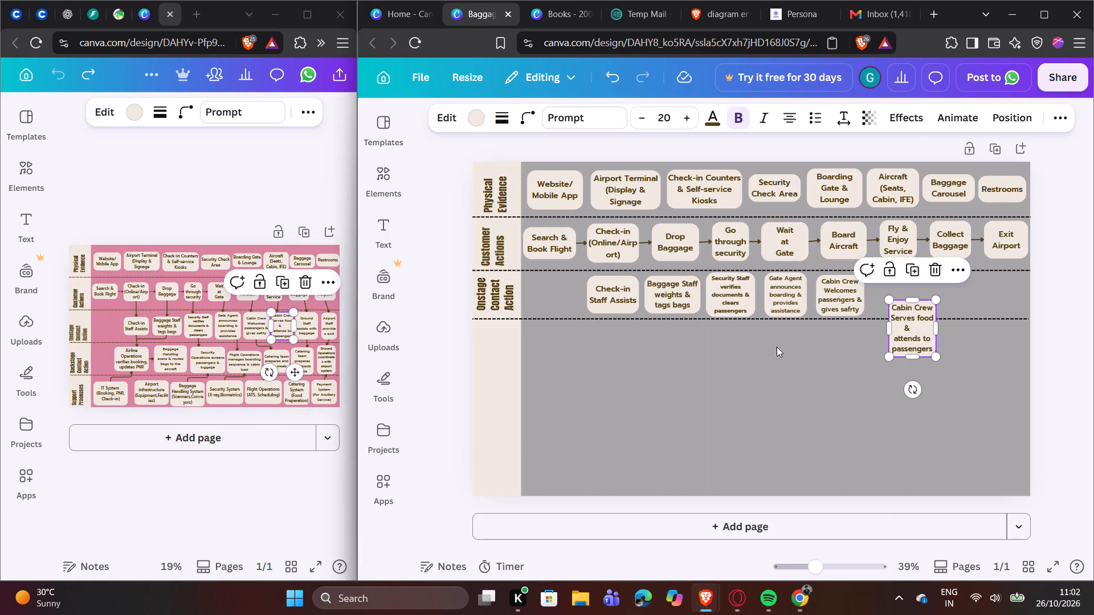
Set all the text of the "Cabin Crew Serves food & attends to passengers" box to font size 18.
left_click(931, 351)
triple_click(921, 341)
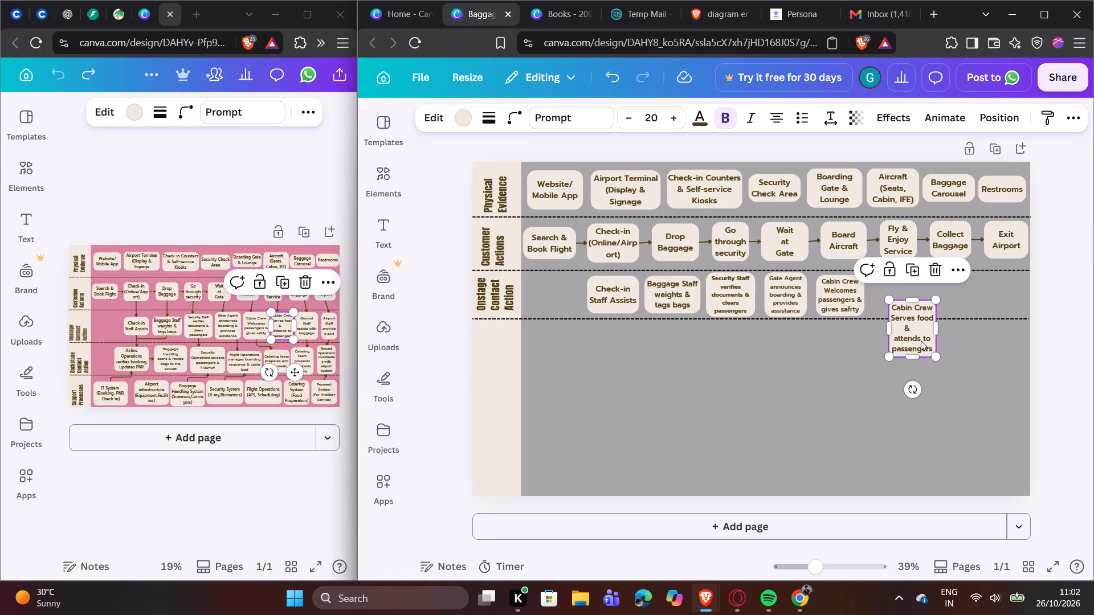
left_click(921, 341)
left_click(926, 353)
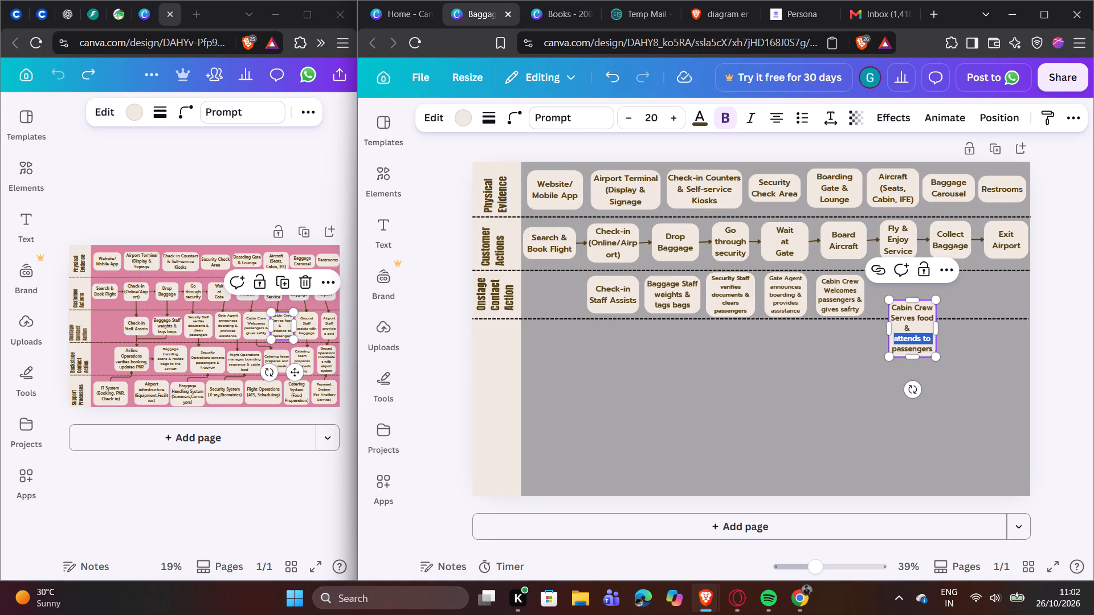
left_click(929, 347)
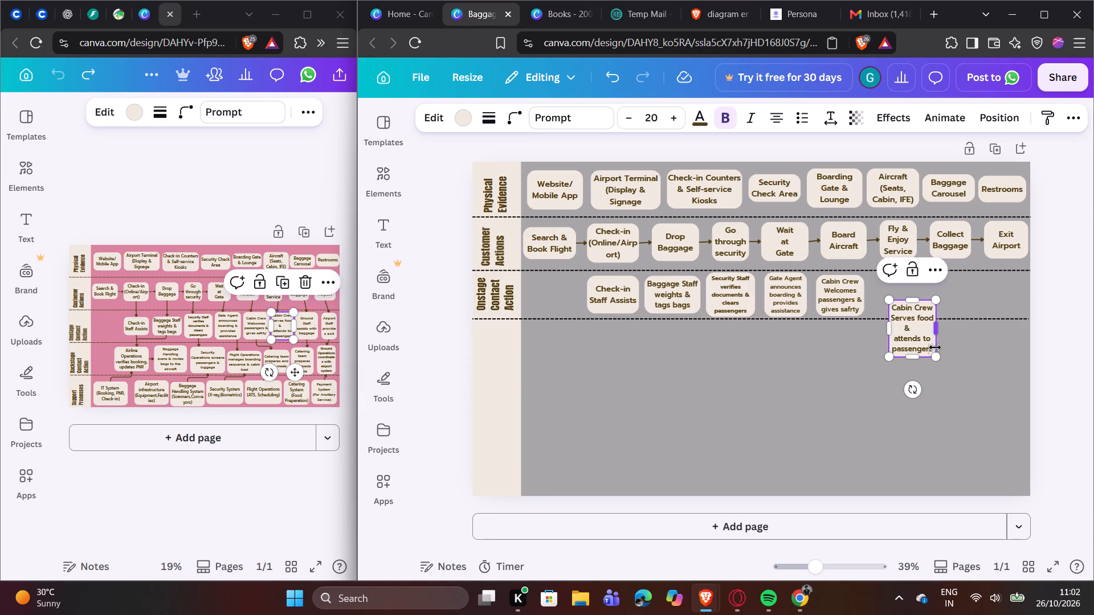
left_click(933, 351)
triple_click(919, 339)
double_click(919, 339)
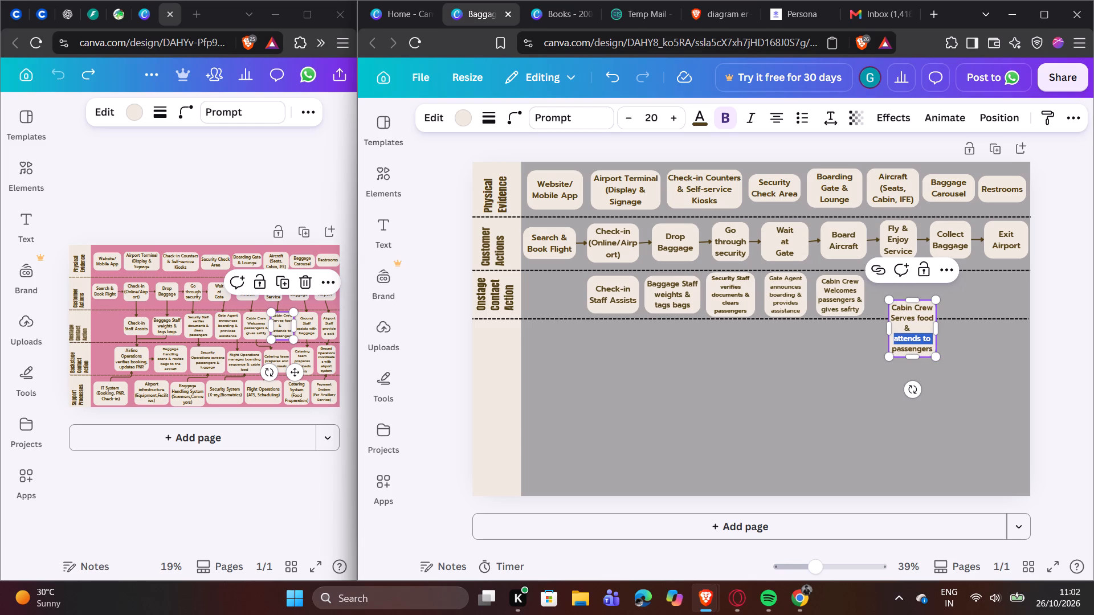
triple_click(918, 352)
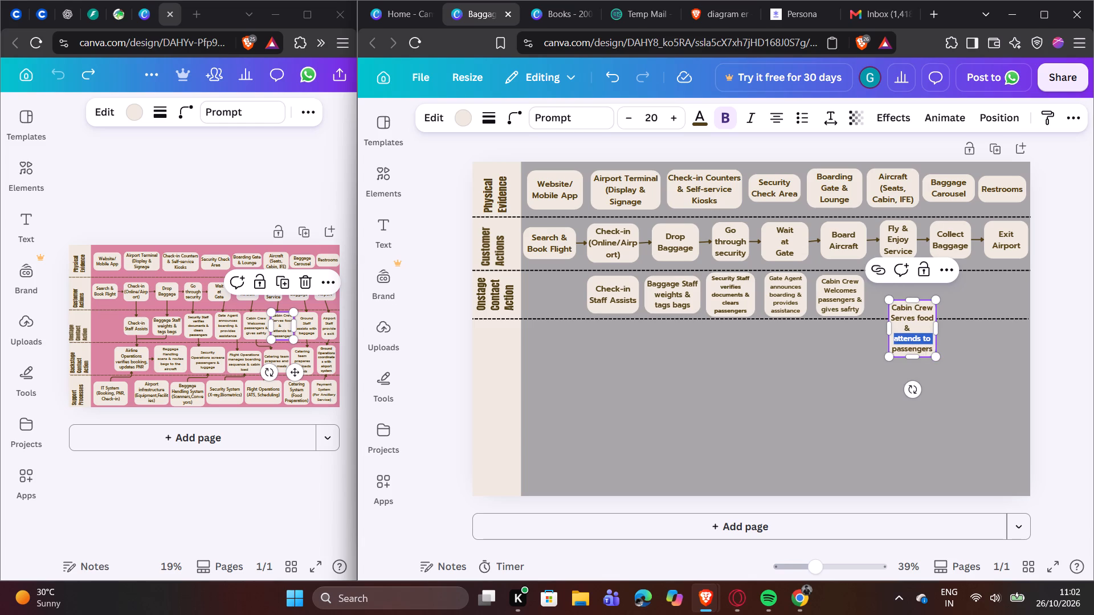
triple_click(927, 349)
left_click(928, 349)
left_click(928, 349)
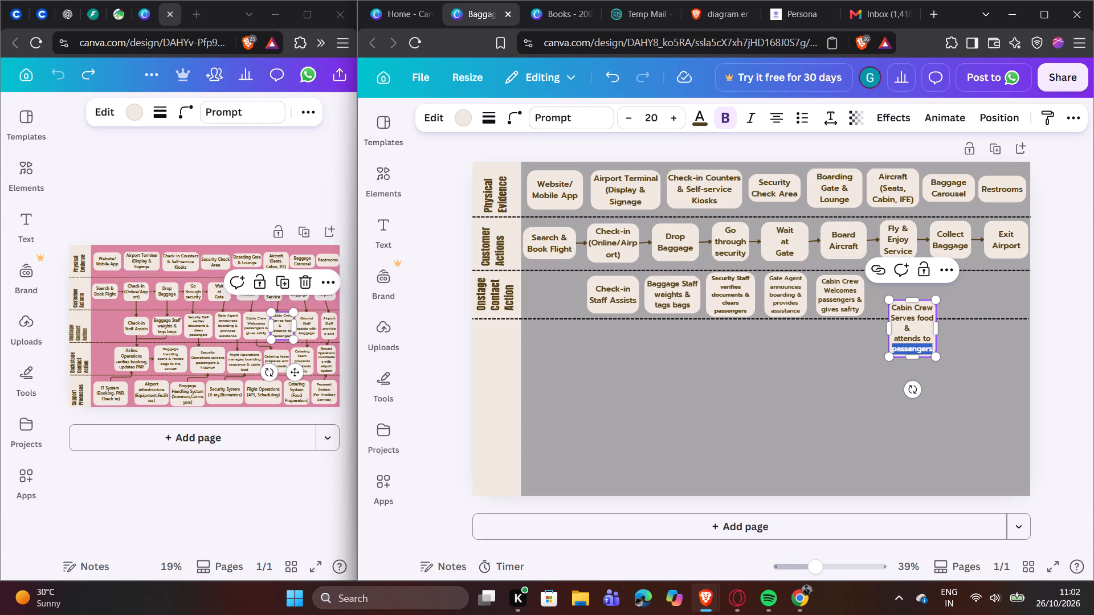
key("ctrl+a")
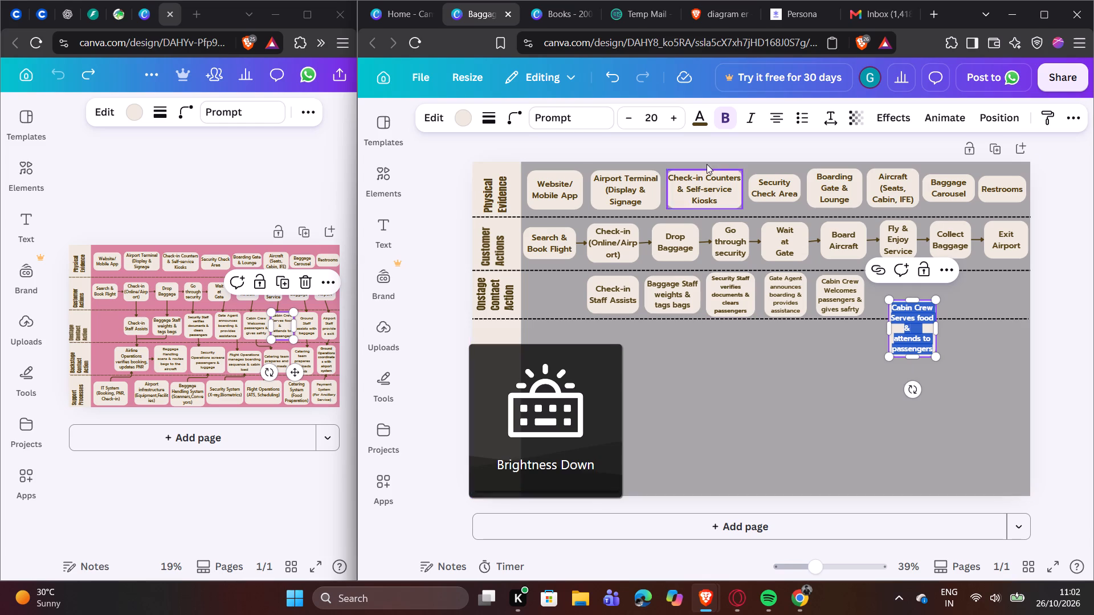
double_click(633, 120)
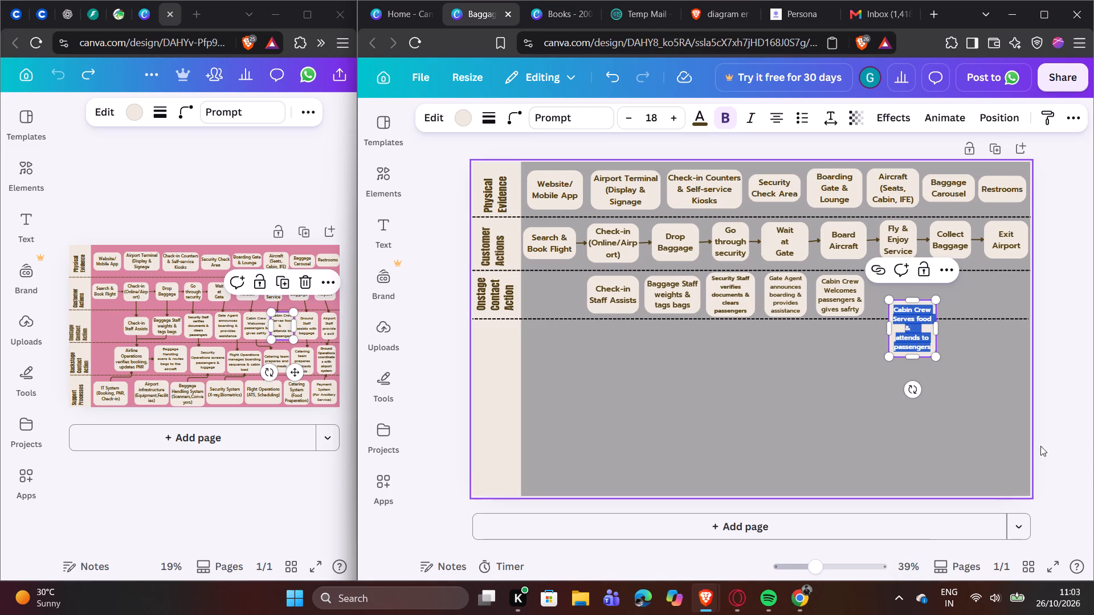
left_click(1069, 418)
Shrink the "Cabin Crew Serves food" box slightly and move it into the Onstage Contact Action row beneath "Fly & Enjoy Service".
left_click(907, 347)
left_click_drag(934, 356, 930, 326)
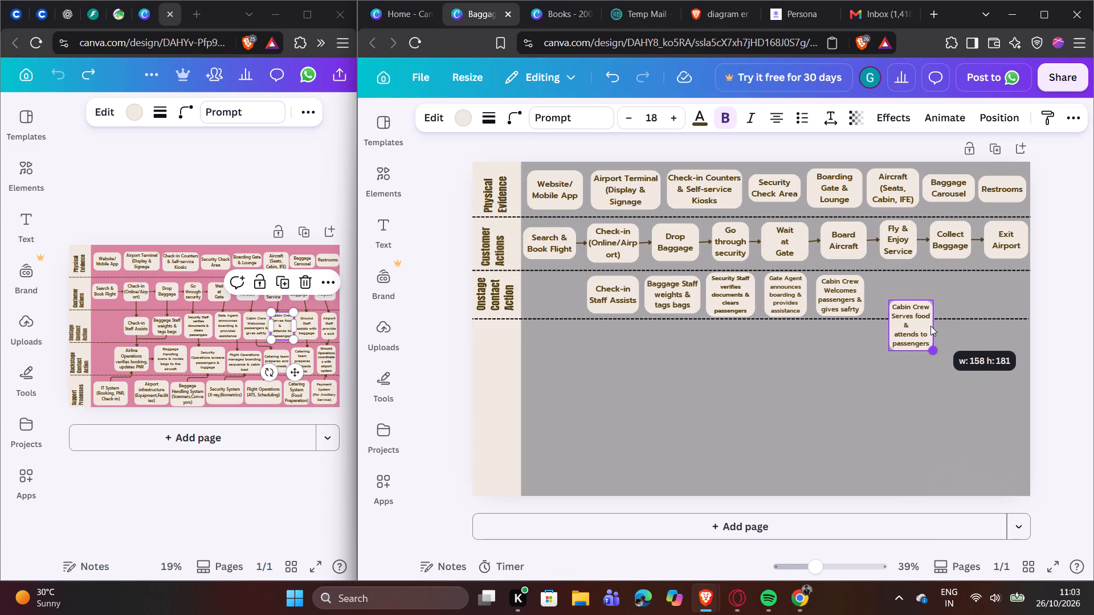
left_click_drag(930, 326, 931, 325)
left_click(1085, 340)
left_click_drag(904, 331, 887, 302)
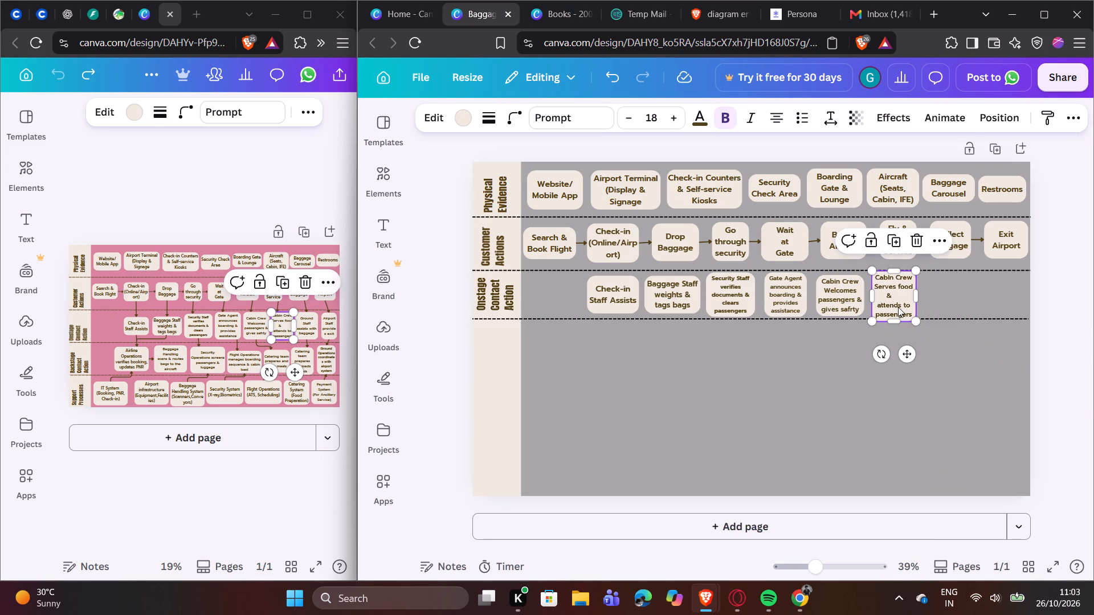
Widen the "Cabin Crew Serves food" box to about 182, shorten it to fit between the dashed lines, and center it vertically in the row.
left_click_drag(903, 322, 901, 312)
left_click_drag(920, 300, 930, 297)
left_click_drag(929, 319, 923, 314)
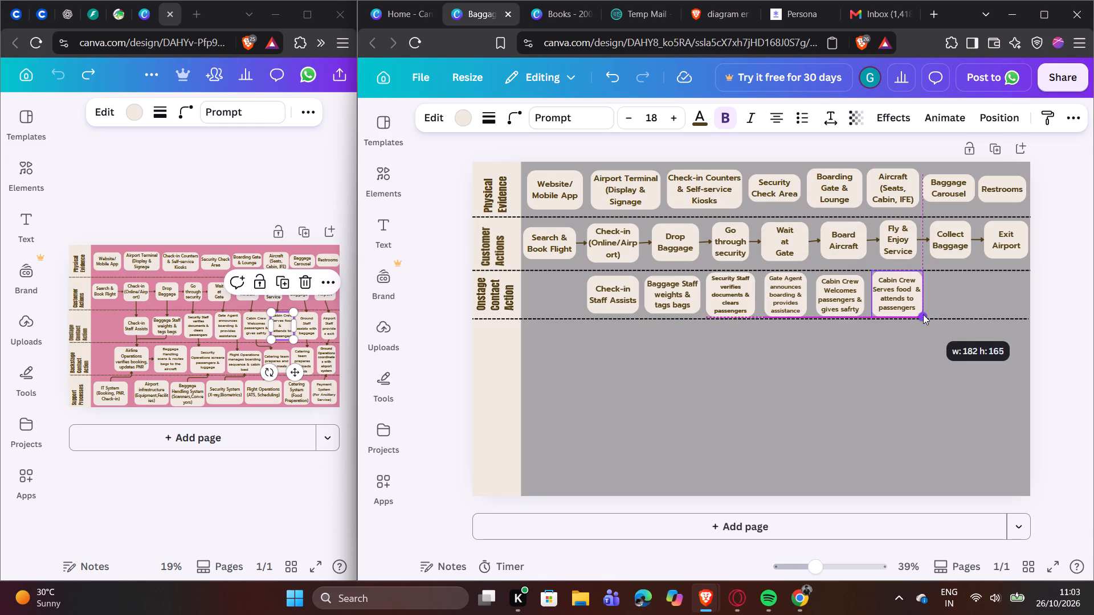
left_click_drag(923, 314, 921, 312)
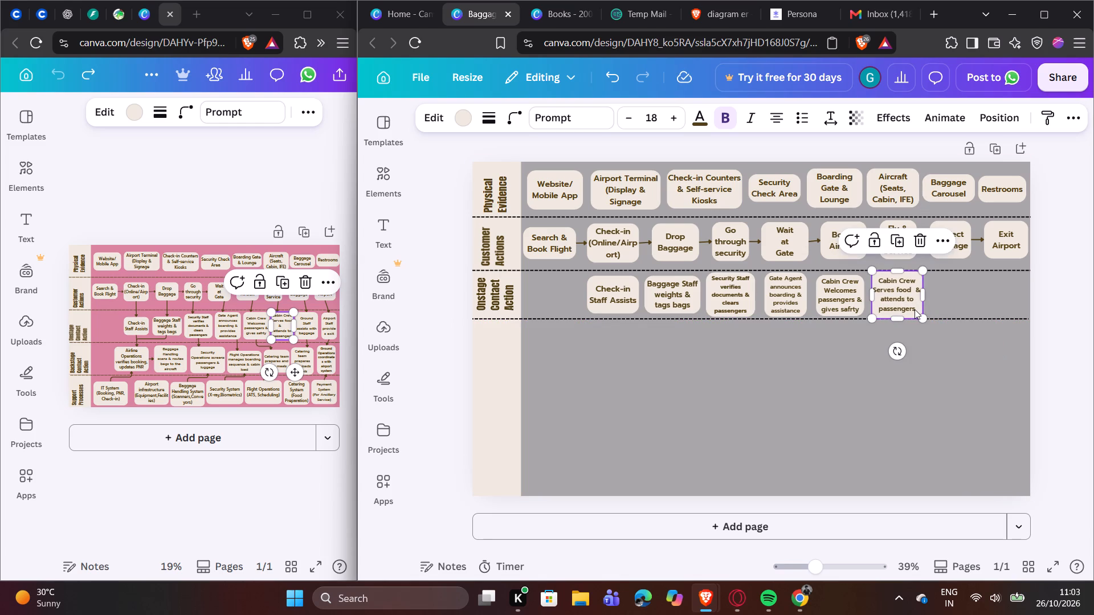
left_click_drag(897, 316, 896, 308)
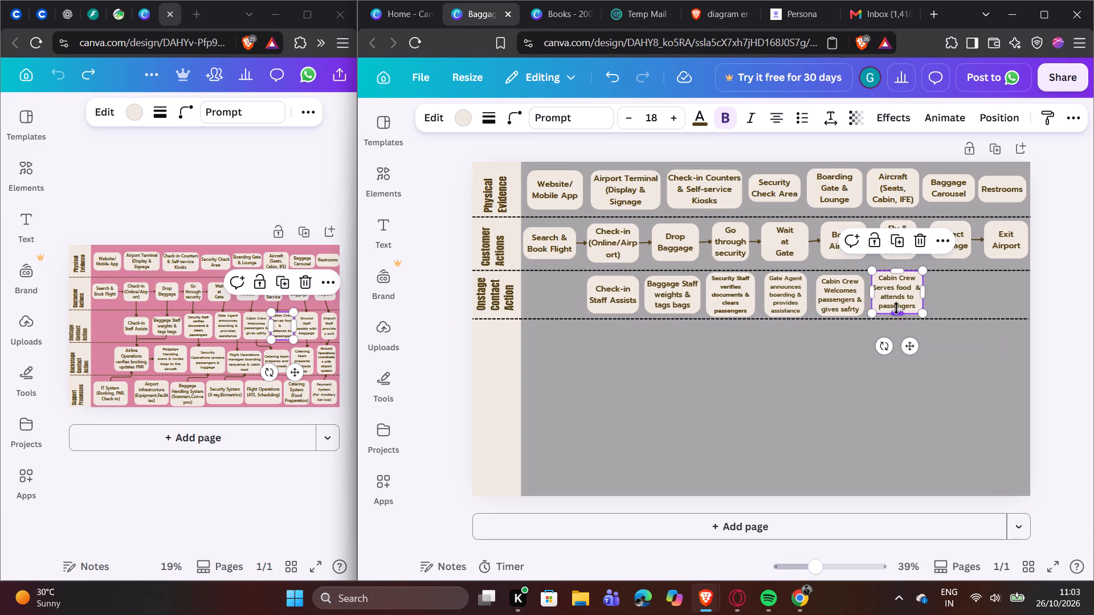
left_click(949, 285)
left_click(900, 282)
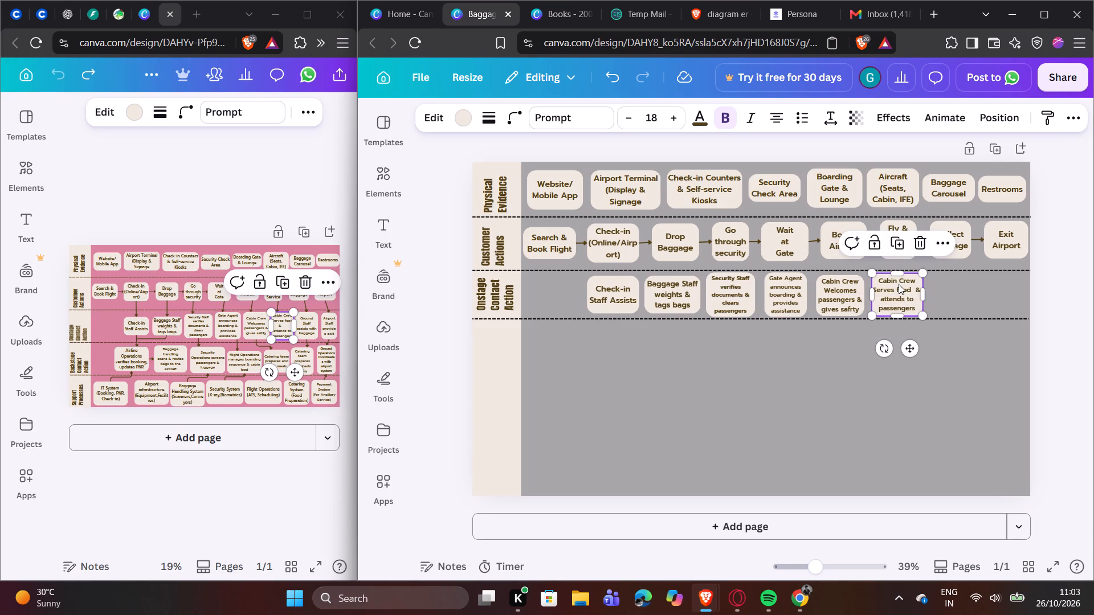
left_click(949, 286)
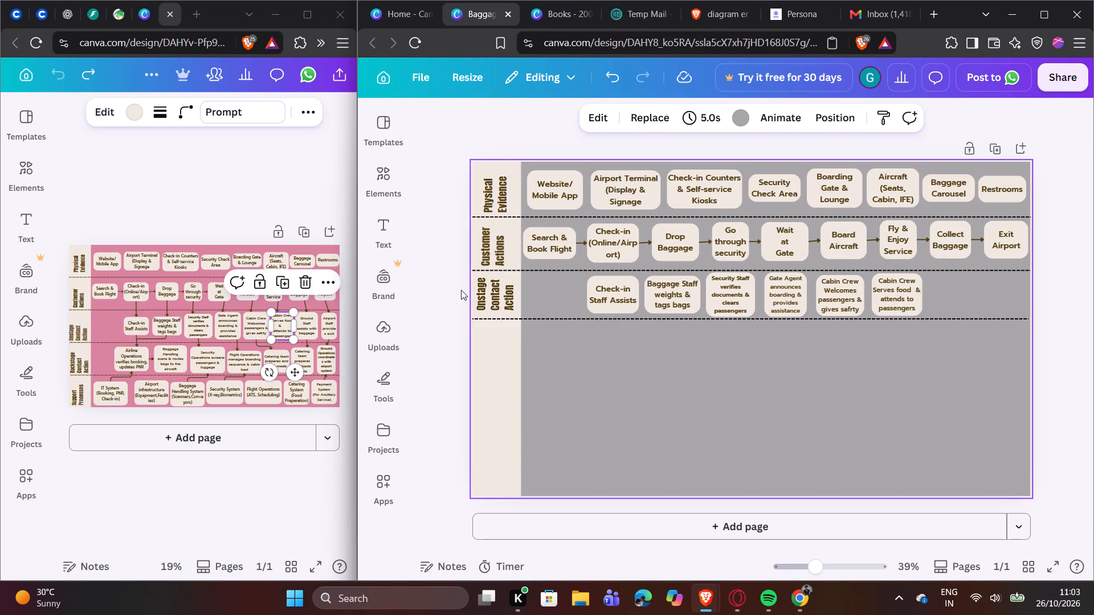
Copy the "Ground Staff assists with baggage" box from the pink reference and paste it into the grey blueprint.
left_click(304, 311)
left_click(308, 318)
right_click(308, 318)
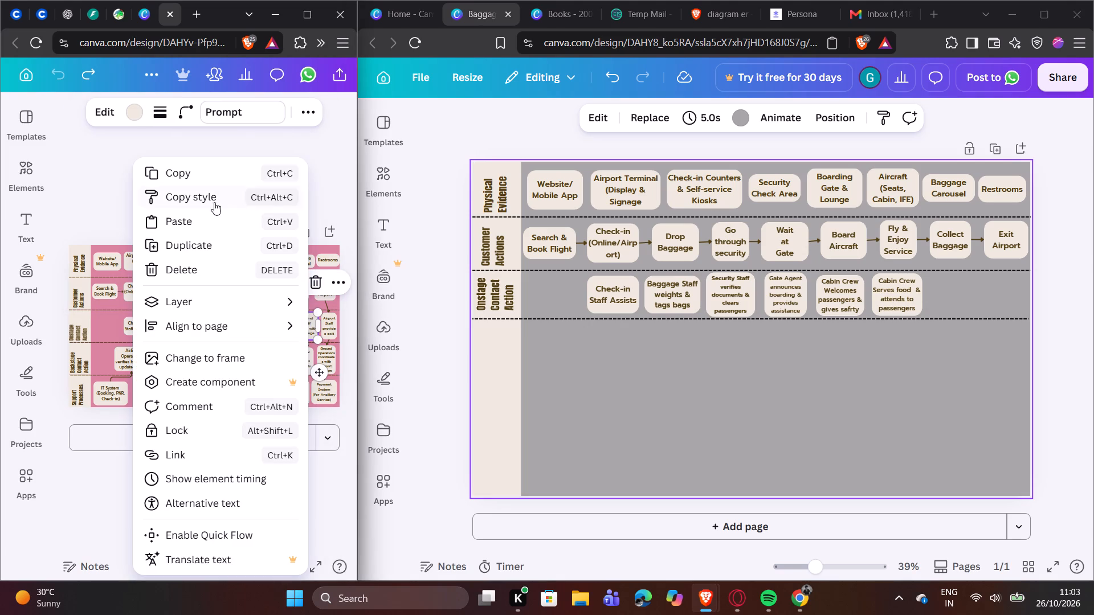
left_click(215, 162)
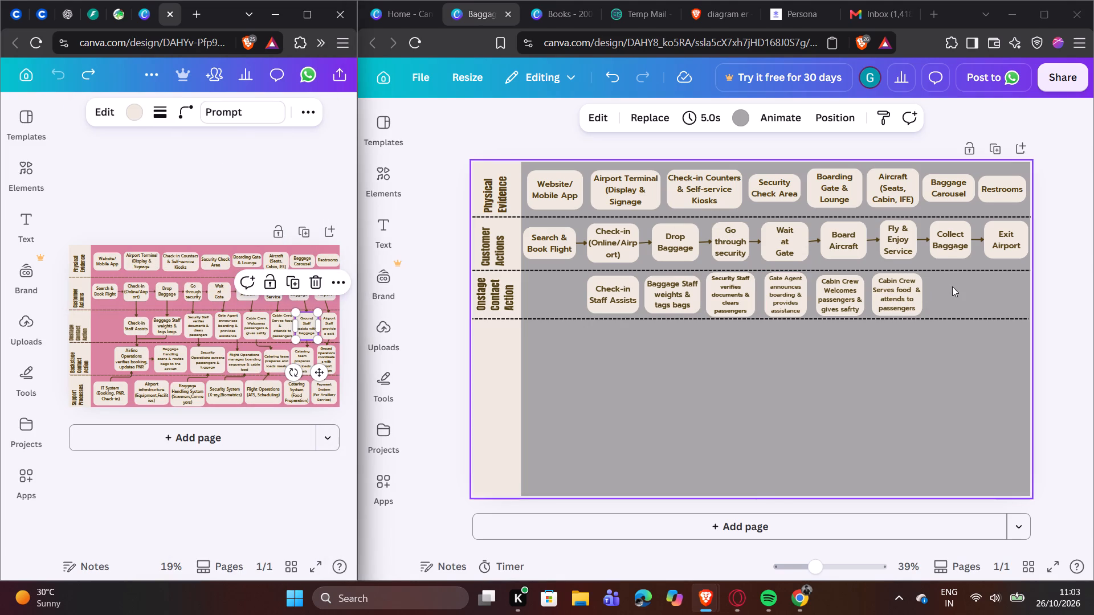
right_click(950, 286)
left_click(871, 349)
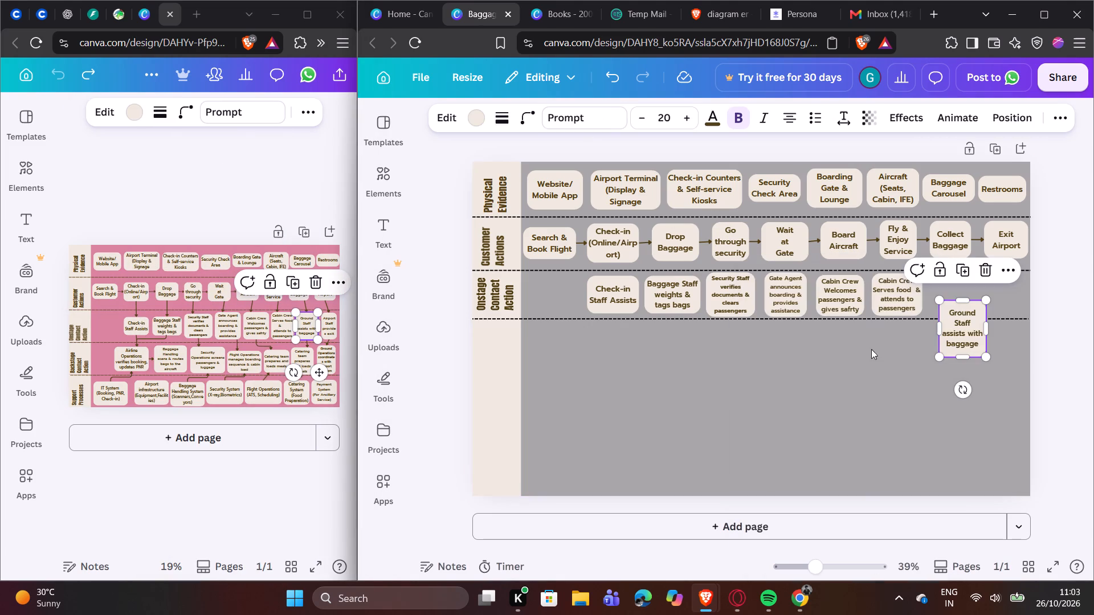
Shorten the "Ground Staff assists with baggage" box to about 165 high and move it into the Onstage Contact Action row beneath "Collect Baggage".
left_click_drag(966, 359, 962, 340)
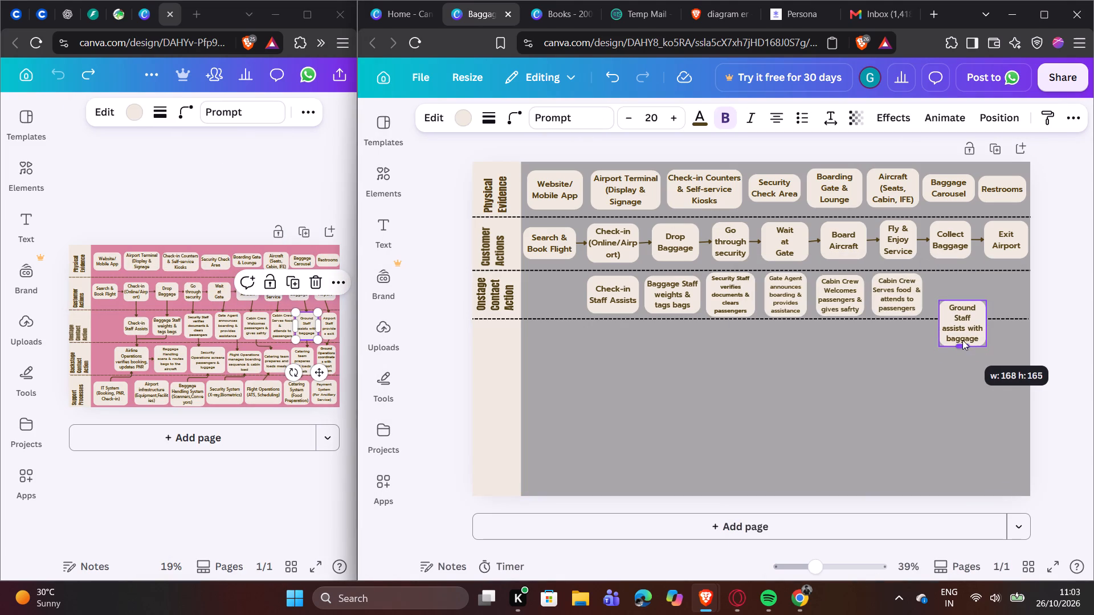
left_click_drag(962, 340, 962, 333)
left_click(1013, 375)
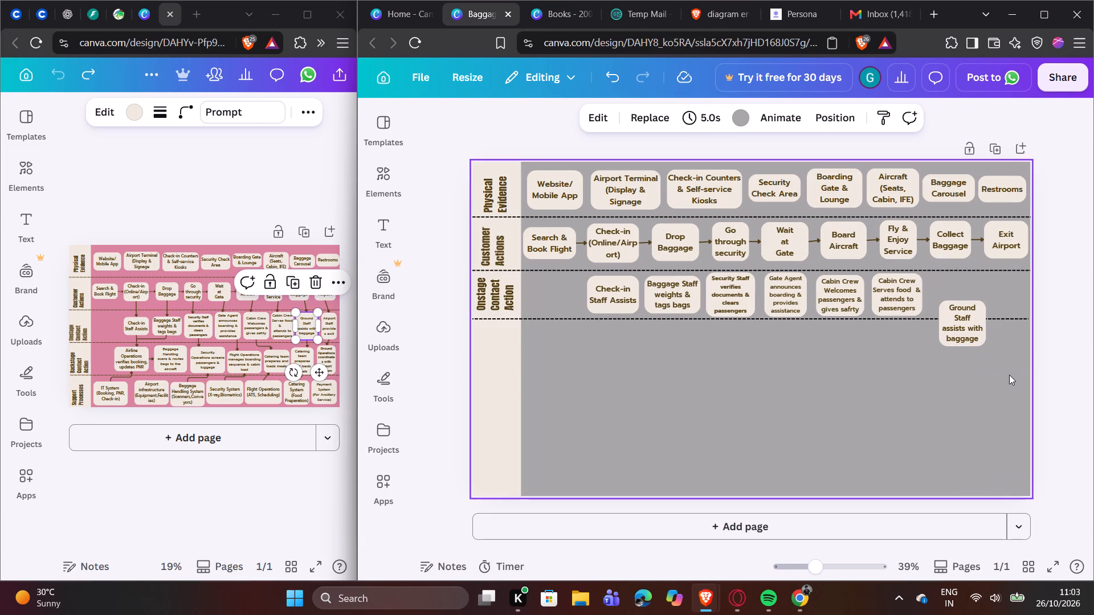
left_click_drag(962, 325, 954, 297)
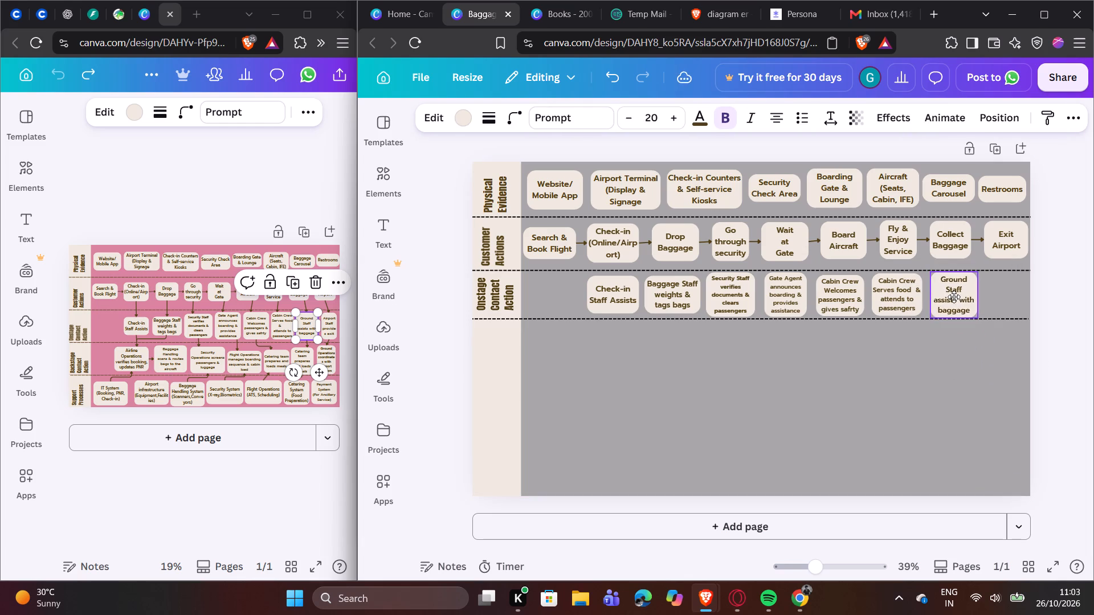
left_click_drag(954, 297, 954, 296)
Set all the text of the "Ground Staff assists with baggage" box to font size 18.
triple_click(956, 296)
left_click(956, 296)
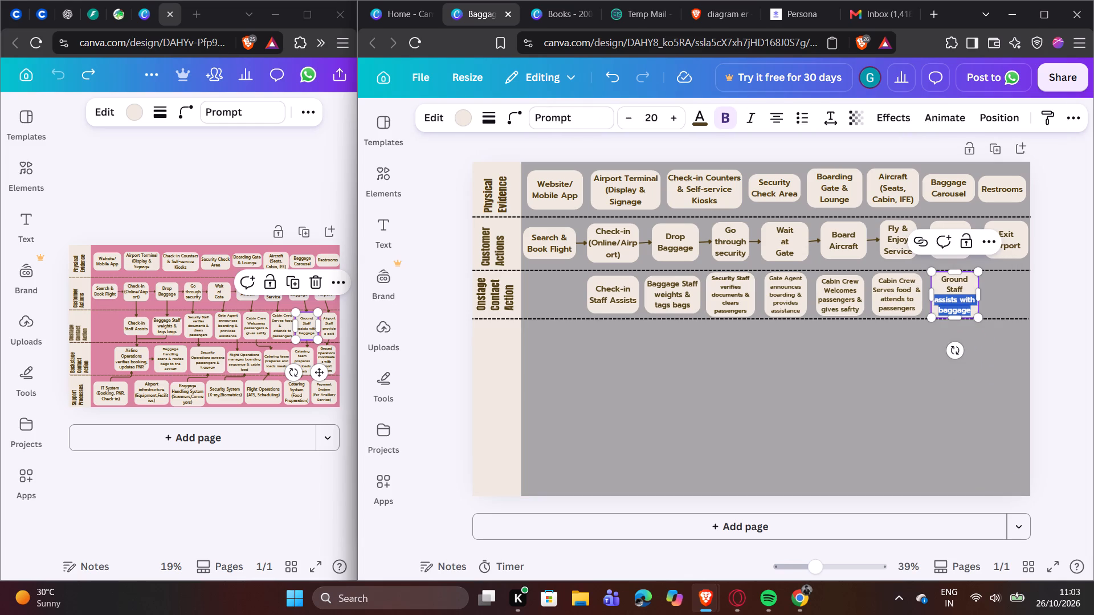
left_click(974, 310)
left_click(970, 311)
left_click_drag(970, 311, 944, 281)
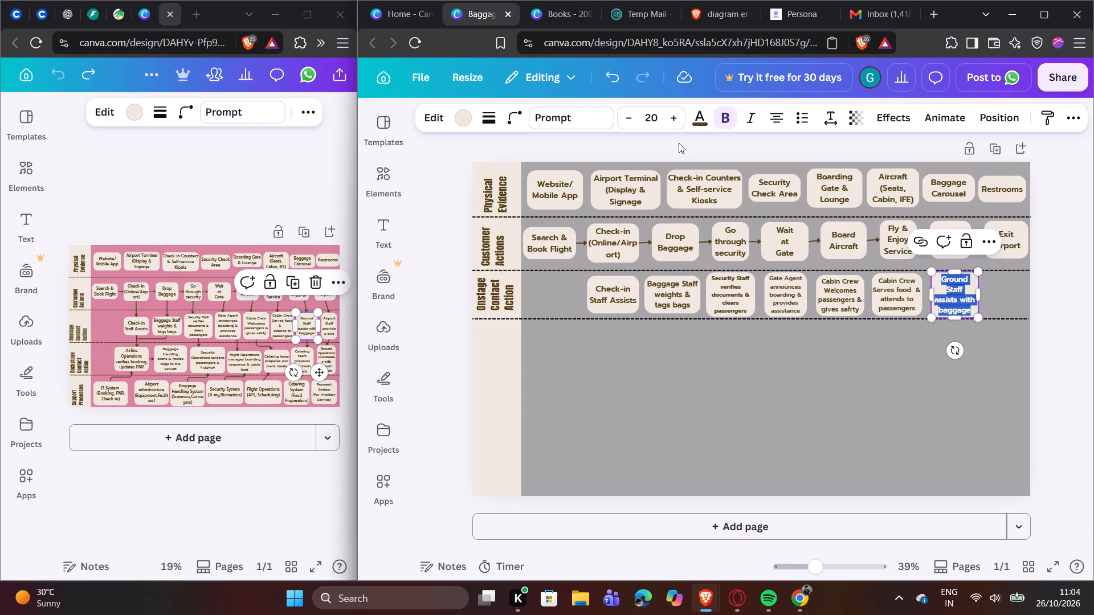
double_click(623, 115)
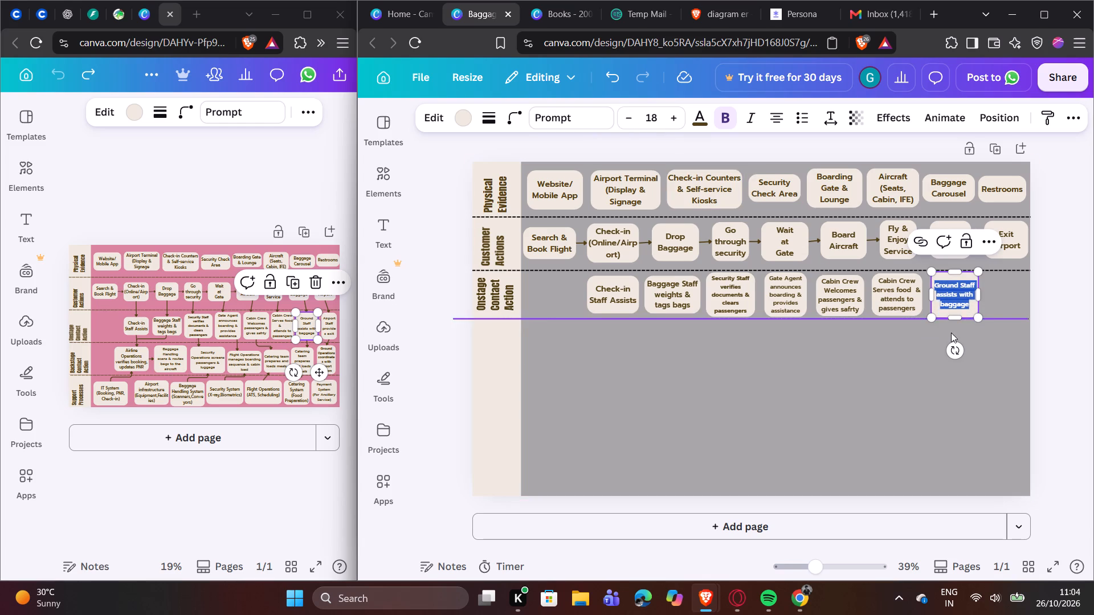
Shrink the "Ground Staff assists with baggage" box around its three lines of text and center it in the row beneath "Collect Baggage".
left_click_drag(962, 318, 960, 309)
left_click(975, 292)
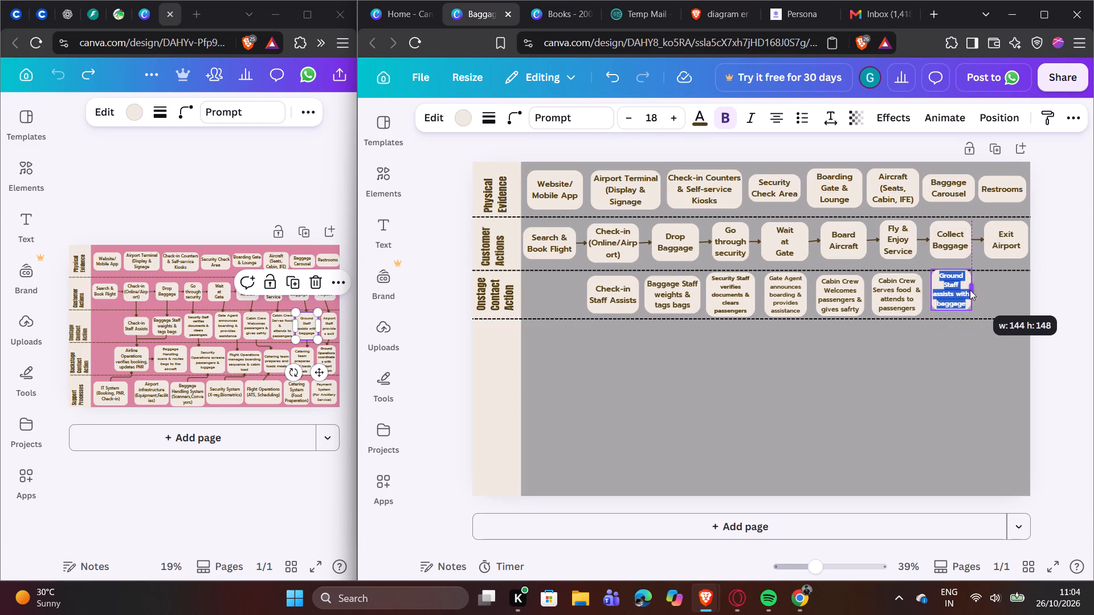
left_click(902, 367)
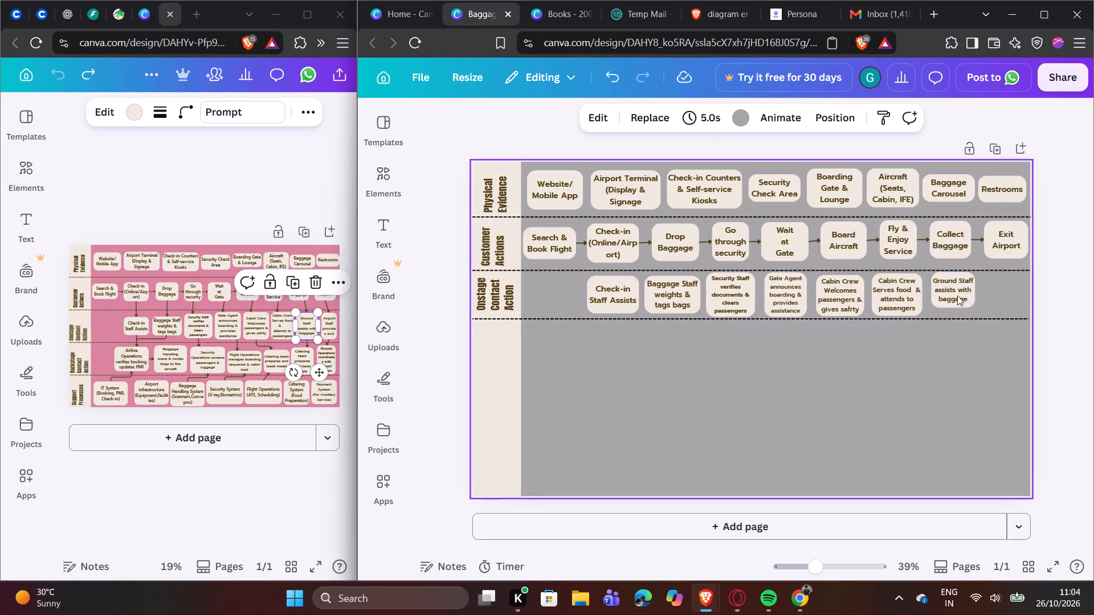
left_click(957, 293)
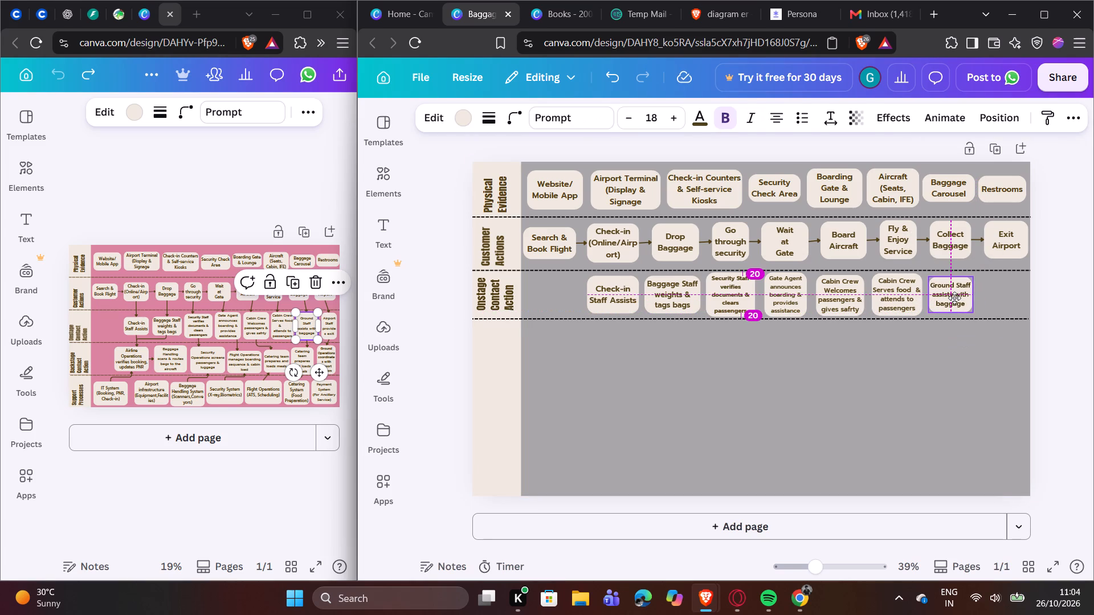
left_click(938, 397)
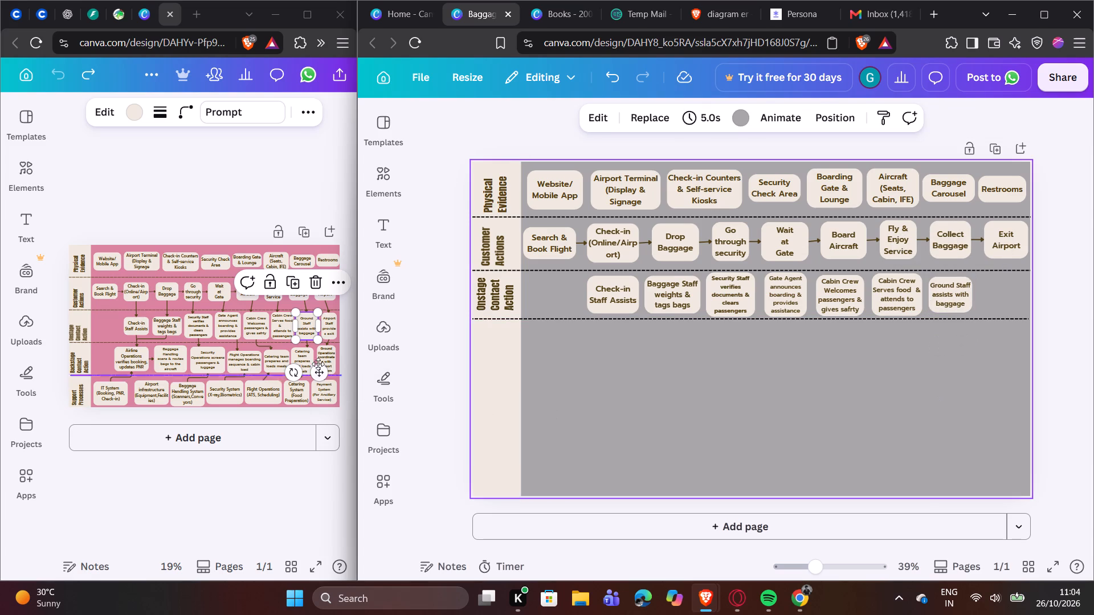
Copy the "Airport Staff provides exit" box from the pink reference and paste it into the grey blueprint.
left_click(333, 327)
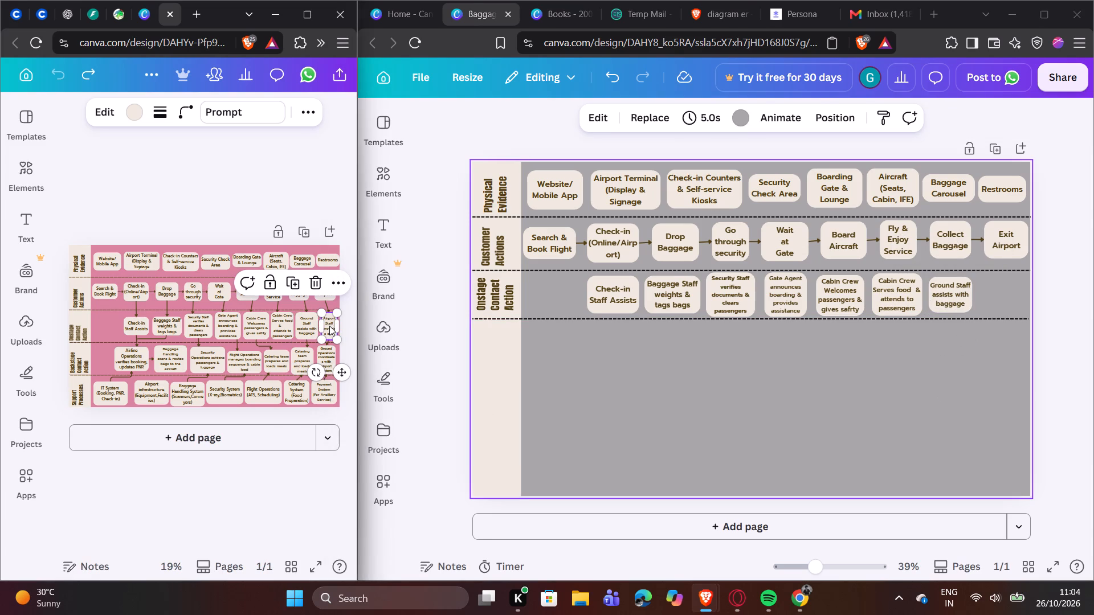
right_click(329, 326)
left_click(223, 177)
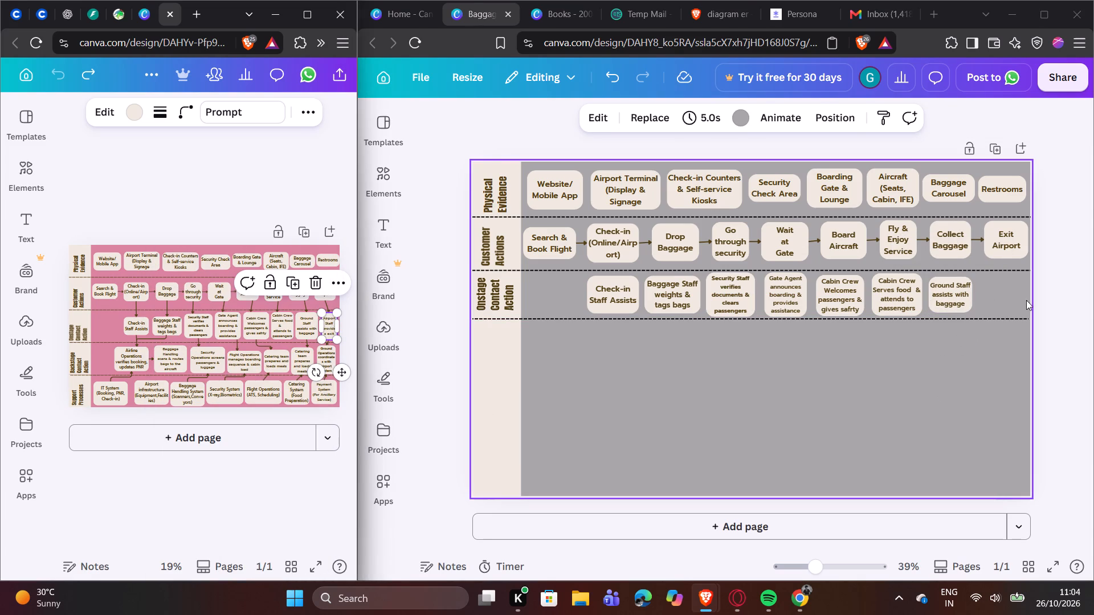
right_click(1007, 297)
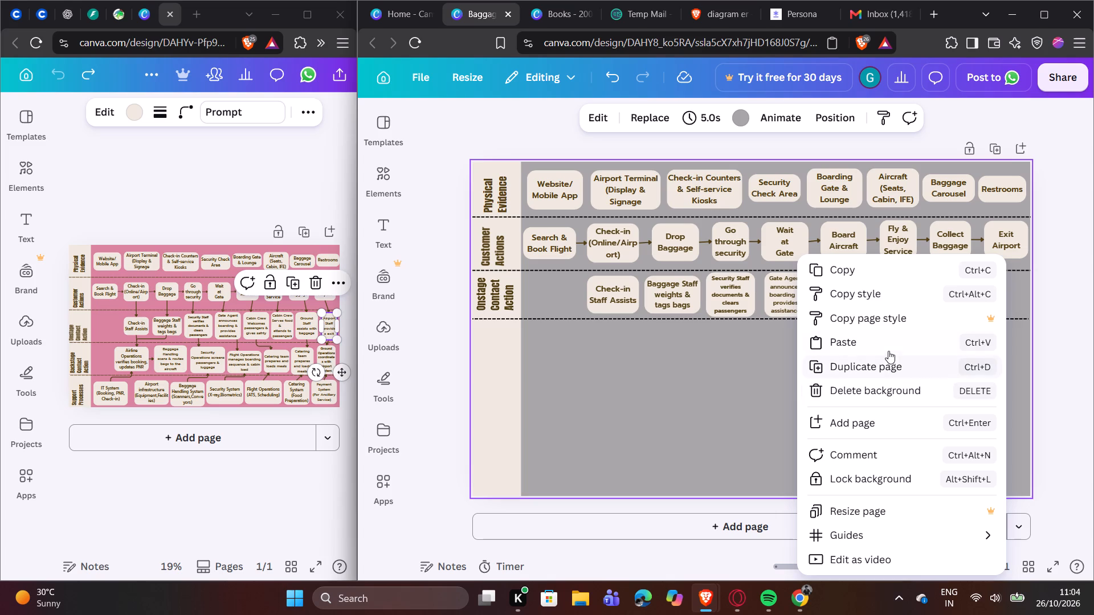
left_click(888, 346)
left_click(889, 369)
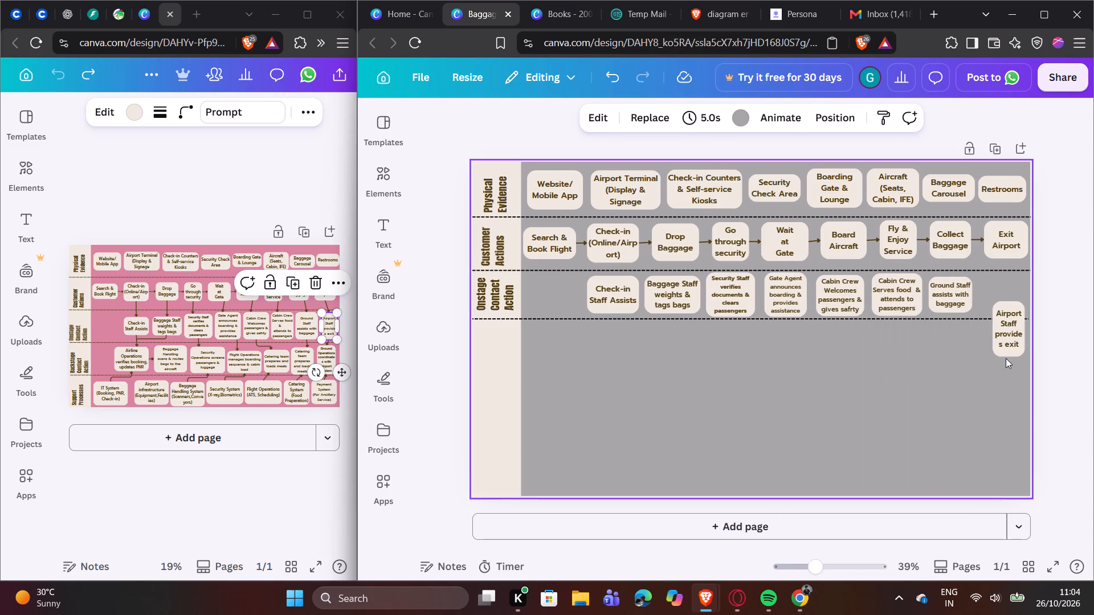
Resize the "Airport Staff provides exit" box to about 146 by 165 and move it into the Onstage Contact Action row beneath "Exit Airport".
left_click(1005, 358)
left_click(1008, 343)
left_click_drag(1010, 359, 1008, 341)
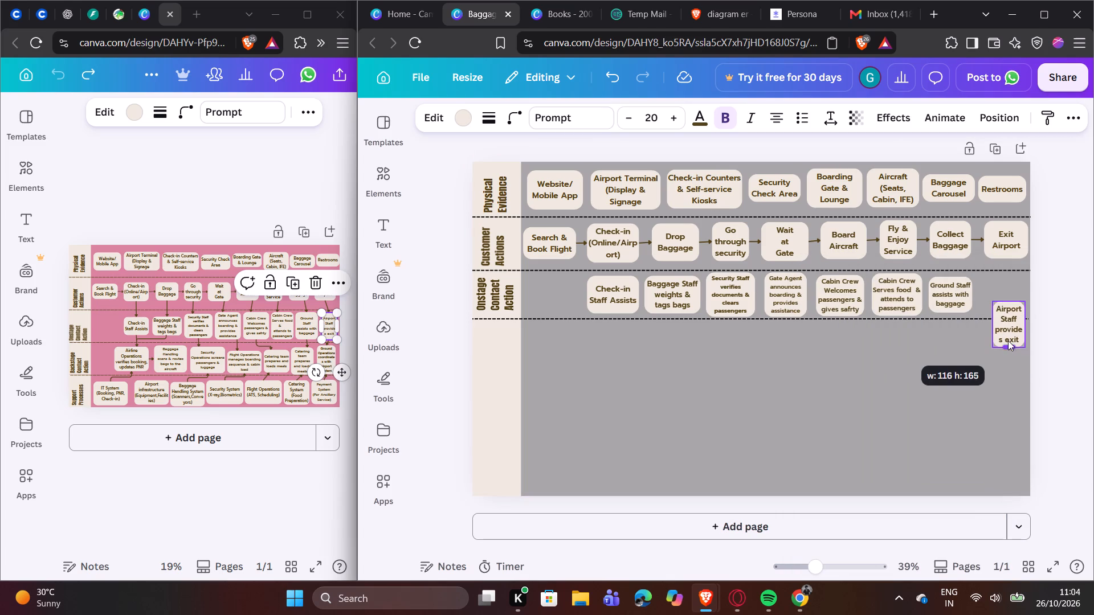
left_click_drag(1008, 341, 1007, 336)
left_click_drag(995, 322, 986, 321)
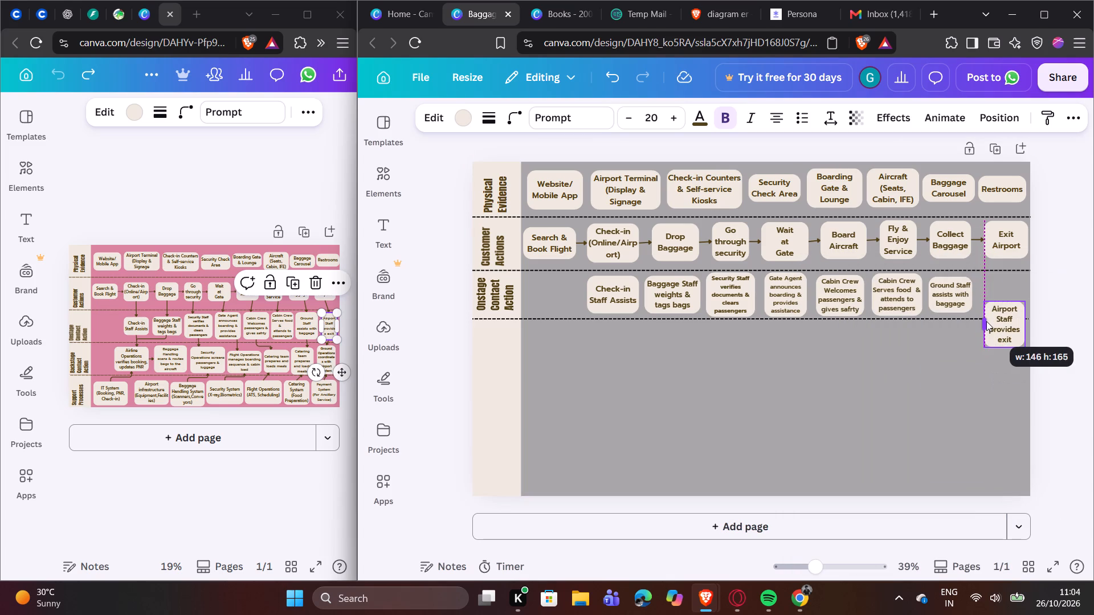
left_click_drag(986, 321, 986, 321)
left_click(942, 351)
left_click_drag(1002, 338, 1000, 315)
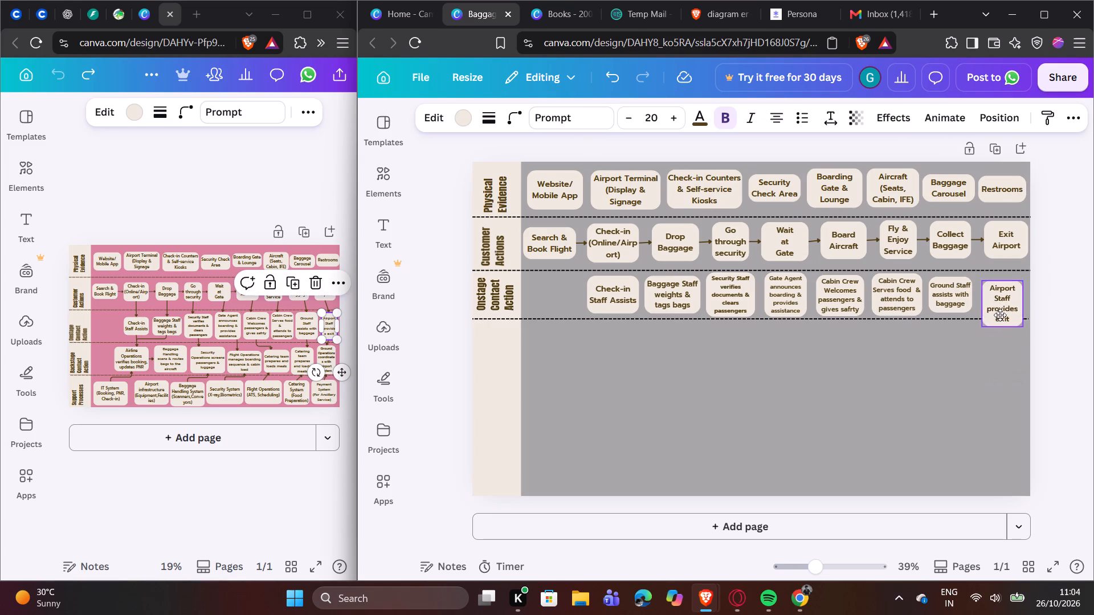
left_click_drag(1000, 315, 1001, 311)
left_click_drag(1008, 318, 1009, 311)
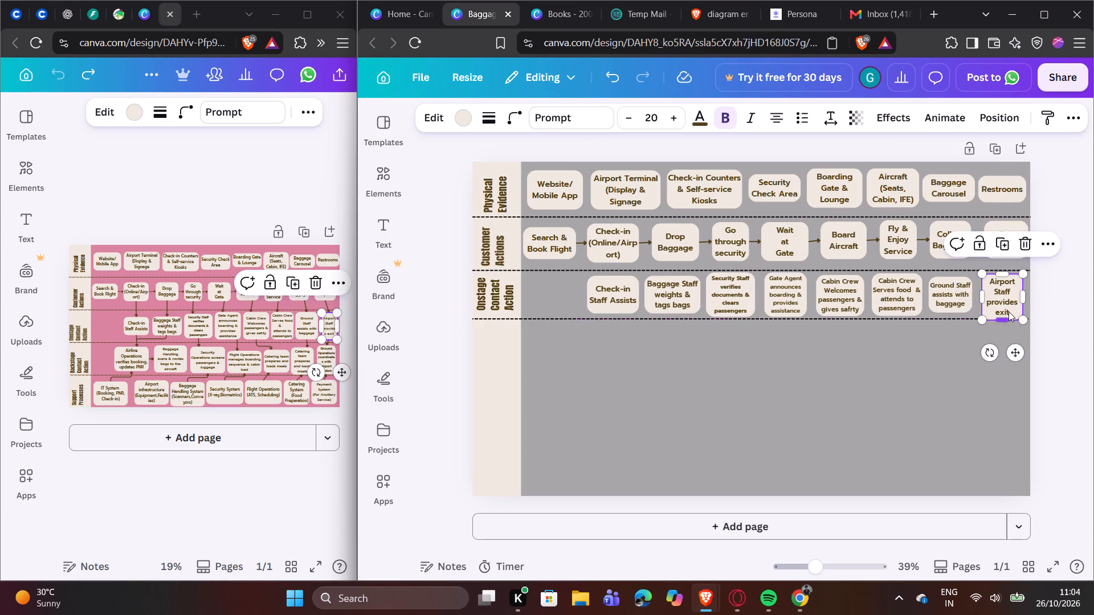
Set all the text of the "Airport Staff provides exit" box to font size 18.
double_click(1009, 311)
left_click_drag(1014, 311, 989, 297)
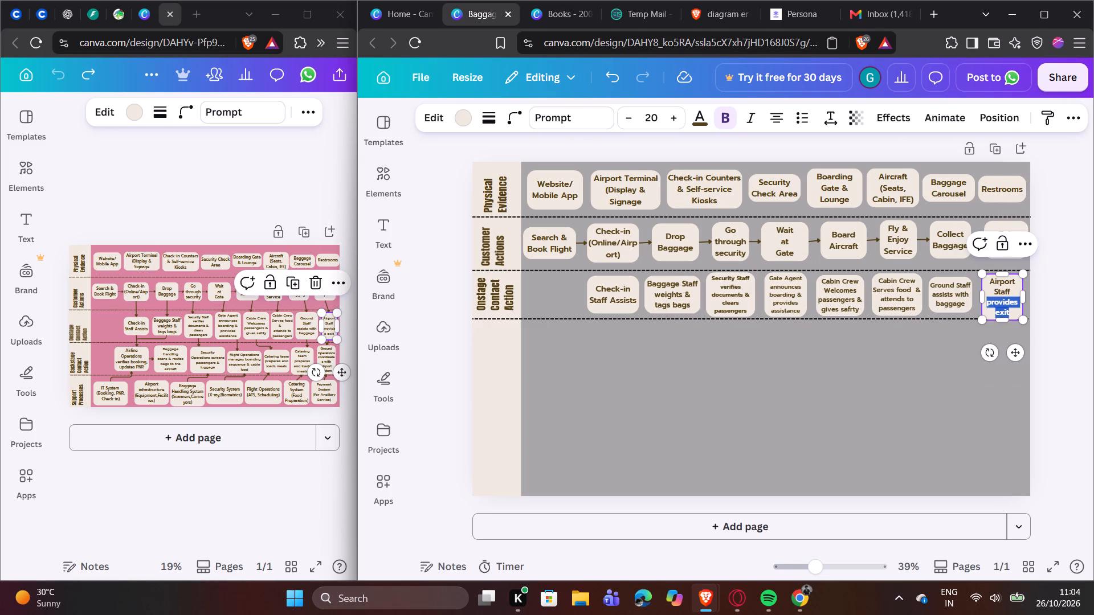
left_click_drag(989, 297, 981, 291)
double_click(629, 122)
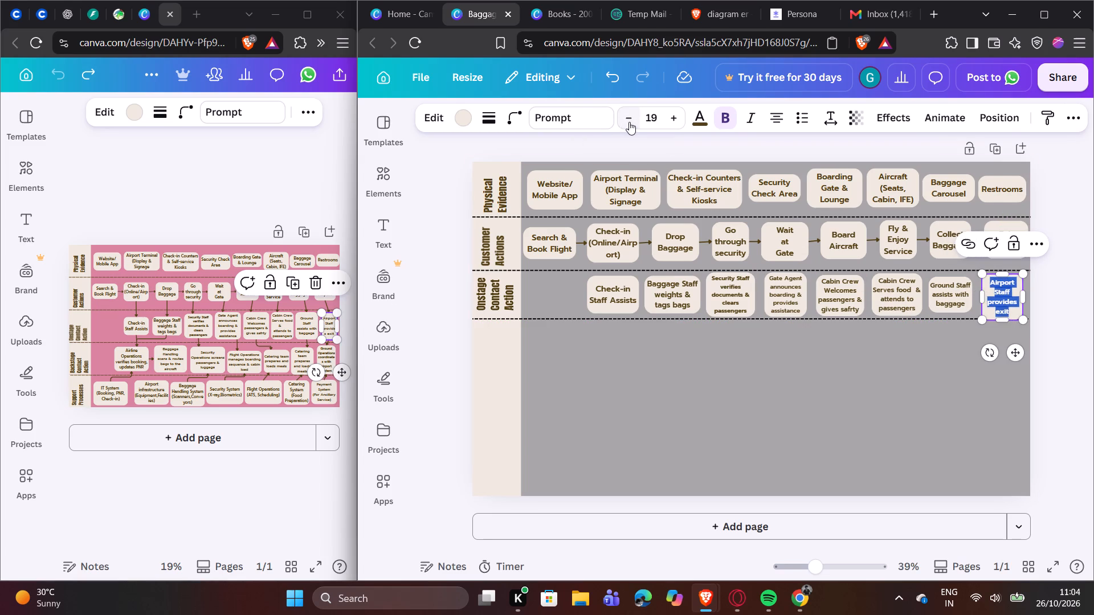
Shorten the "Airport Staff provides exit" box and widen it slightly so its text fits on three lines.
left_click_drag(1001, 318, 1001, 314)
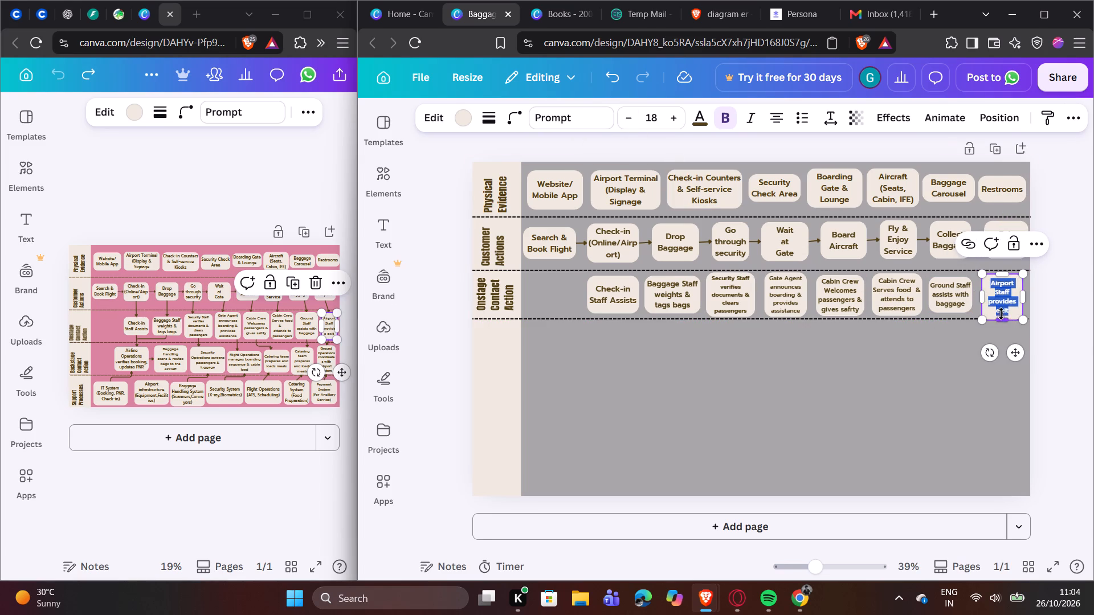
left_click_drag(1001, 314, 1001, 288)
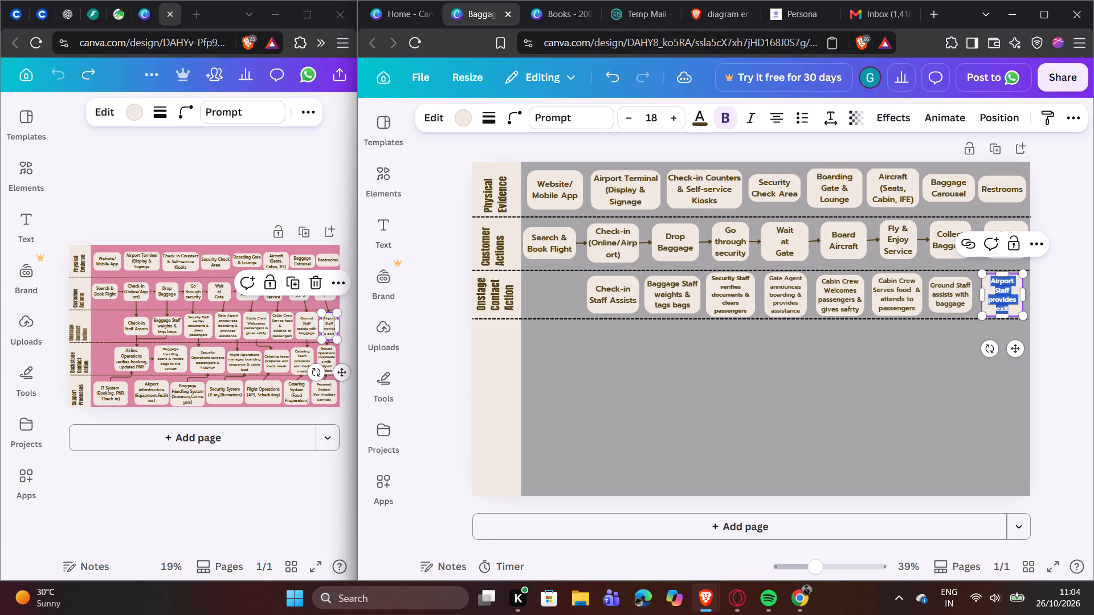
left_click_drag(1009, 272, 1008, 282)
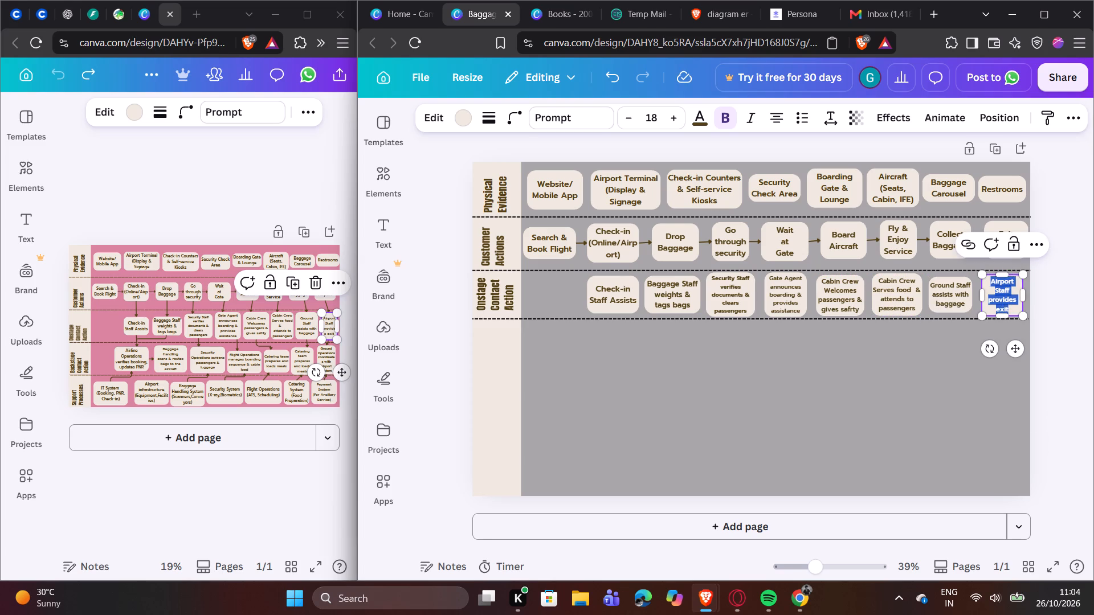
left_click(983, 297)
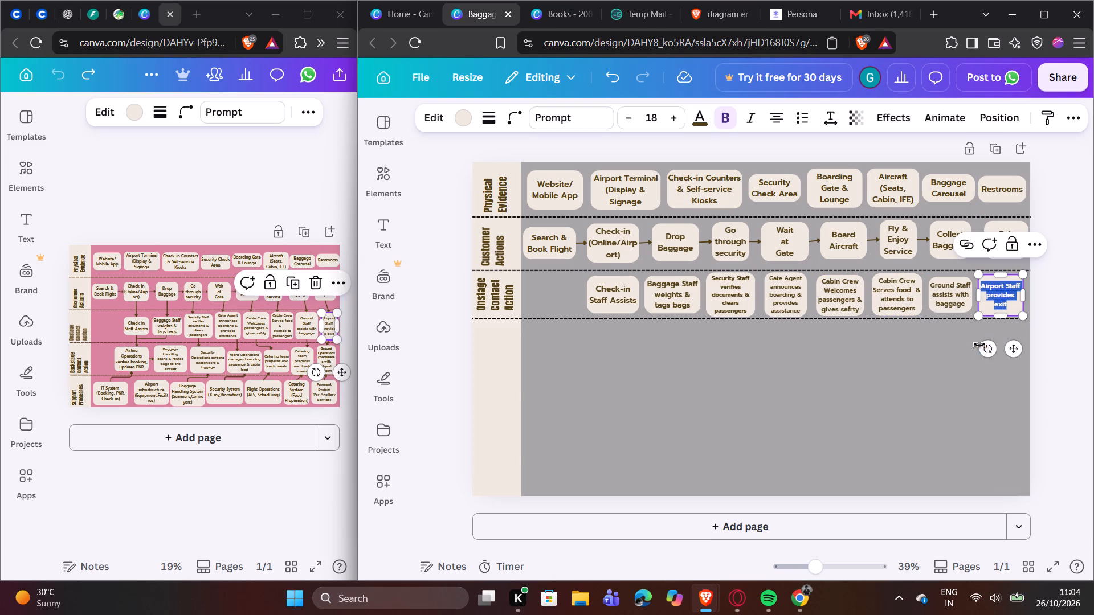
left_click(979, 345)
left_click(1008, 319)
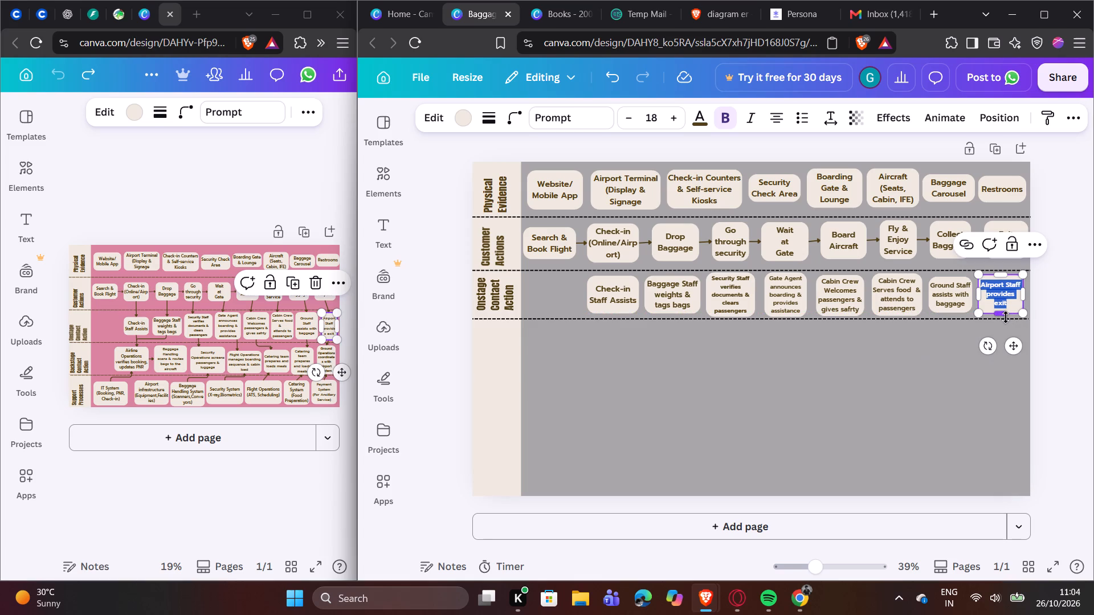
left_click_drag(1002, 313, 1004, 300)
left_click(919, 368)
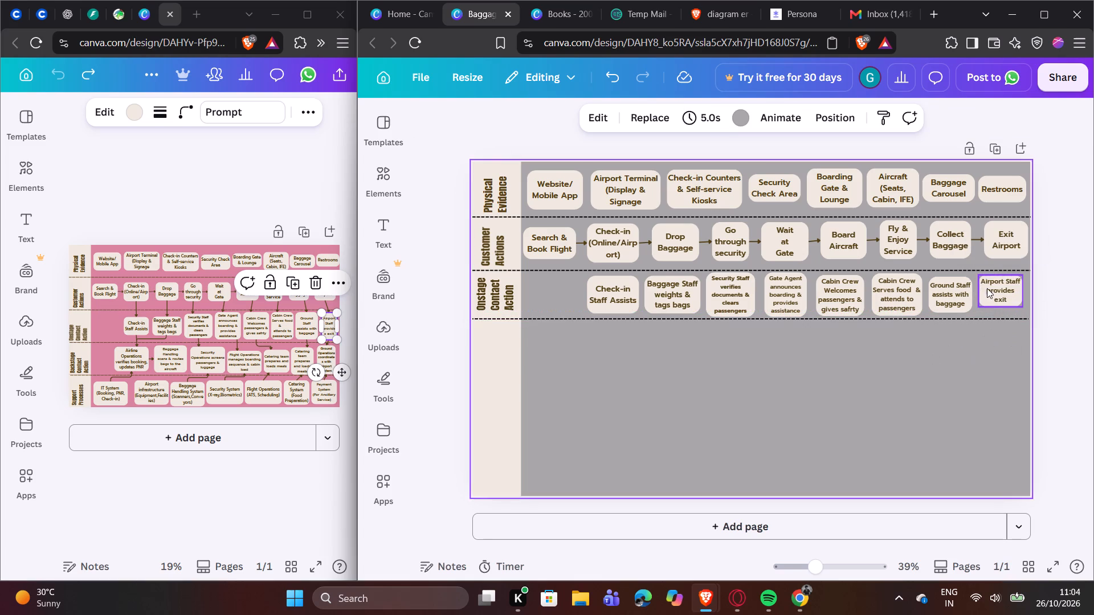
Reposition the Airport Staff, Ground Staff, two Cabin Crew and Gate Agent boxes to align and evenly space them in the Onstage Contact Action row.
left_click(998, 290)
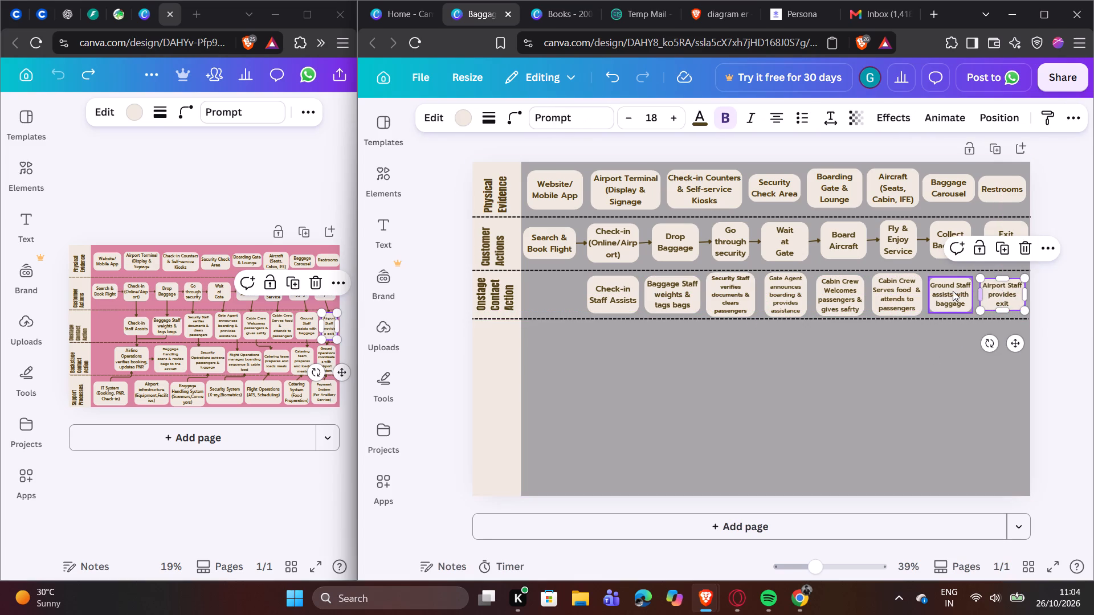
left_click(953, 290)
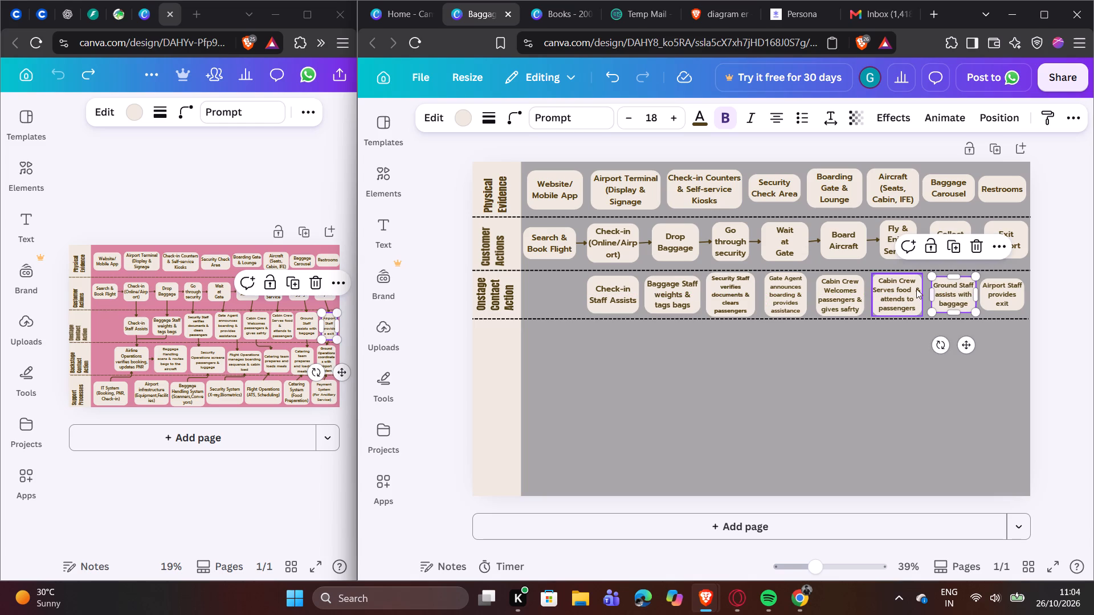
left_click(898, 290)
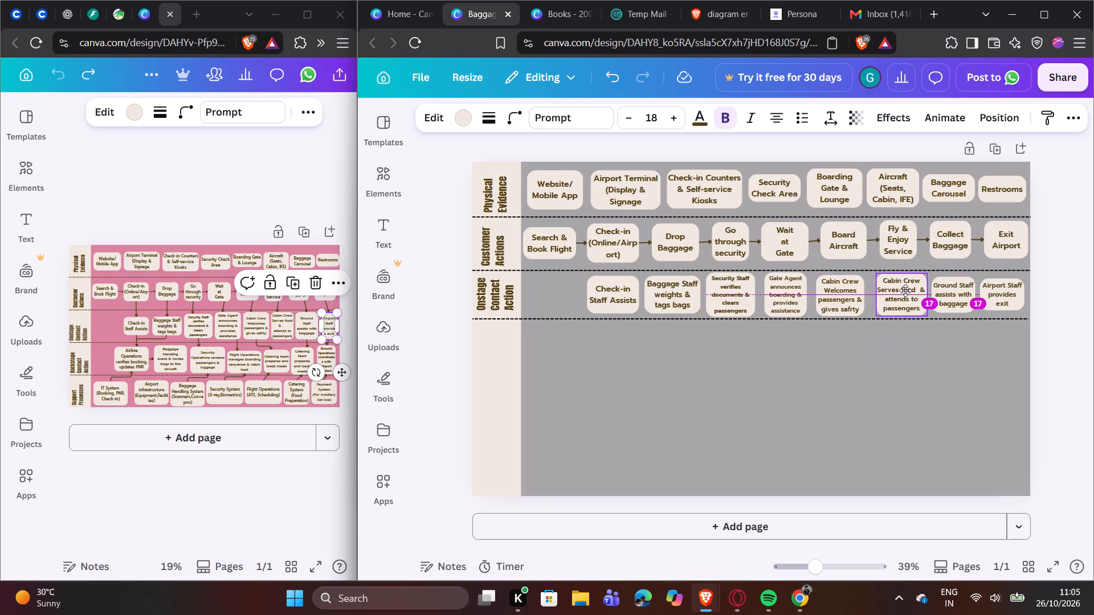
left_click(836, 291)
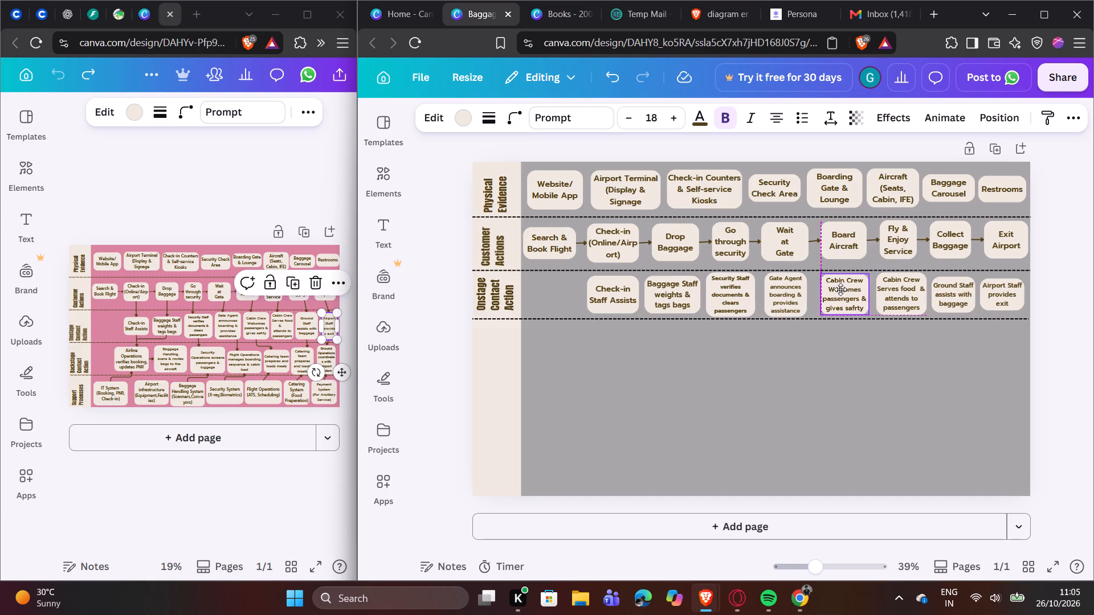
left_click(786, 290)
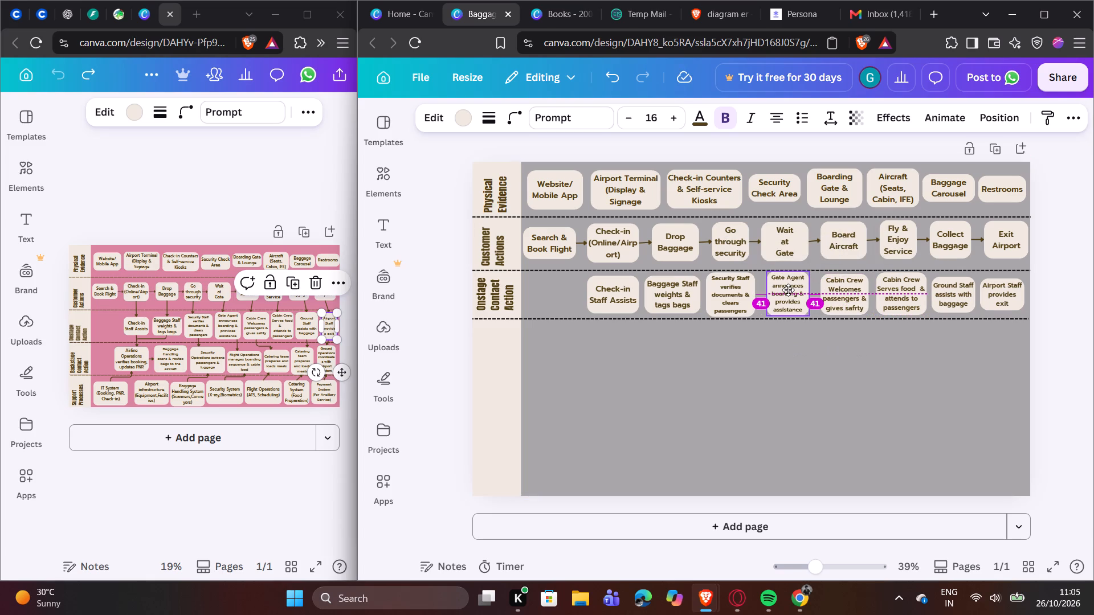
left_click(854, 364)
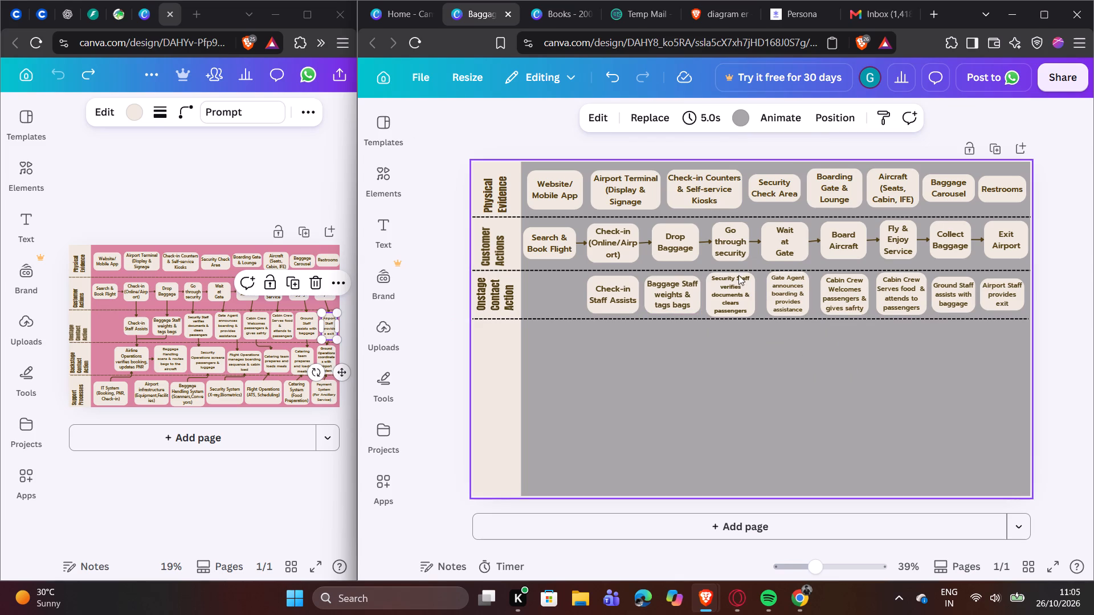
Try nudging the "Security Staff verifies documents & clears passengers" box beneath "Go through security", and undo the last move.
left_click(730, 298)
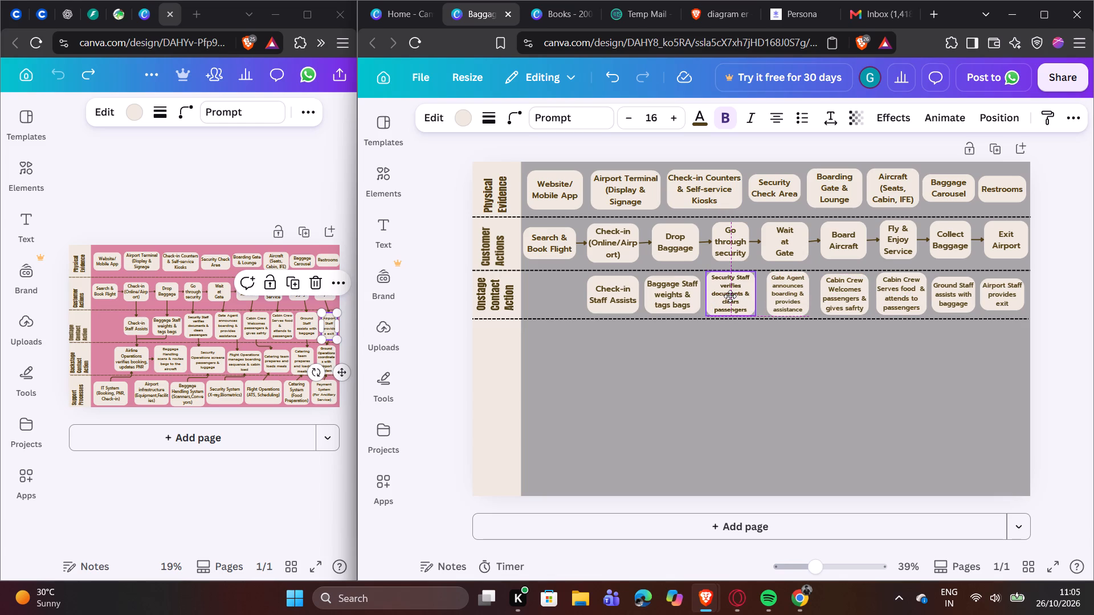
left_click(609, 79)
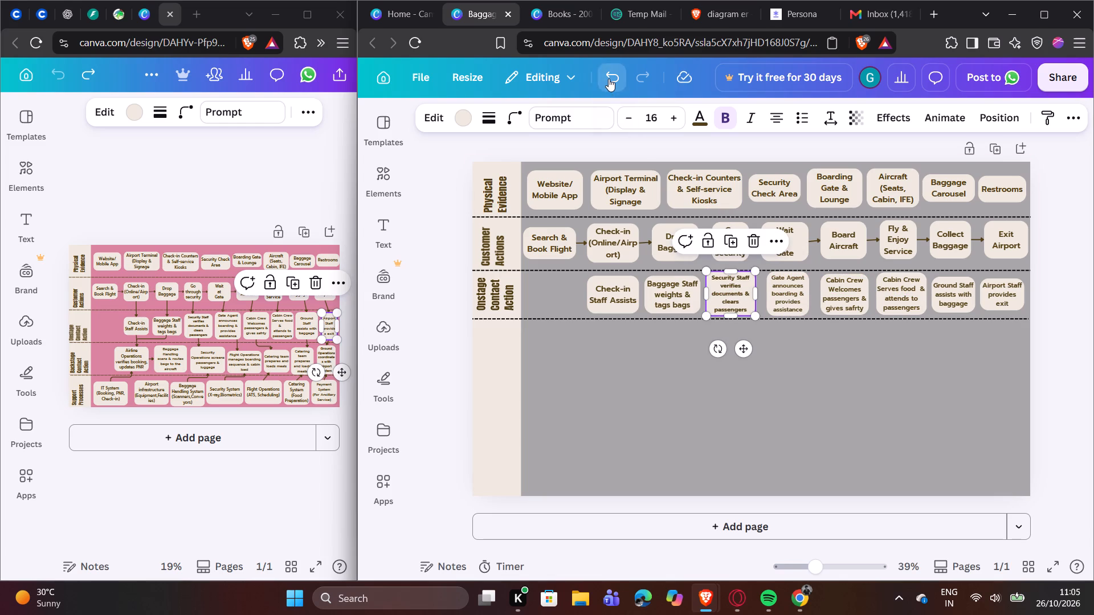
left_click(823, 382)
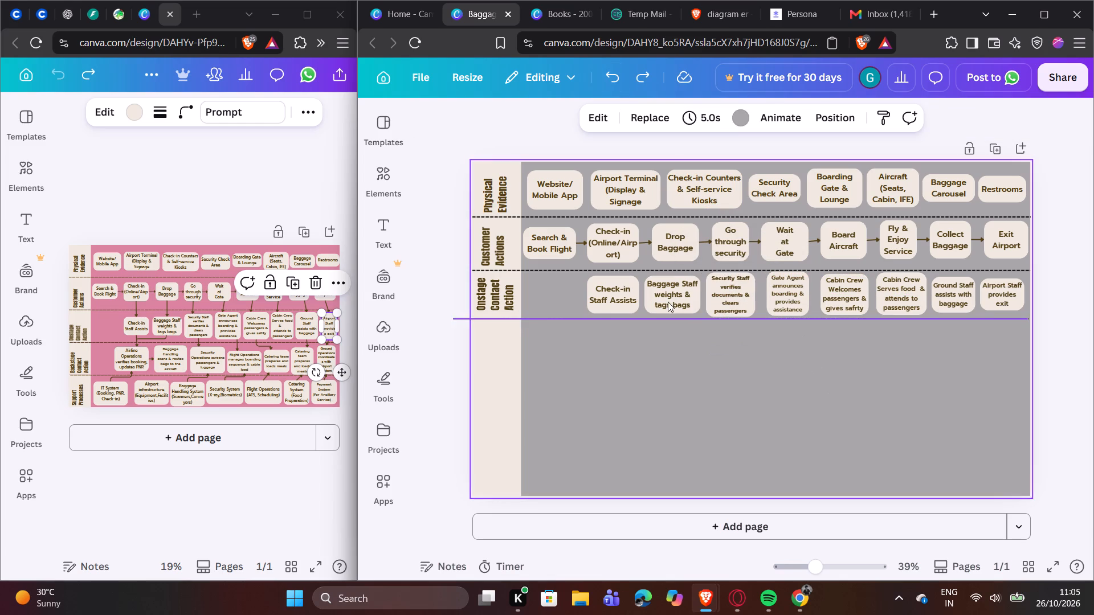
Duplicate the arrow after "Search & Book Flight" and run the copy down from "Check-in (Online/Airport)" to "Check-in Staff Assists".
left_click(581, 244)
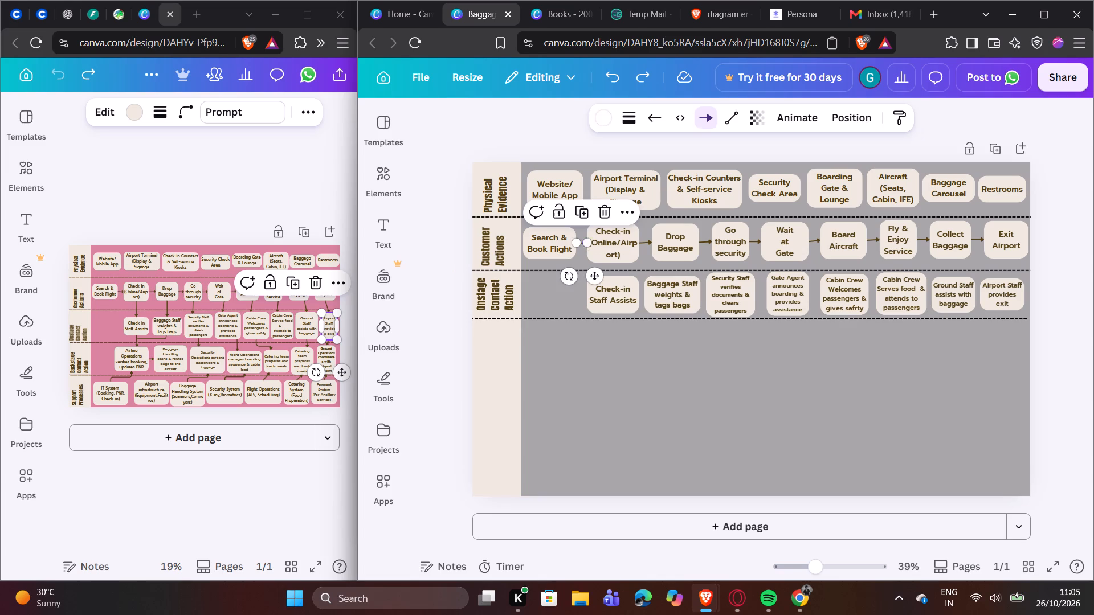
left_click(586, 207)
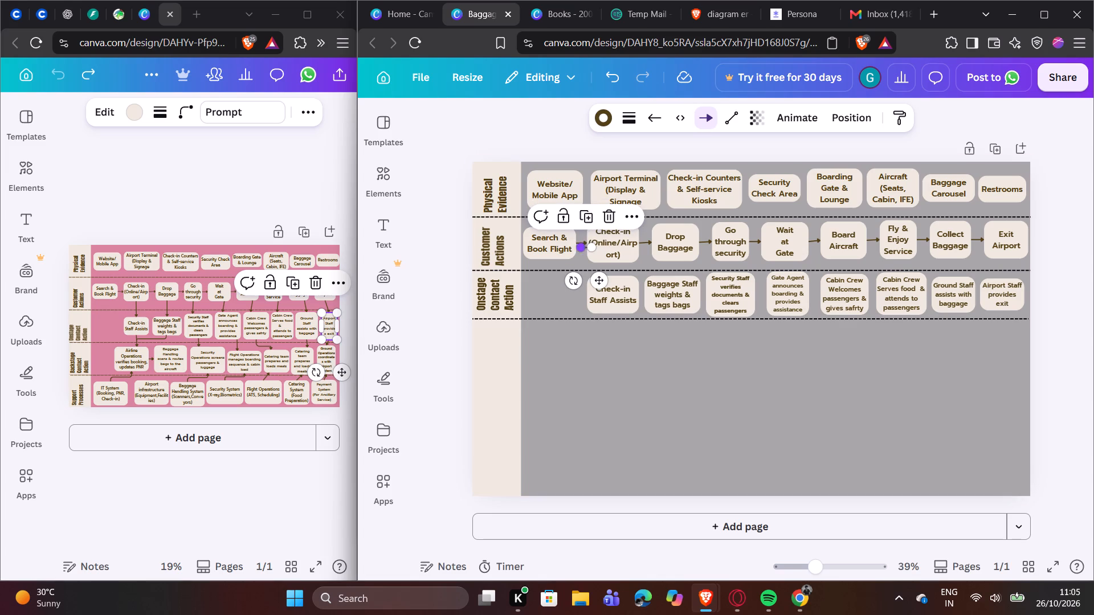
left_click_drag(589, 248, 606, 279)
left_click_drag(579, 251, 609, 265)
left_click(548, 291)
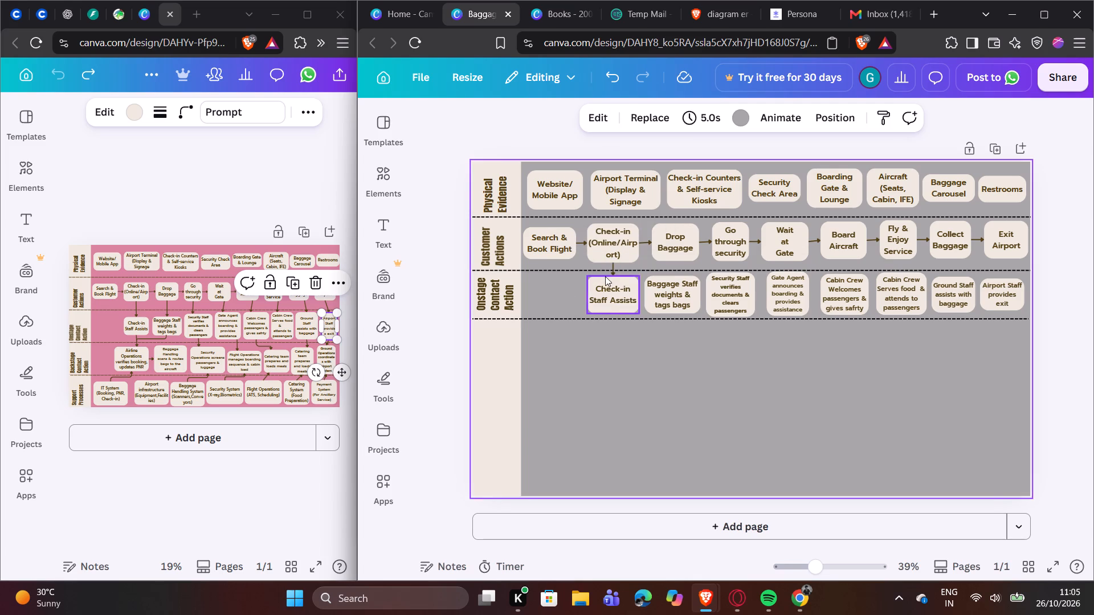
Duplicate the vertical check-in arrow and connect the copy from "Drop Baggage" down to "Baggage Staff weights & tags bags".
left_click(611, 271)
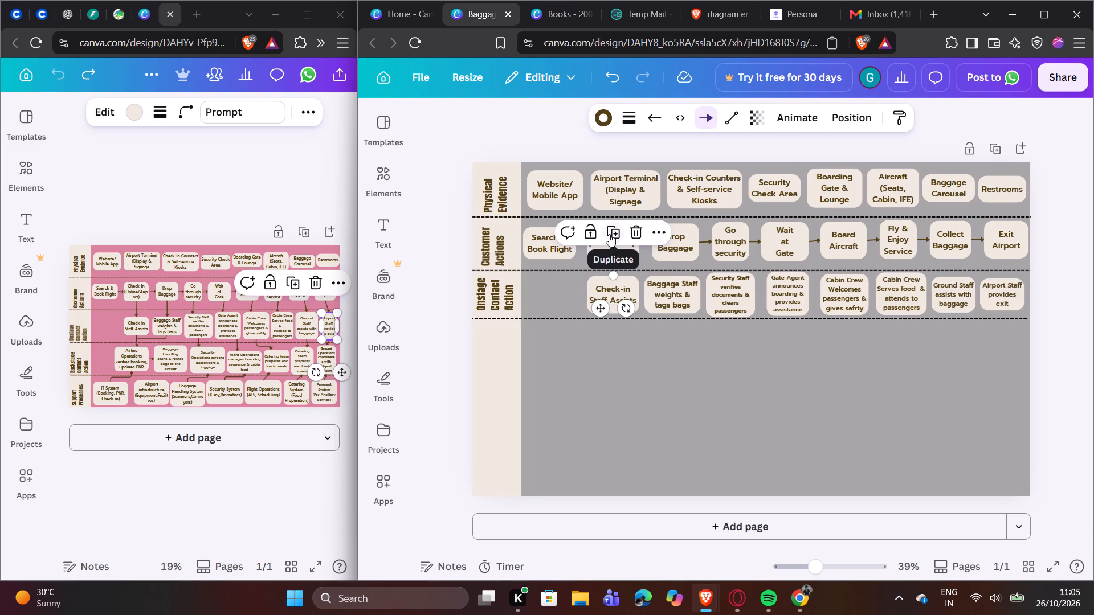
left_click(609, 234)
left_click_drag(643, 288, 659, 266)
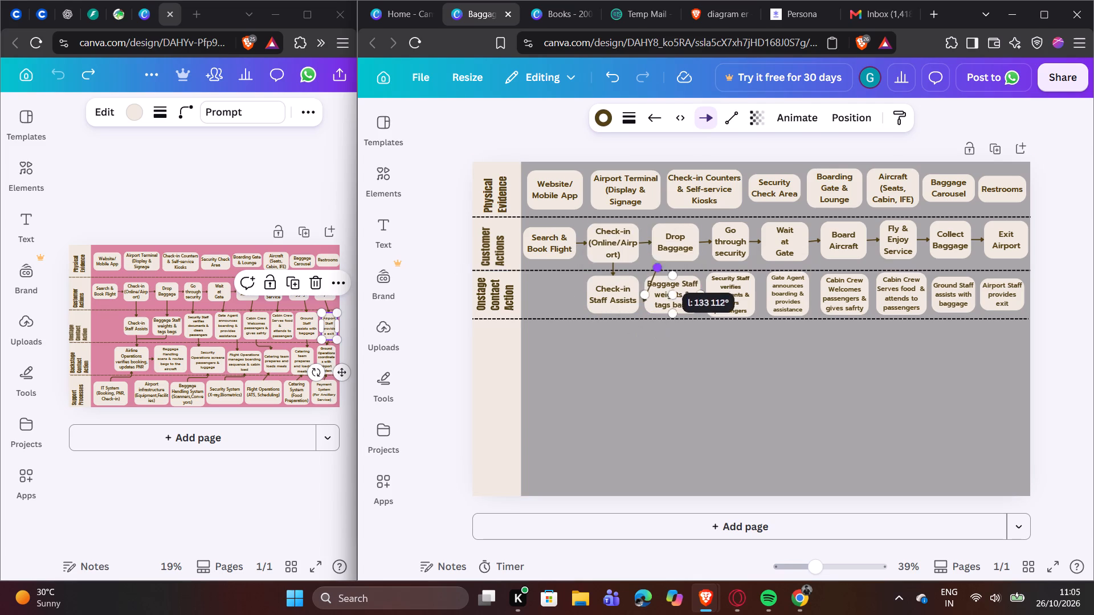
left_click_drag(659, 266, 673, 260)
left_click_drag(640, 303, 664, 277)
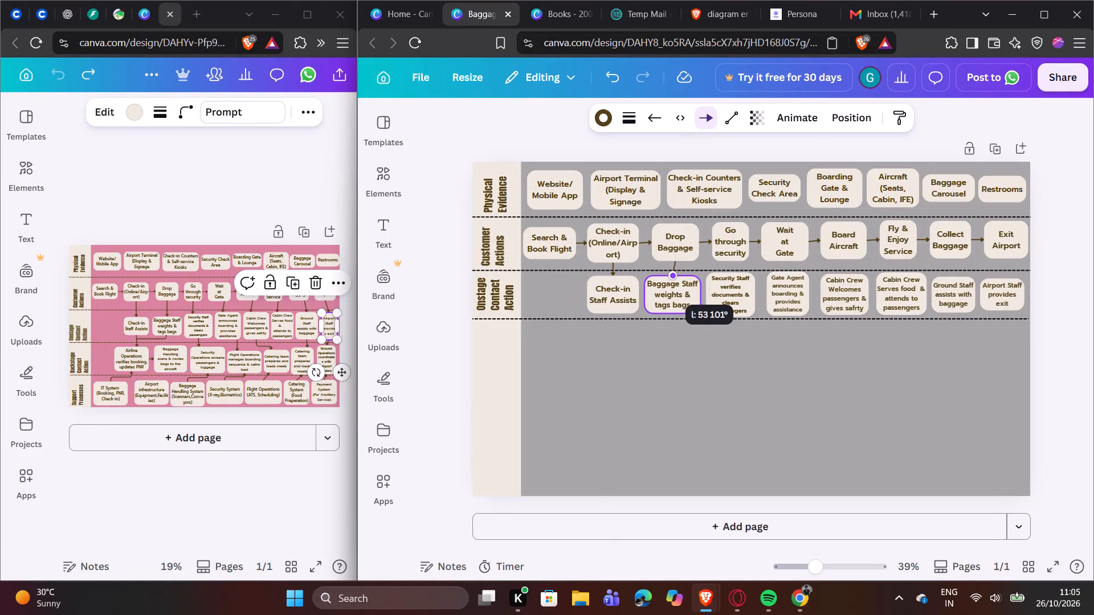
left_click_drag(664, 277, 665, 276)
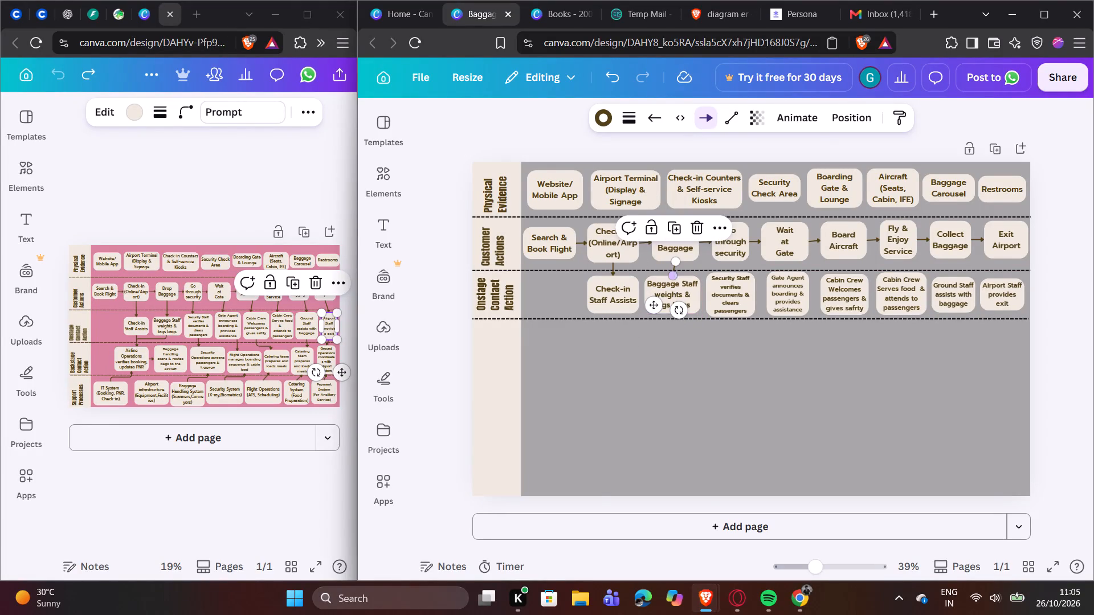
Shift the "Drop Baggage" box slightly so it is centred above the "Baggage Staff weights & tags bags" box.
left_click(673, 243)
left_click(673, 243)
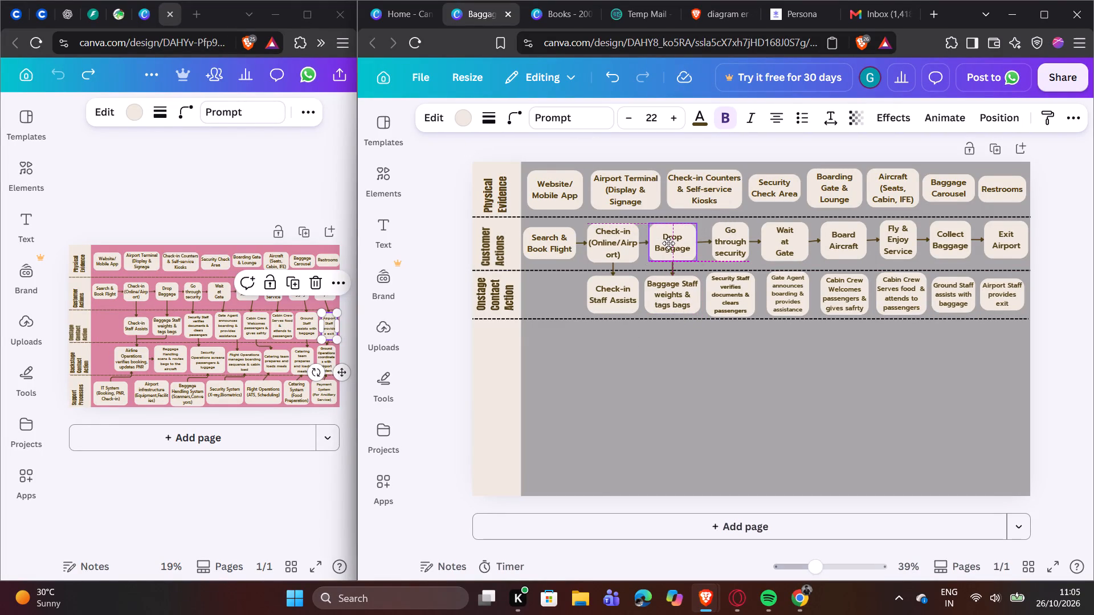
left_click(546, 297)
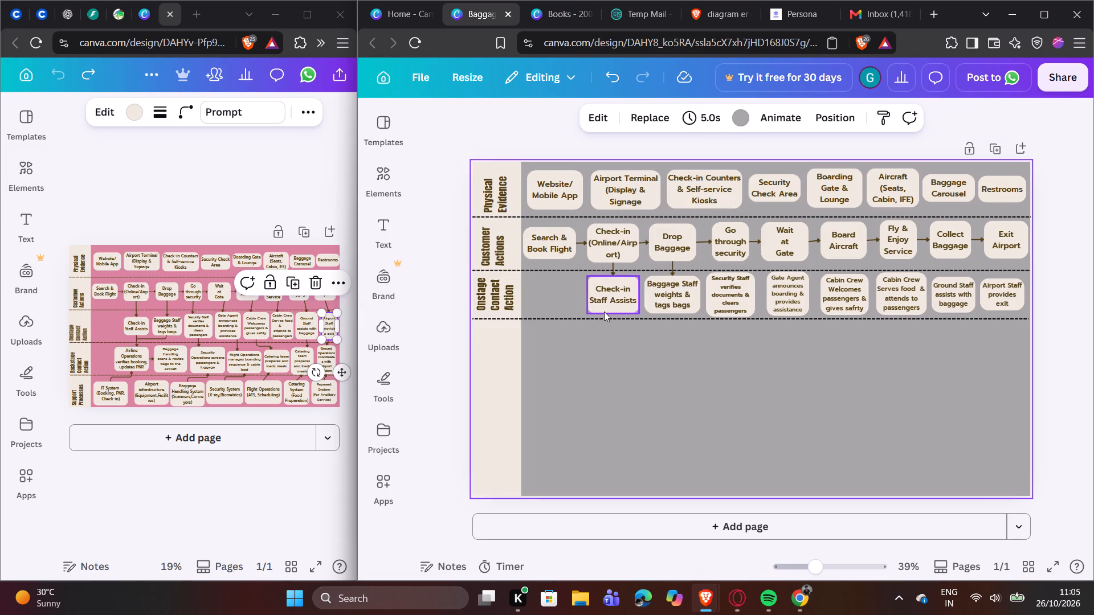
Duplicate the vertical baggage arrow twice, placing copies beneath "Go through security" and "Wait at Gate" to point at their staff boxes.
left_click(671, 265)
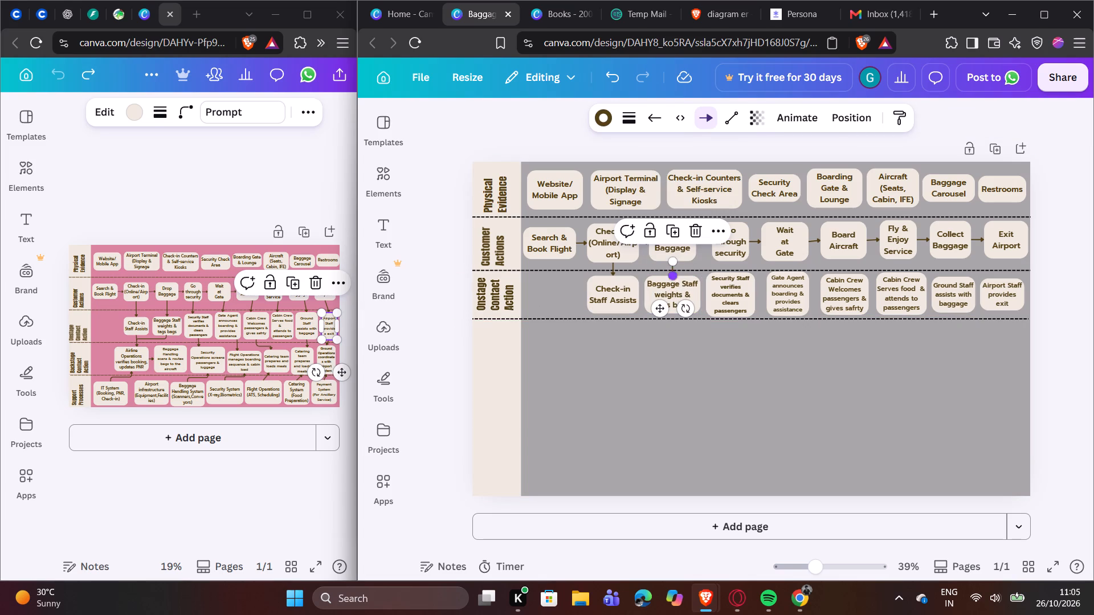
left_click(671, 231)
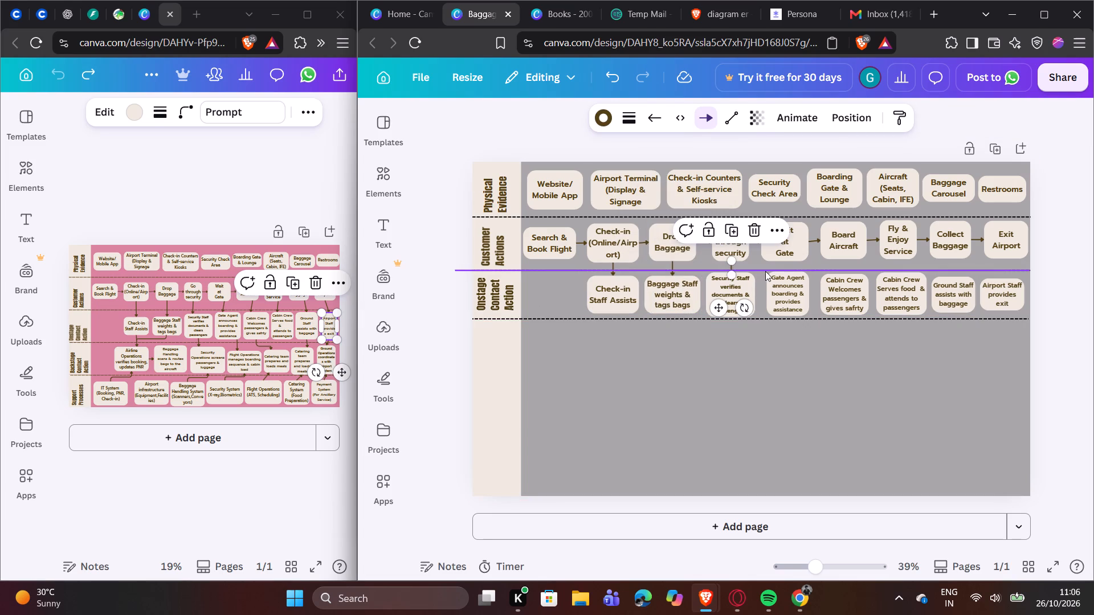
left_click(758, 259)
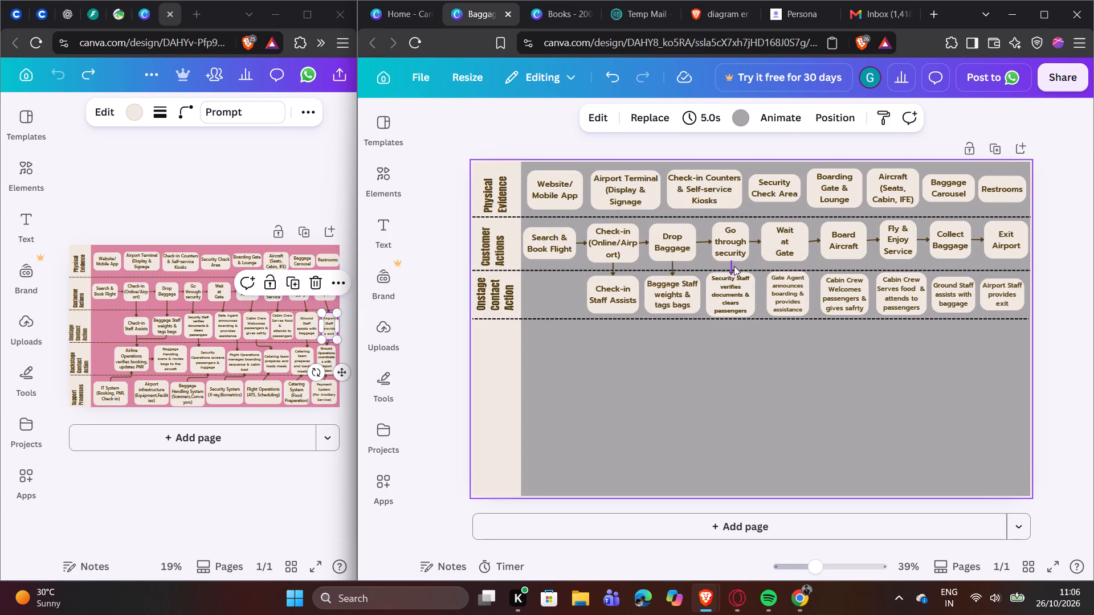
left_click(730, 265)
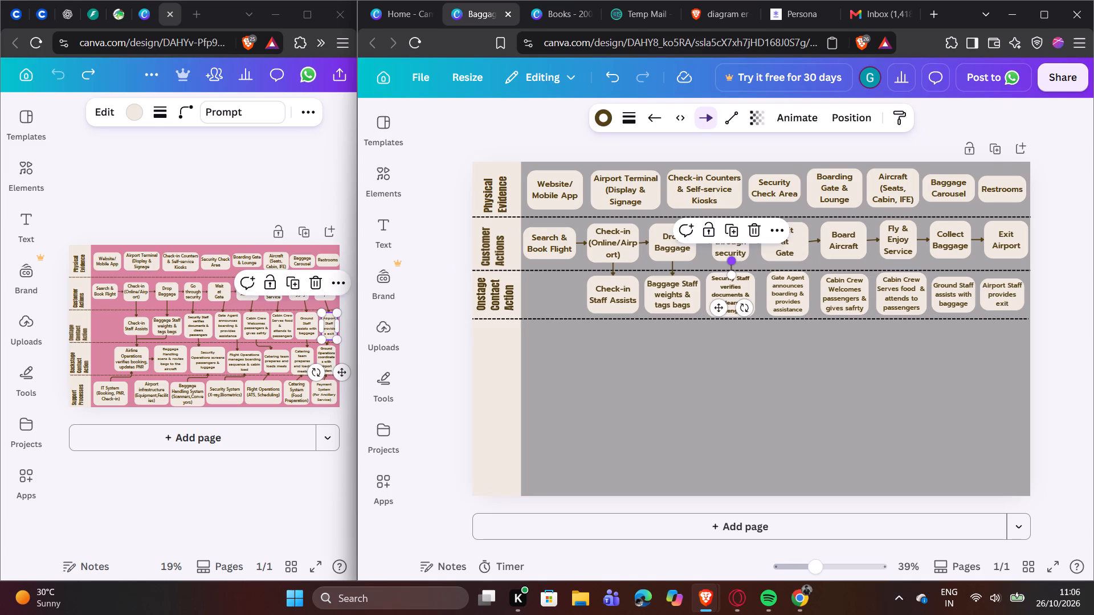
left_click(736, 229)
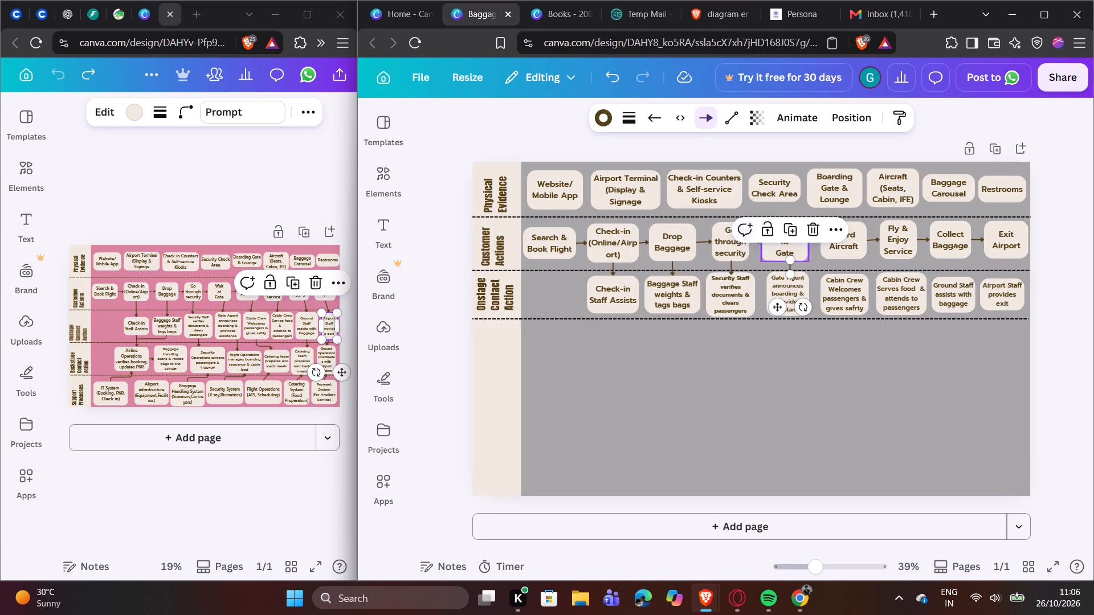
left_click(814, 263)
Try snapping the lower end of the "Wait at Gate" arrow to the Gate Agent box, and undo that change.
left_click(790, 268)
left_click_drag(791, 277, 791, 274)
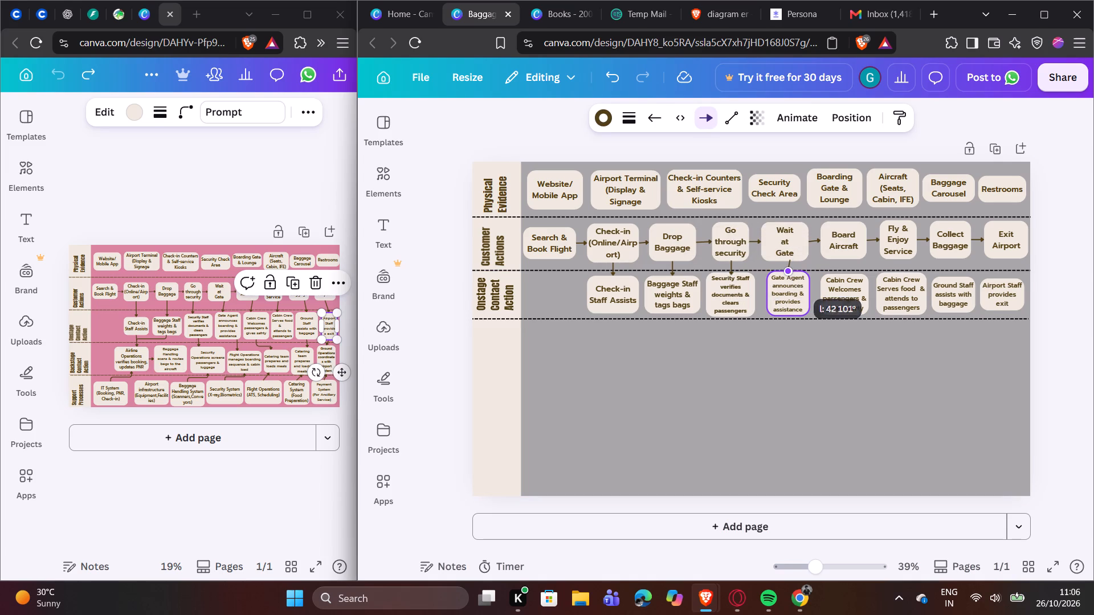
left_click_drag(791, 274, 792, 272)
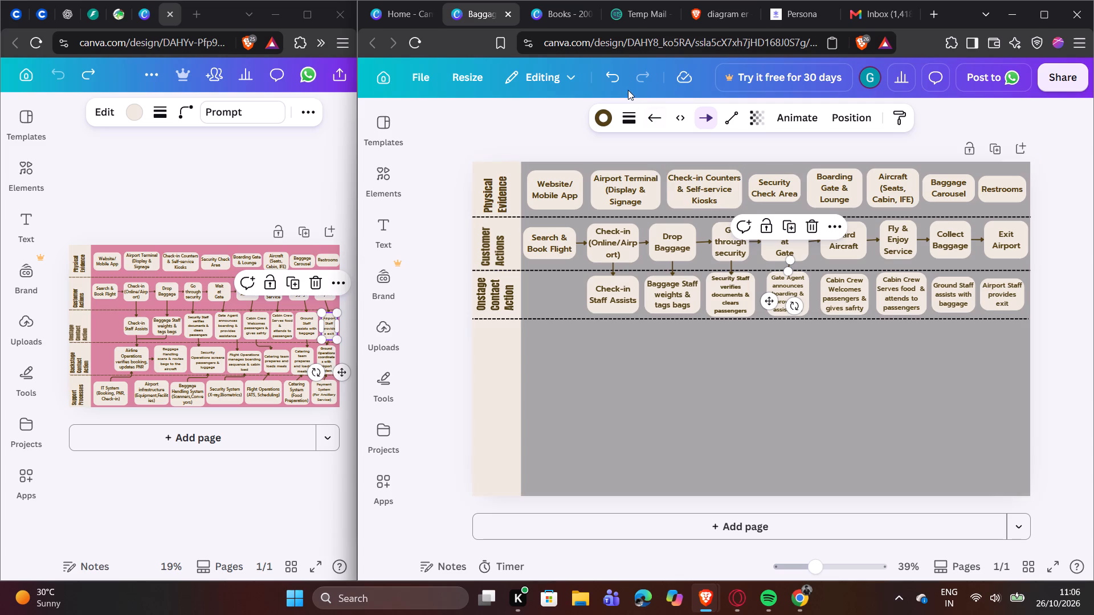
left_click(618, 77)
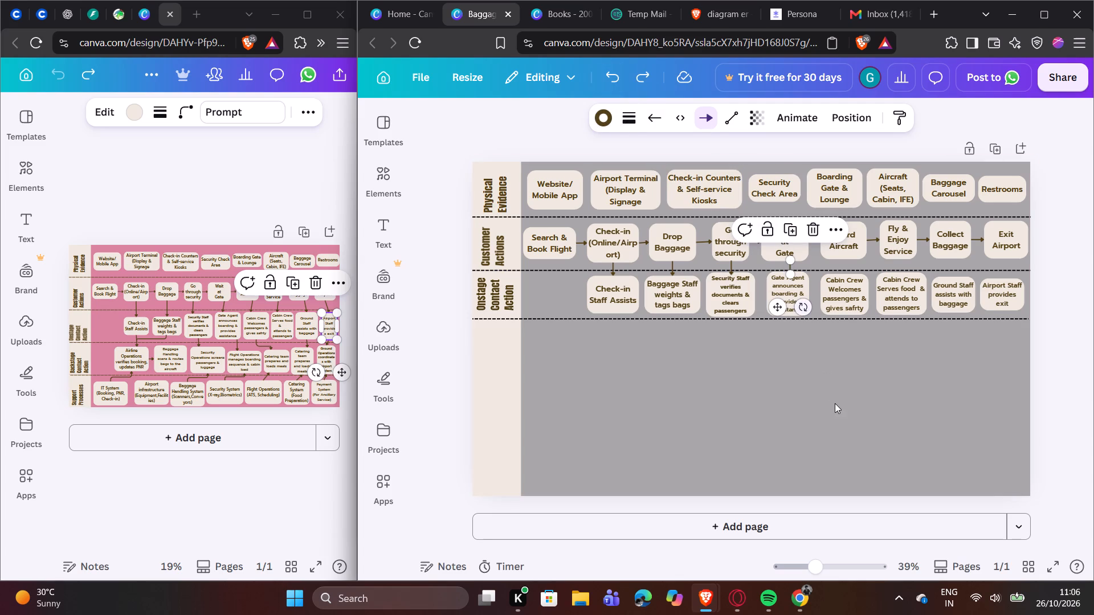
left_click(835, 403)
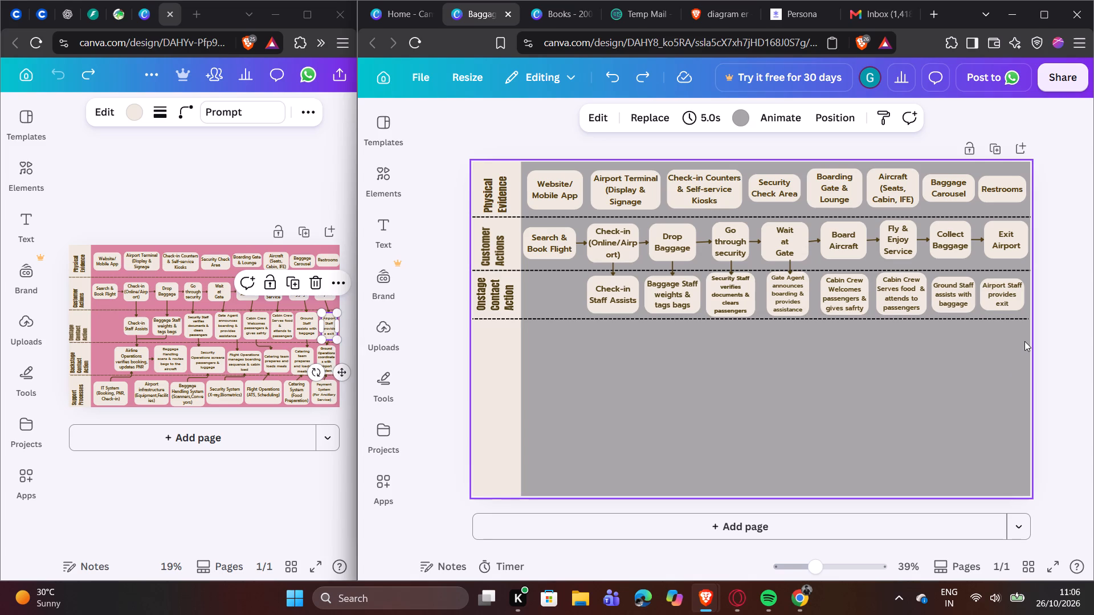
Duplicate the "Wait at Gate" arrow three times in sequence, placing copies beneath "Board Aircraft", "Fly & Enjoy Service" and "Collect Baggage".
left_click(791, 268)
left_click(789, 231)
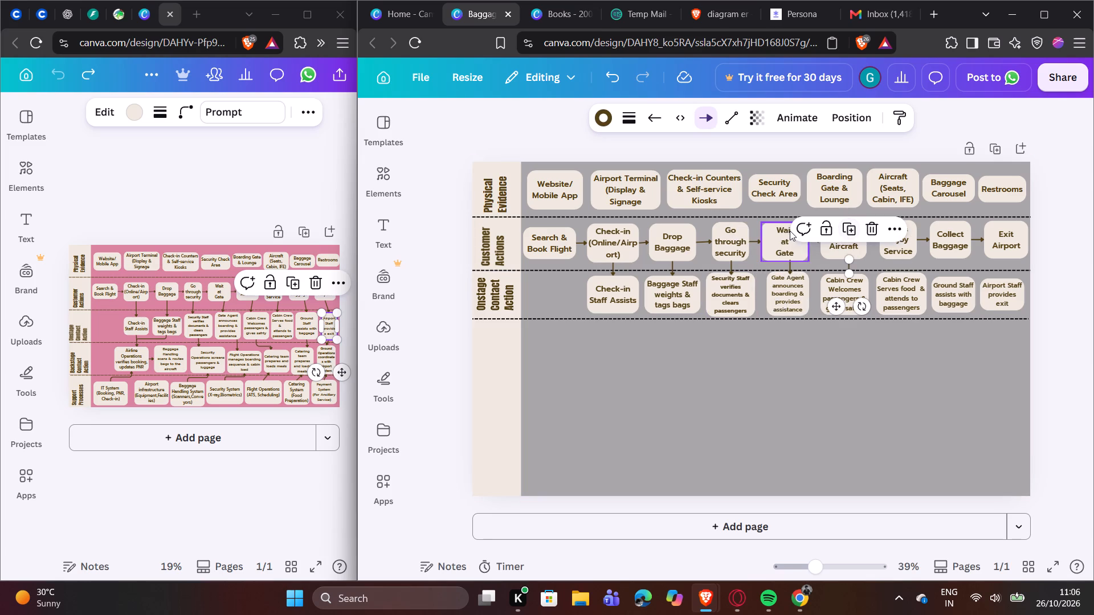
left_click(905, 358)
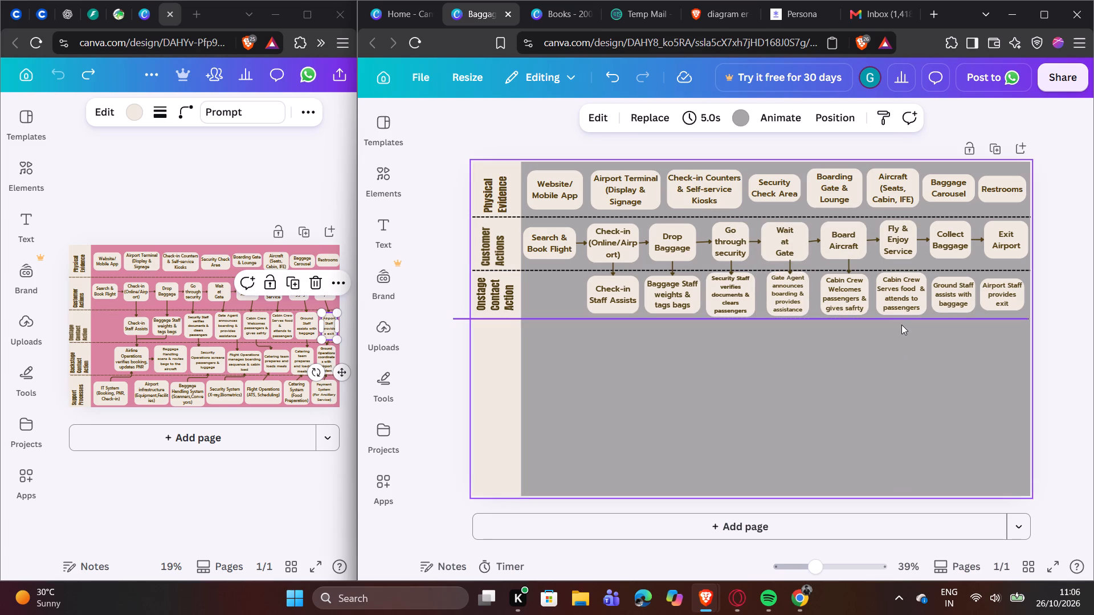
left_click(847, 262)
left_click(847, 228)
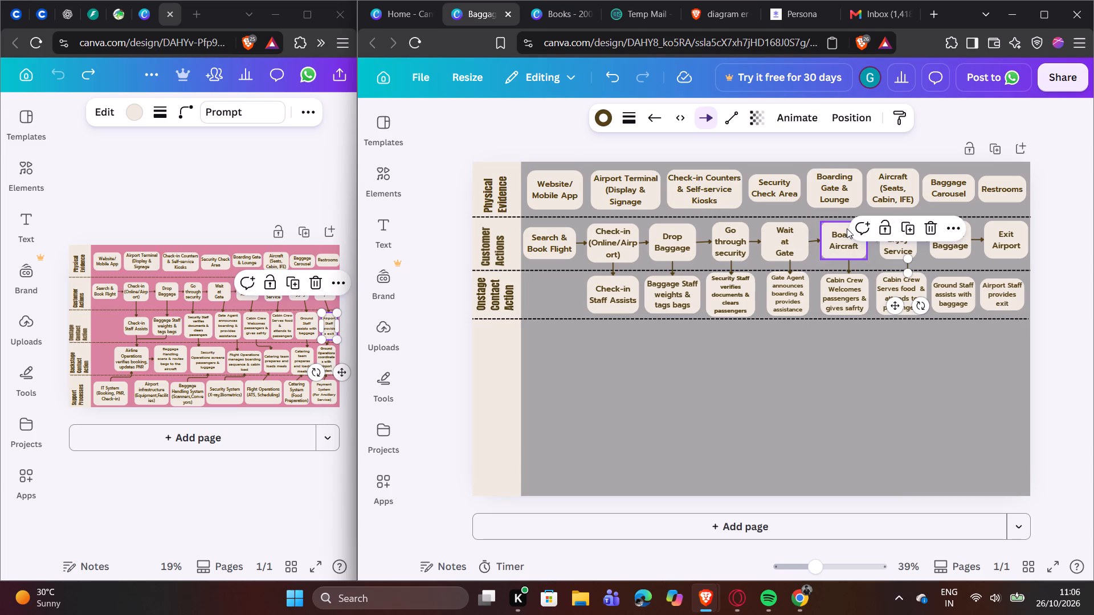
left_click(883, 364)
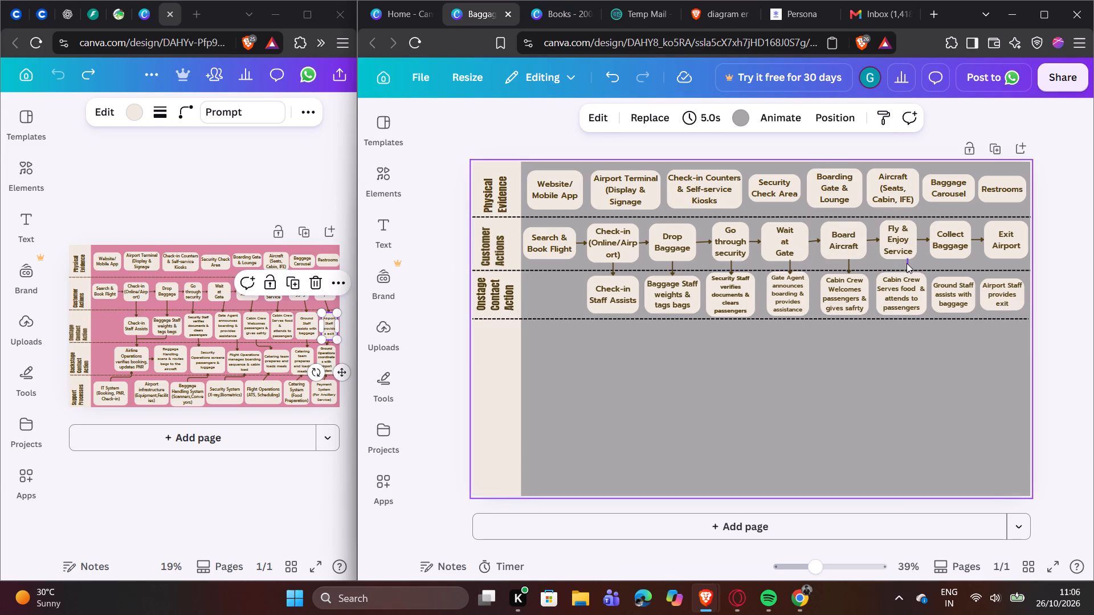
left_click(907, 263)
left_click(904, 225)
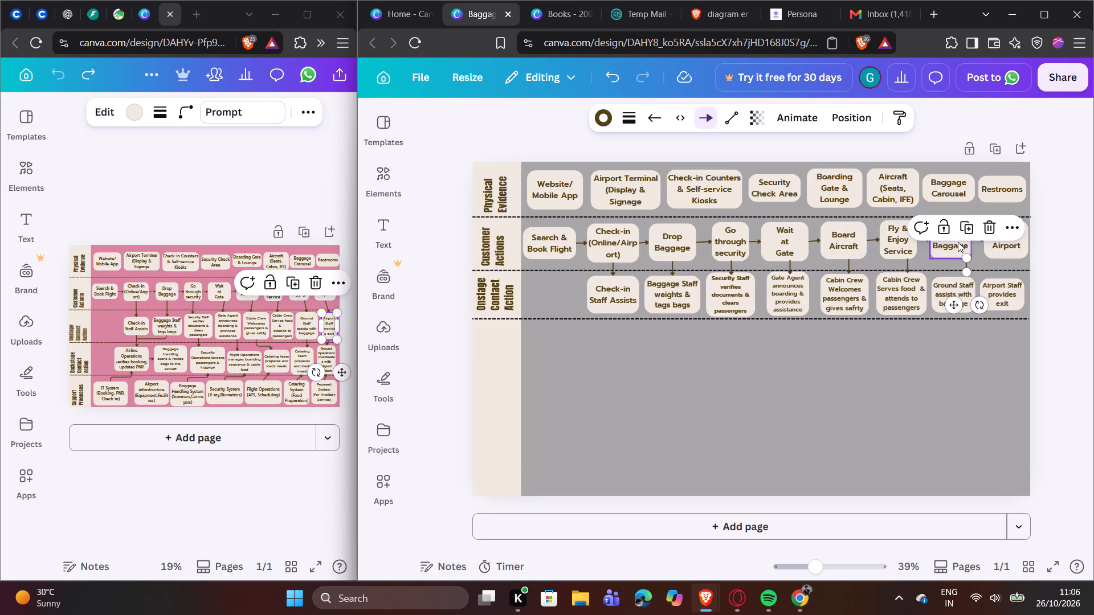
left_click(938, 387)
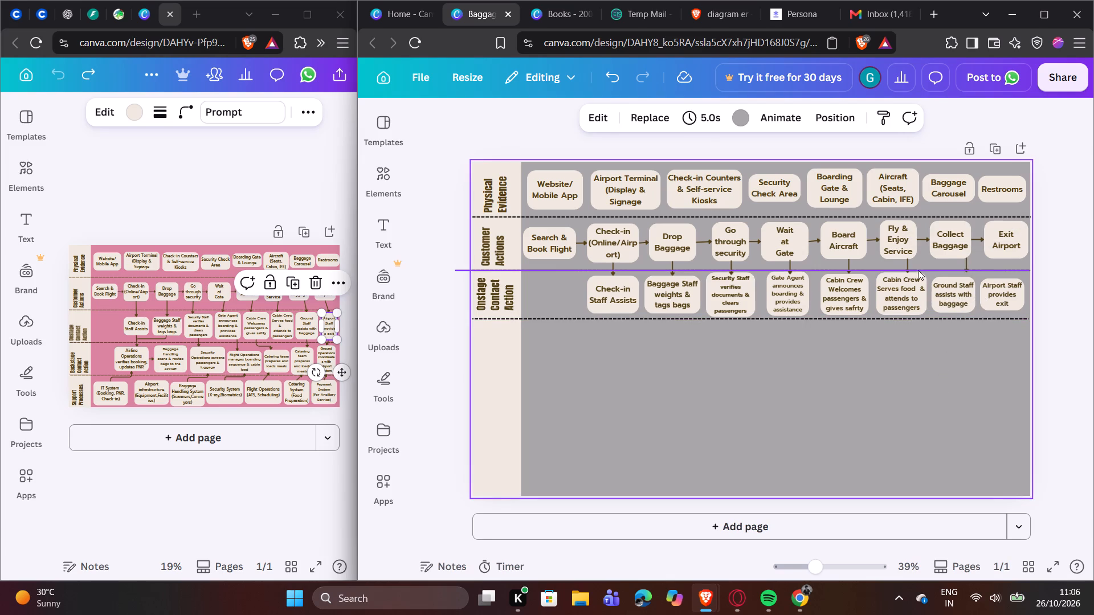
Attach the arrow beneath "Fly & Enjoy Service" to that box and to the "Cabin Crew Serves food & attends to passengers" box.
left_click(907, 264)
left_click_drag(909, 256, 903, 256)
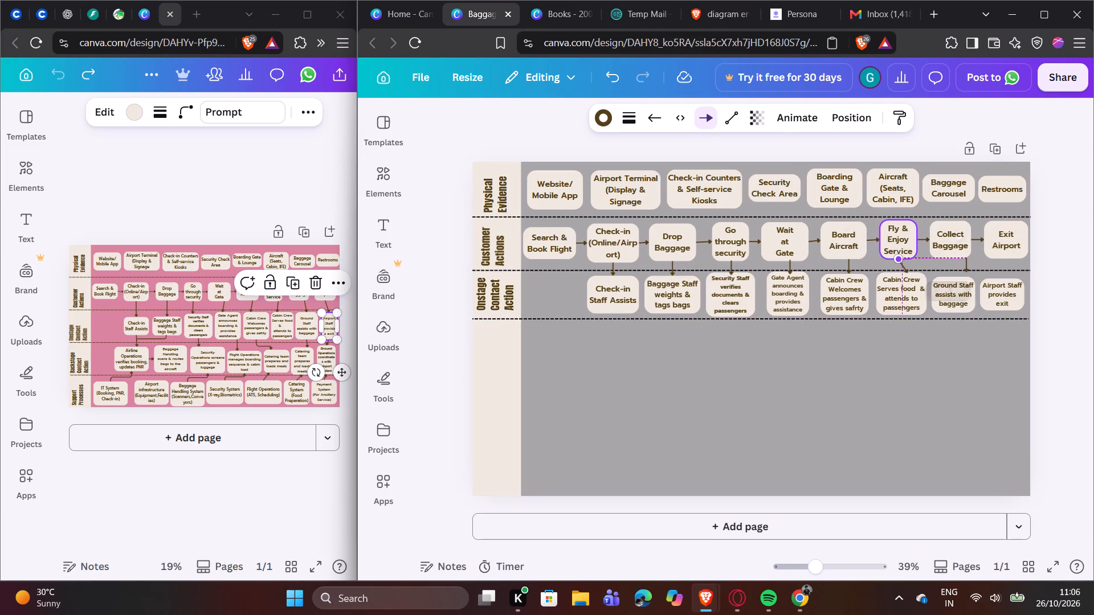
left_click_drag(903, 256, 903, 256)
left_click_drag(904, 270, 899, 270)
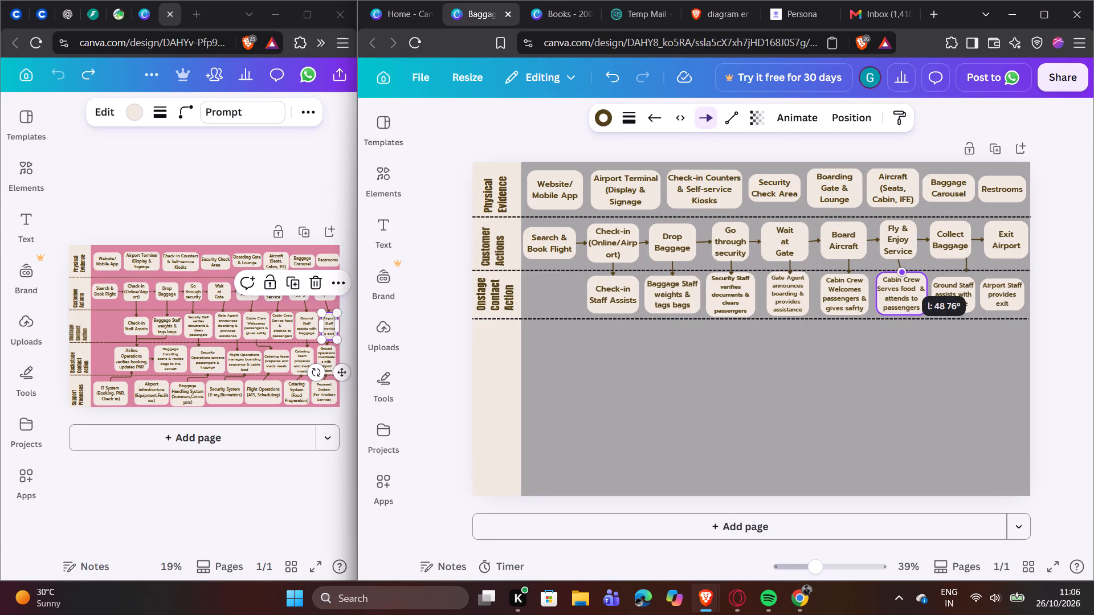
left_click_drag(899, 270, 891, 269)
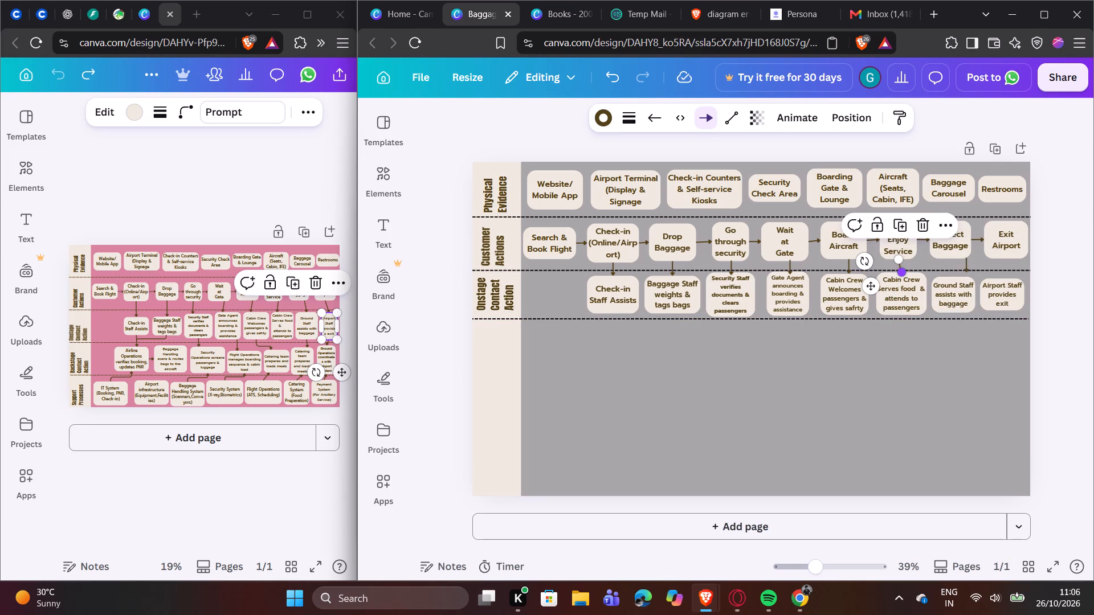
left_click_drag(902, 272, 893, 272)
left_click(916, 342)
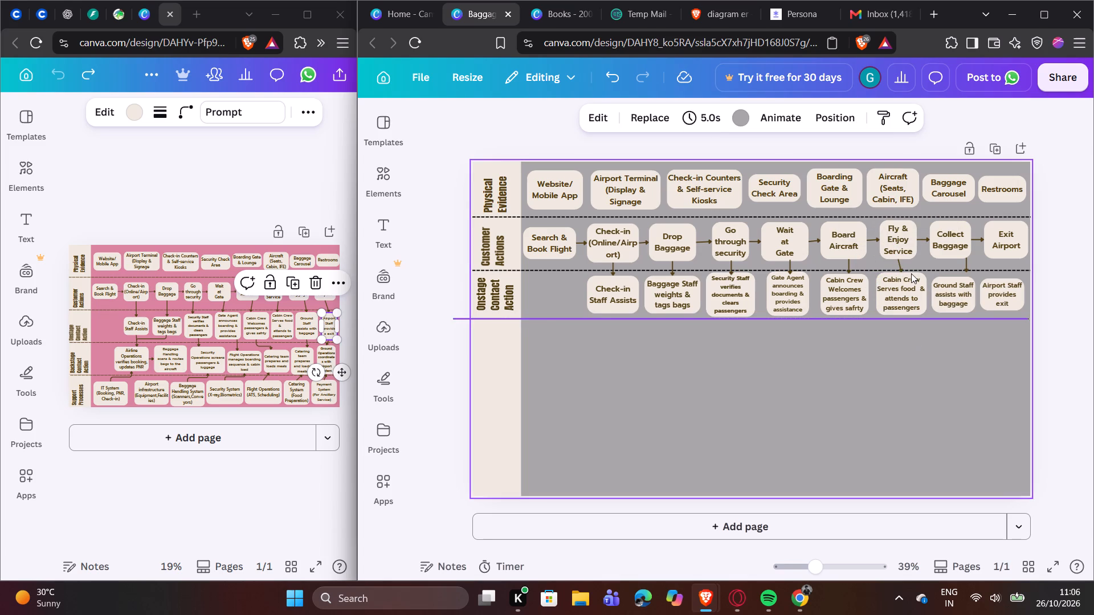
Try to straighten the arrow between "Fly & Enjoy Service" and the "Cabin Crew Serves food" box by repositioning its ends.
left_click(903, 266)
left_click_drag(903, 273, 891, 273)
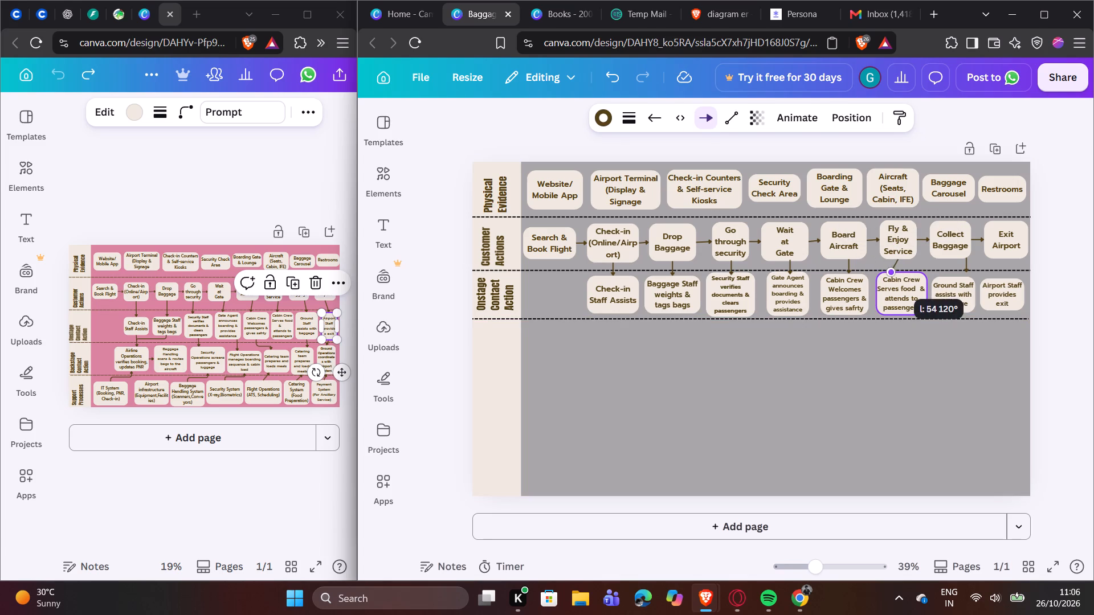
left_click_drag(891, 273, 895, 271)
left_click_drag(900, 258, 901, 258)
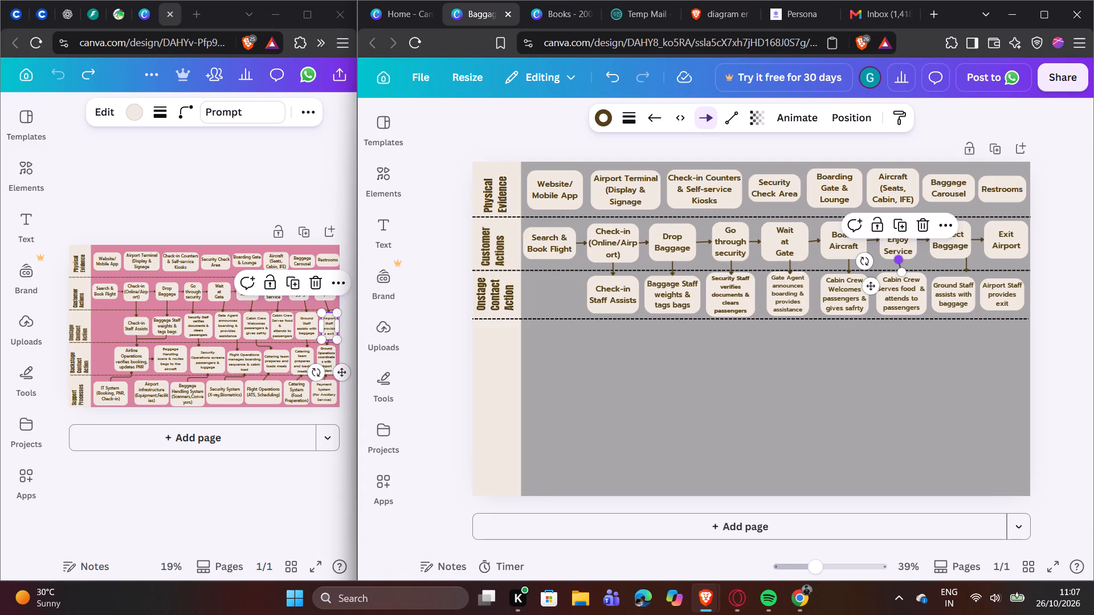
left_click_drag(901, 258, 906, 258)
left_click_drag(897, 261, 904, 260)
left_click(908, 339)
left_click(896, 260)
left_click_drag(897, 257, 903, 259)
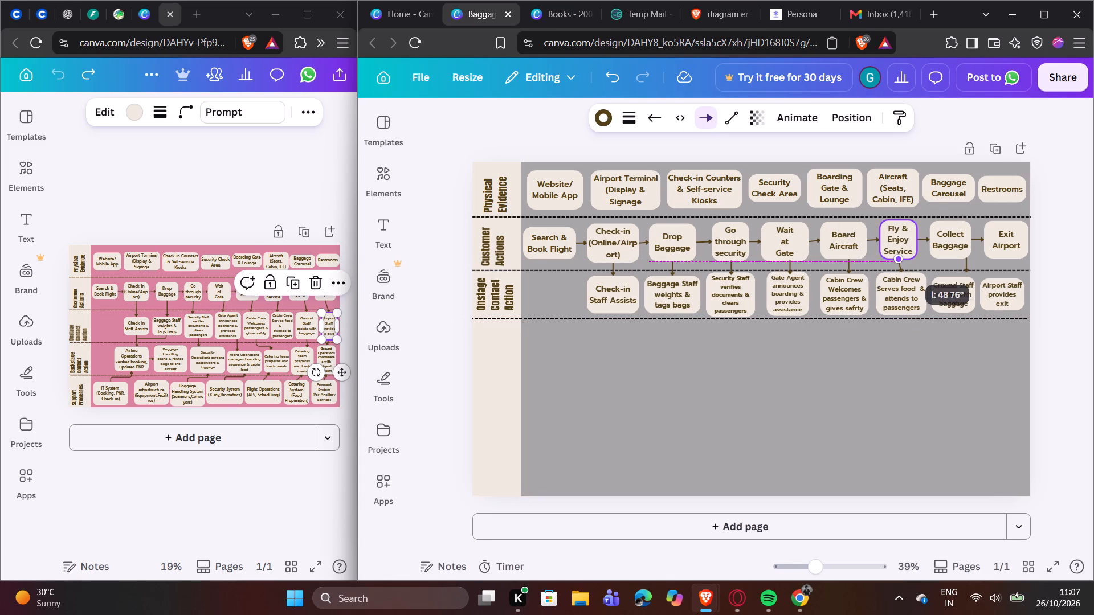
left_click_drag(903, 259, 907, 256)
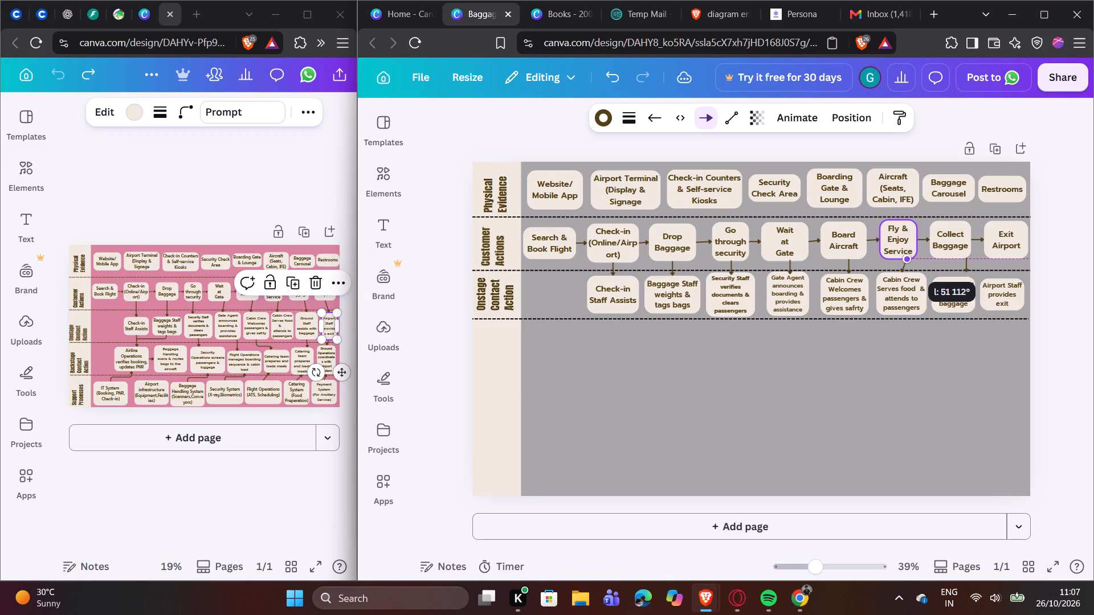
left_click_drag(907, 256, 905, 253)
Replace the arrow beneath "Fly & Enjoy Service" with a duplicate of the "Board Aircraft" arrow, attached to that box and the "Cabin Crew Serves food" box.
left_click(925, 220)
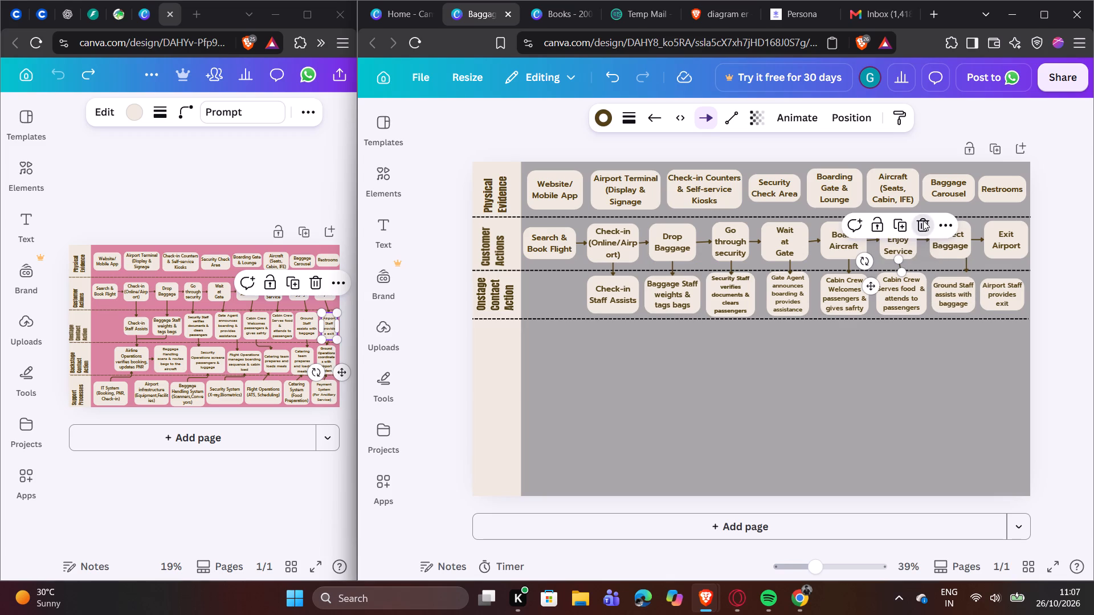
left_click(846, 264)
left_click(854, 225)
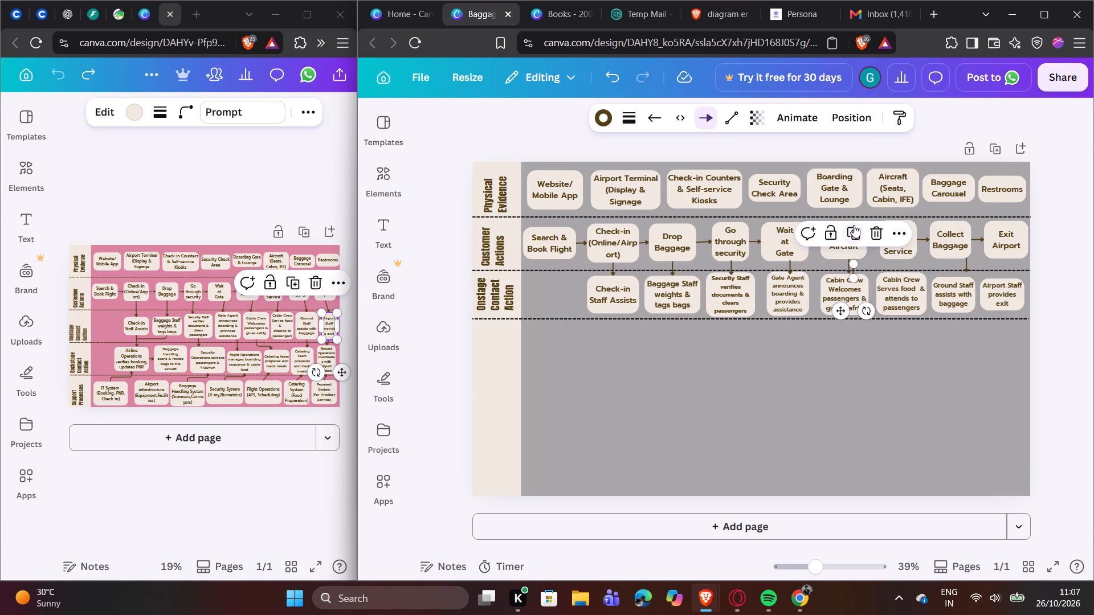
left_click_drag(854, 264, 899, 256)
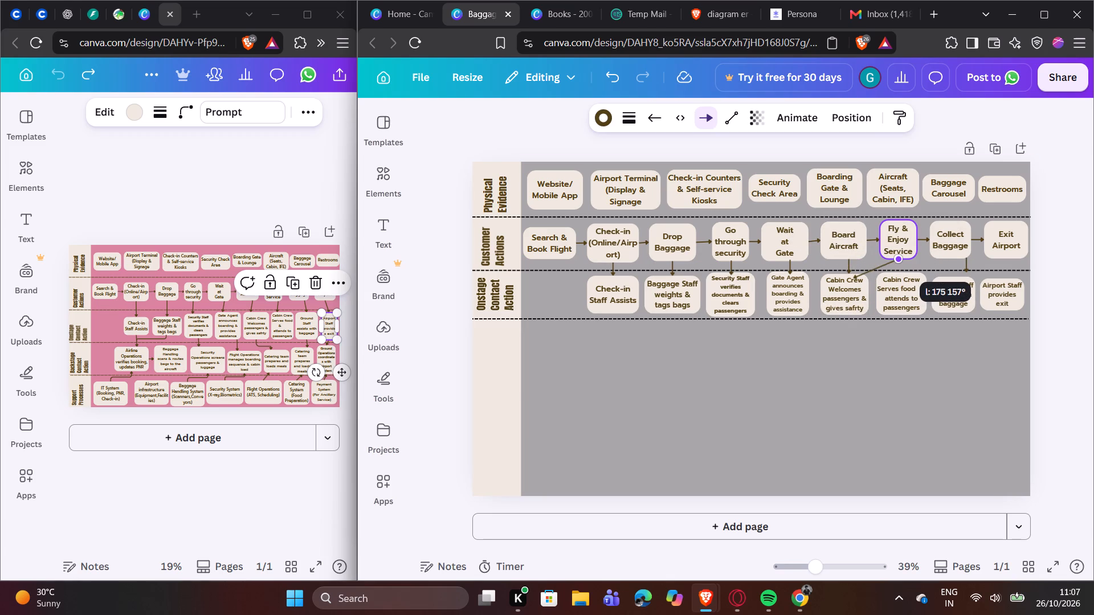
left_click_drag(899, 256, 899, 255)
left_click_drag(855, 280, 856, 278)
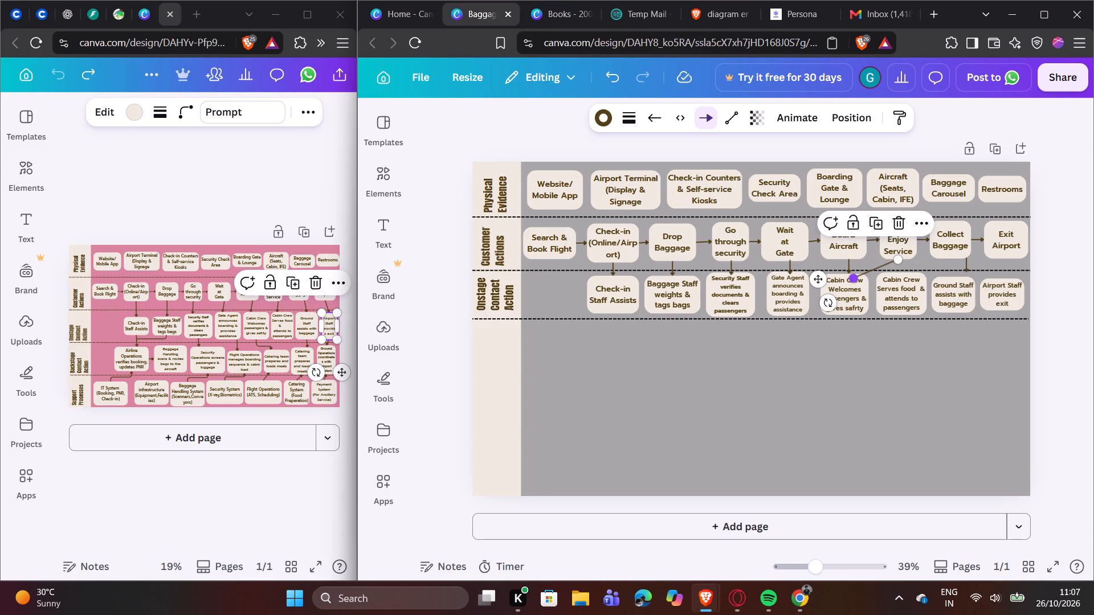
left_click_drag(856, 278, 896, 268)
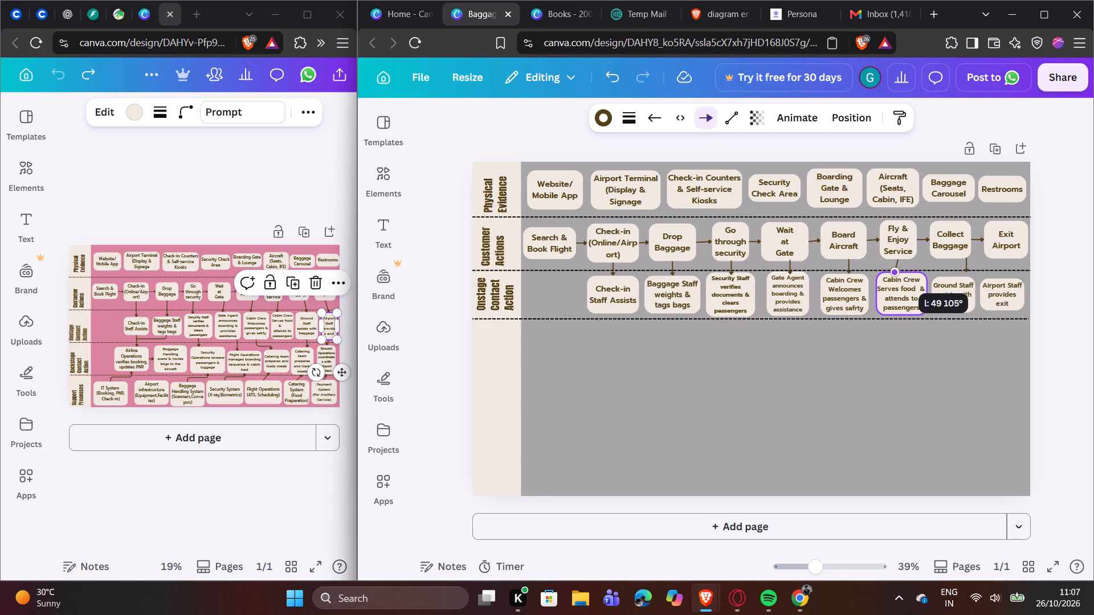
left_click_drag(896, 268, 899, 267)
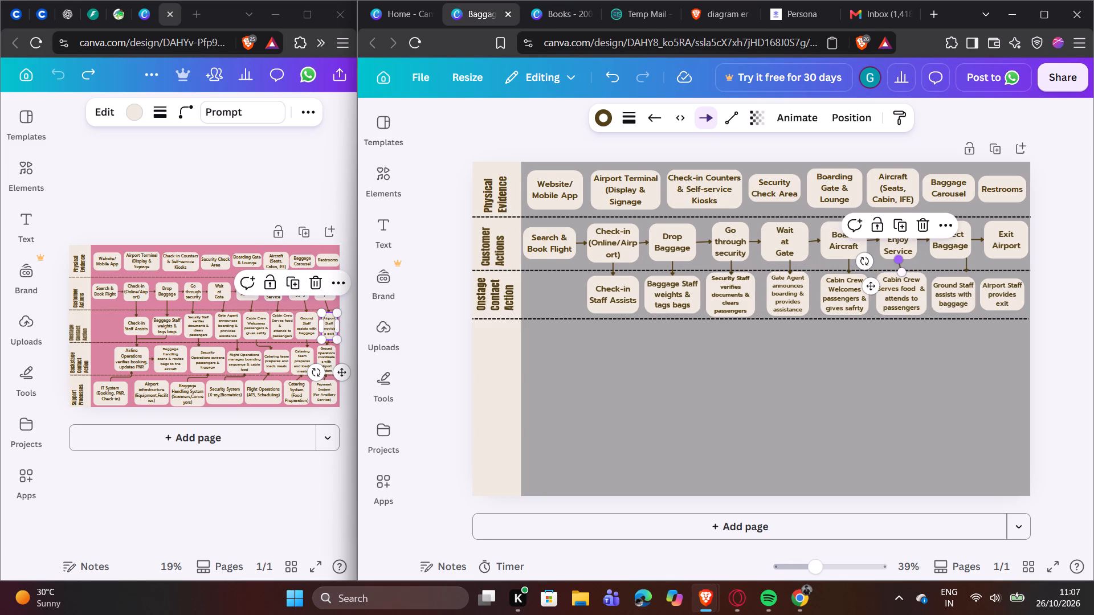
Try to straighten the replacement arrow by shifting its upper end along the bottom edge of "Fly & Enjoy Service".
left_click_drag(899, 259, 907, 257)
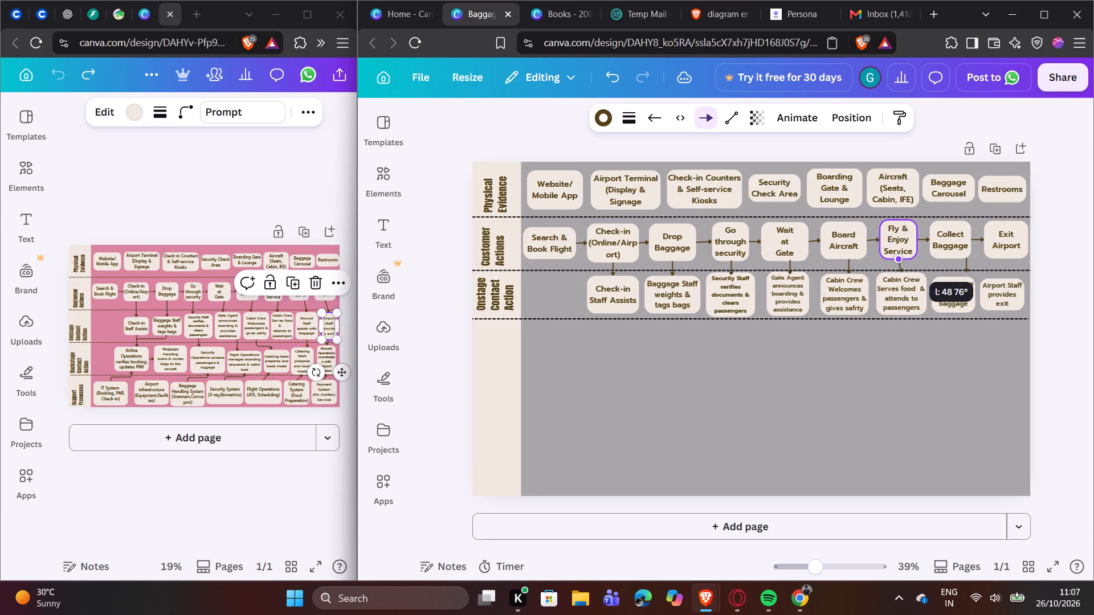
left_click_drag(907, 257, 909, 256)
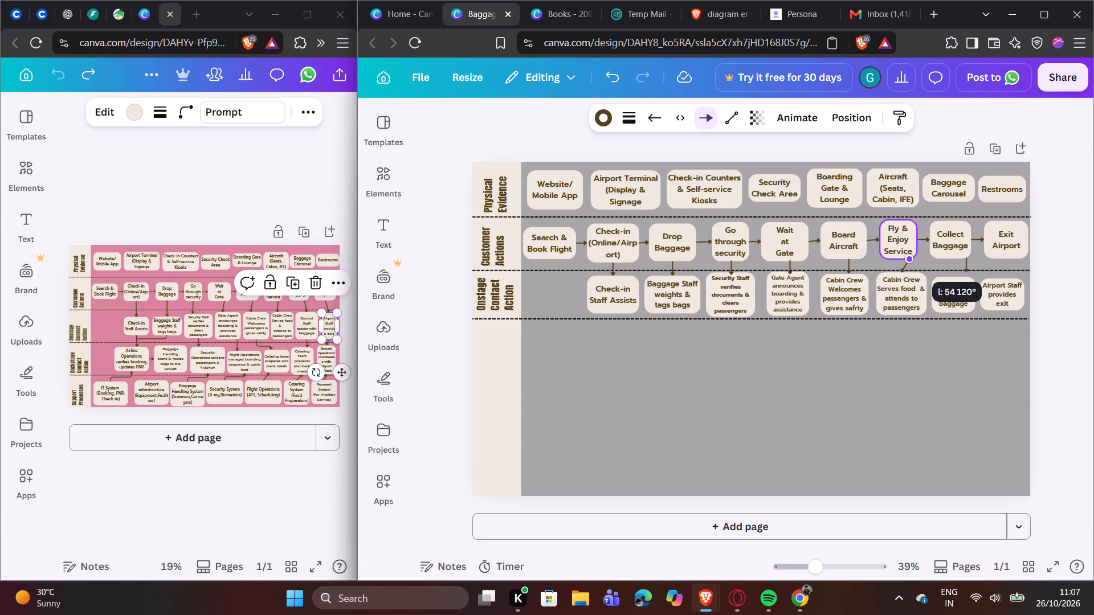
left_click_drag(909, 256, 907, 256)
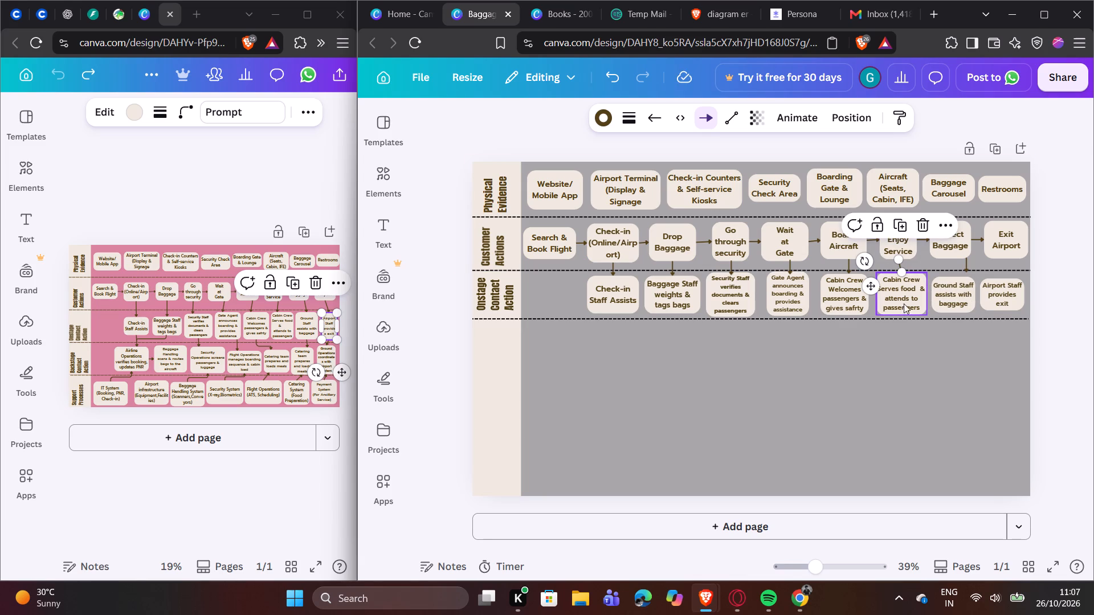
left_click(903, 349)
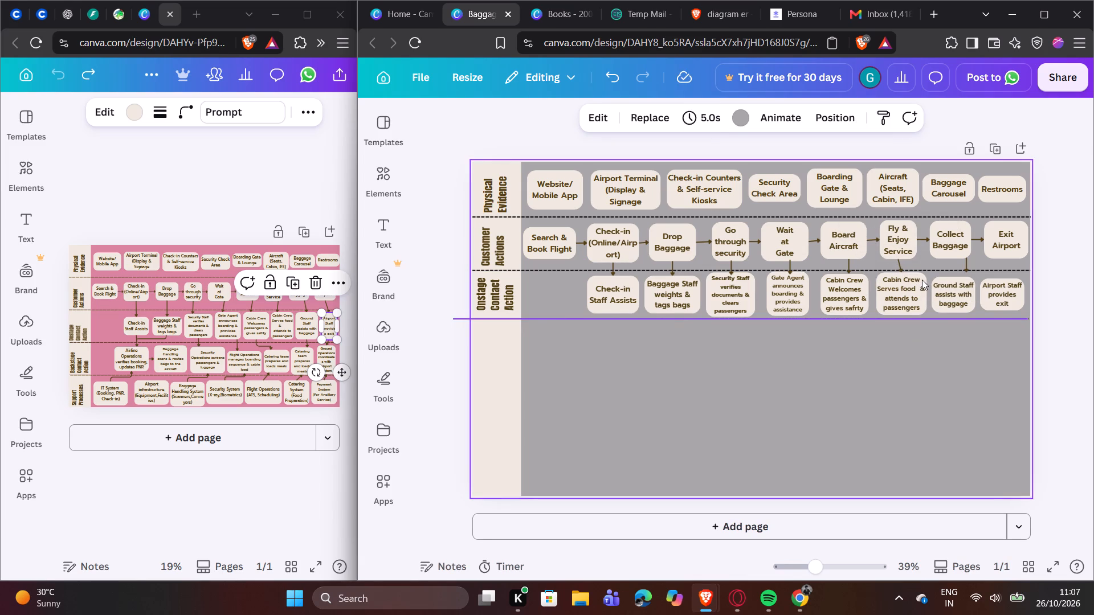
Move the "Cabin Crew Serves food & attends to passengers" box slightly left, centring it beneath "Fly & Enjoy Service" to make the arrow vertical.
left_click(906, 296)
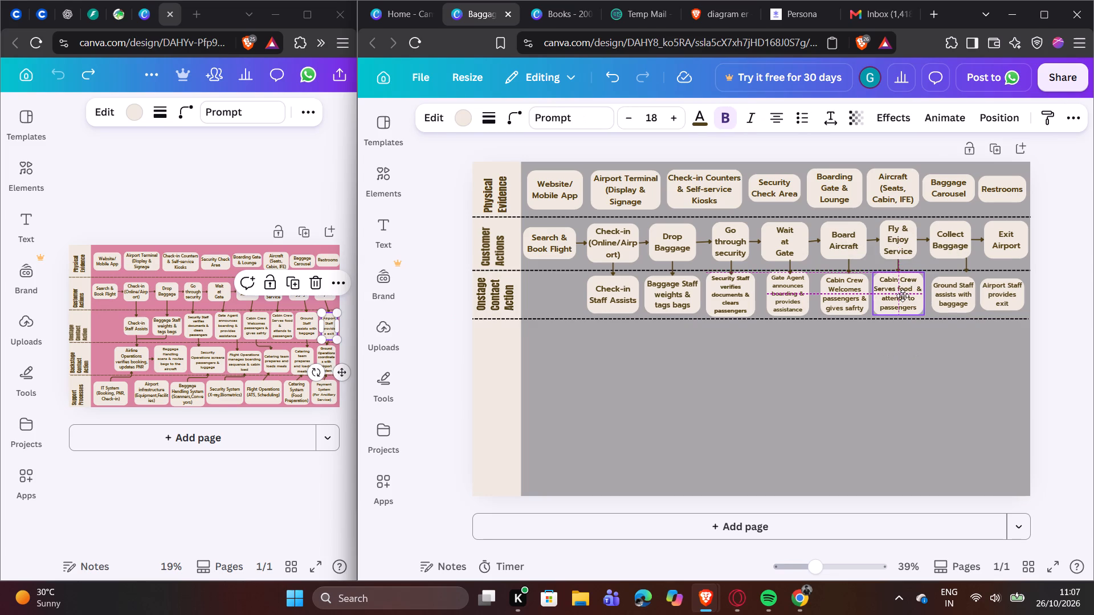
left_click(932, 368)
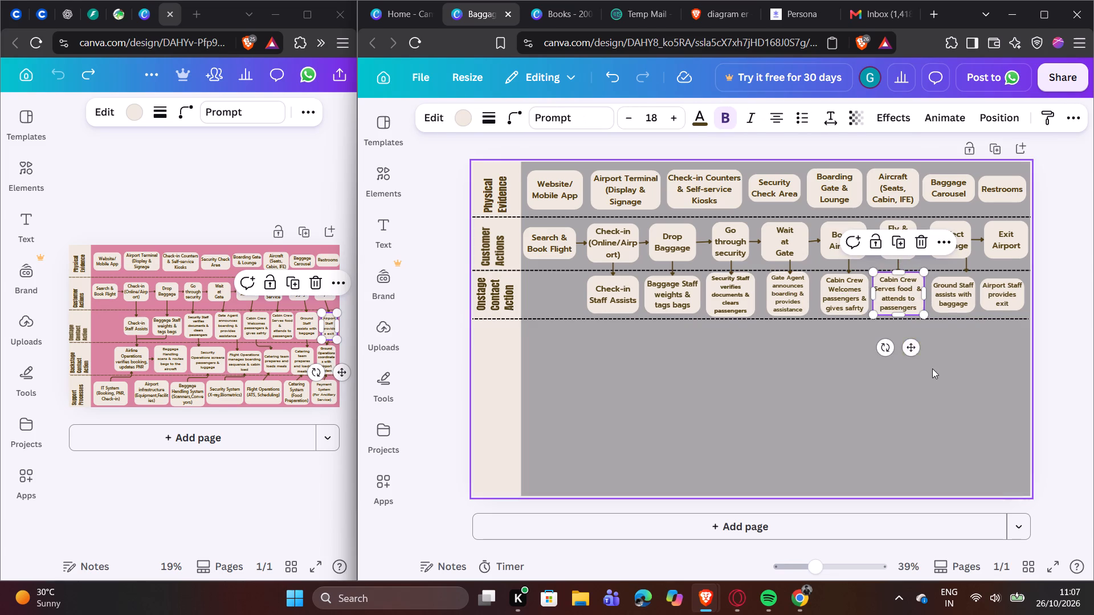
Attach the arrow beneath "Collect Baggage" to that box and to the "Ground Staff assists with baggage" box, nudging the staff box slightly left.
left_click(966, 263)
left_click_drag(970, 257, 958, 261)
left_click(965, 276)
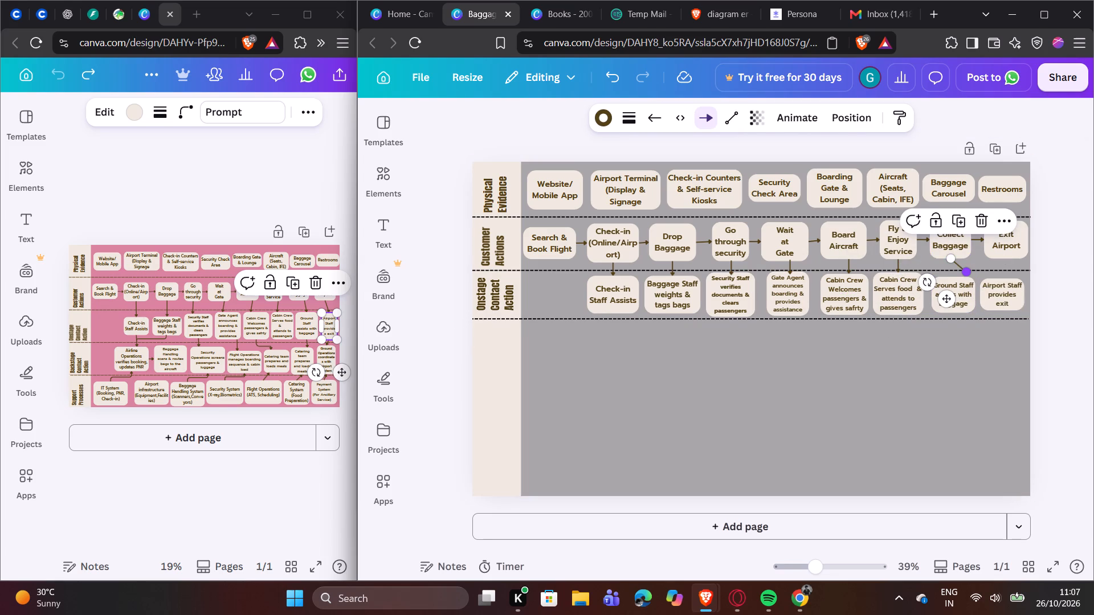
left_click(964, 342)
left_click_drag(958, 300, 953, 300)
left_click(974, 274)
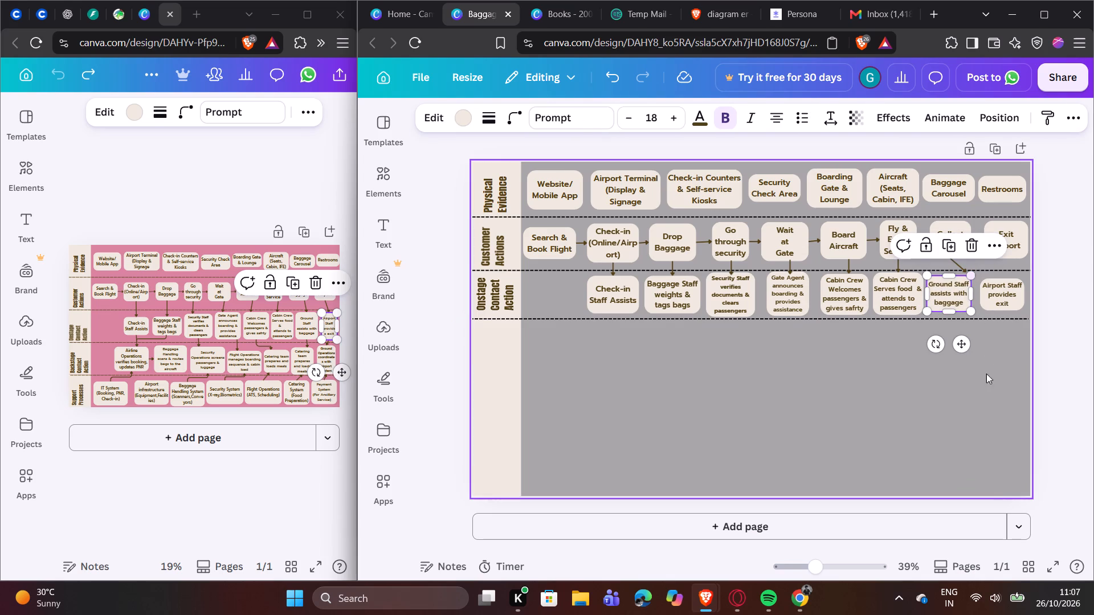
left_click(971, 419)
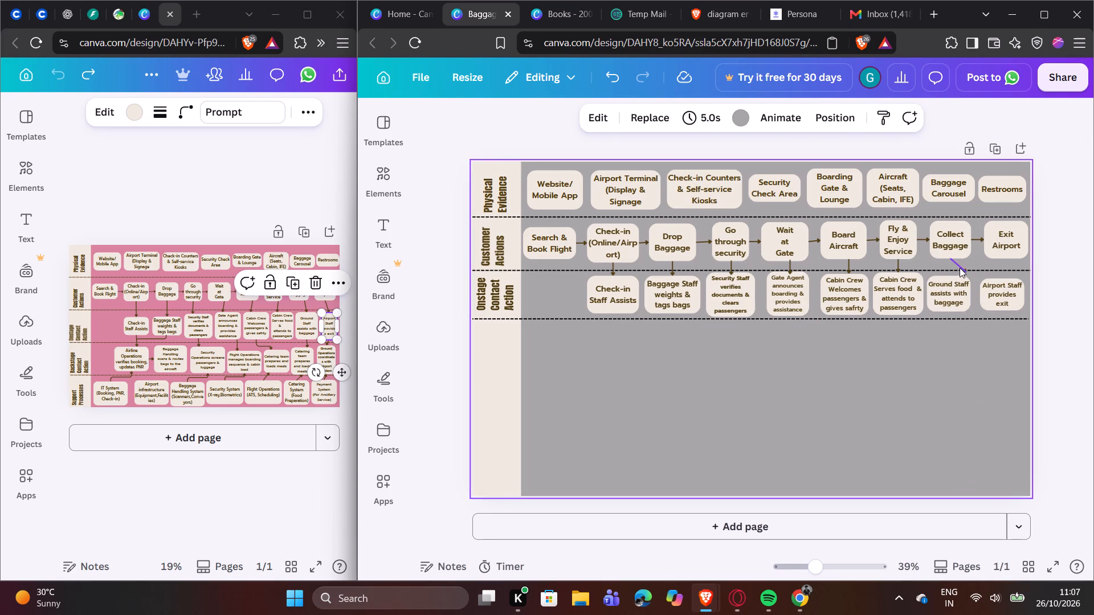
left_click(961, 266)
left_click_drag(968, 276, 954, 276)
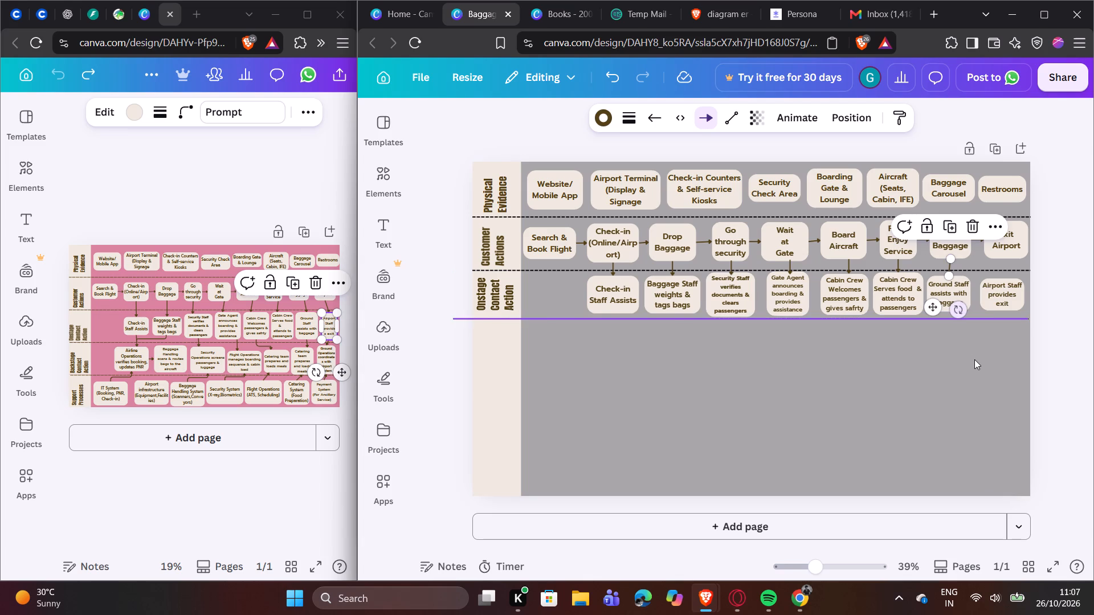
Shift the "Ground Staff assists with baggage" box slightly right to align it beneath "Collect Baggage".
left_click(974, 359)
left_click(940, 293)
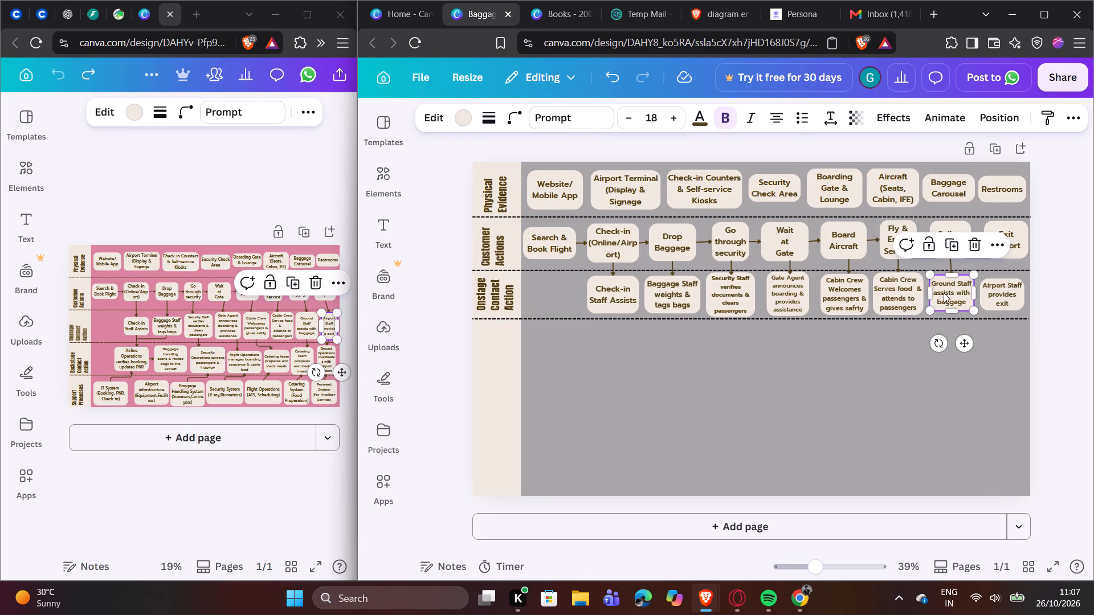
left_click(957, 382)
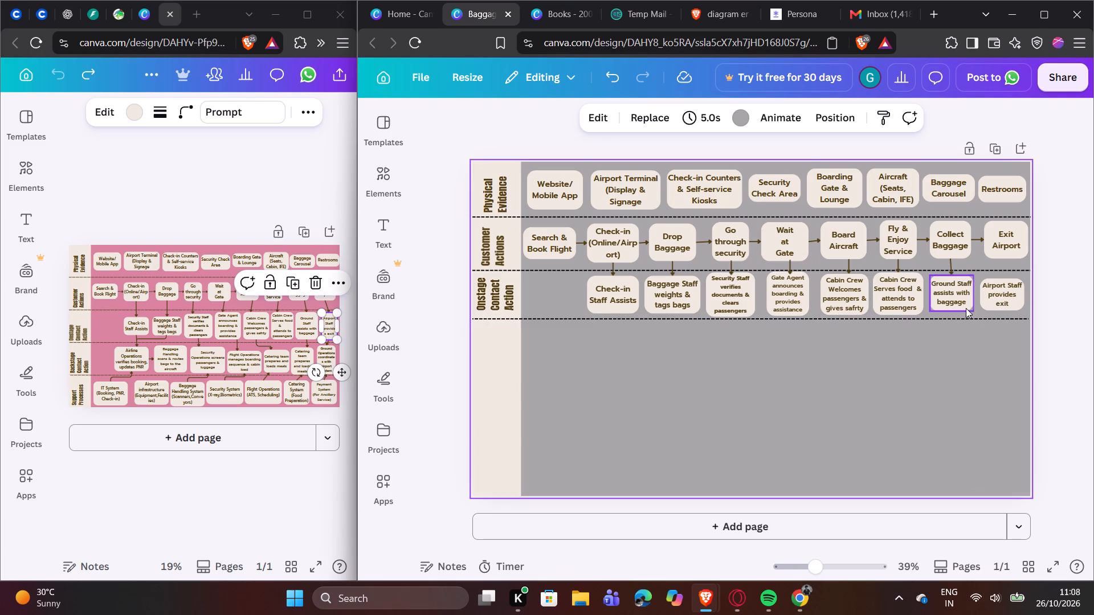
Duplicate the "Collect Baggage" vertical arrow and attach the copy to "Exit Airport" and the "Airport Staff provides exit" box.
left_click(951, 269)
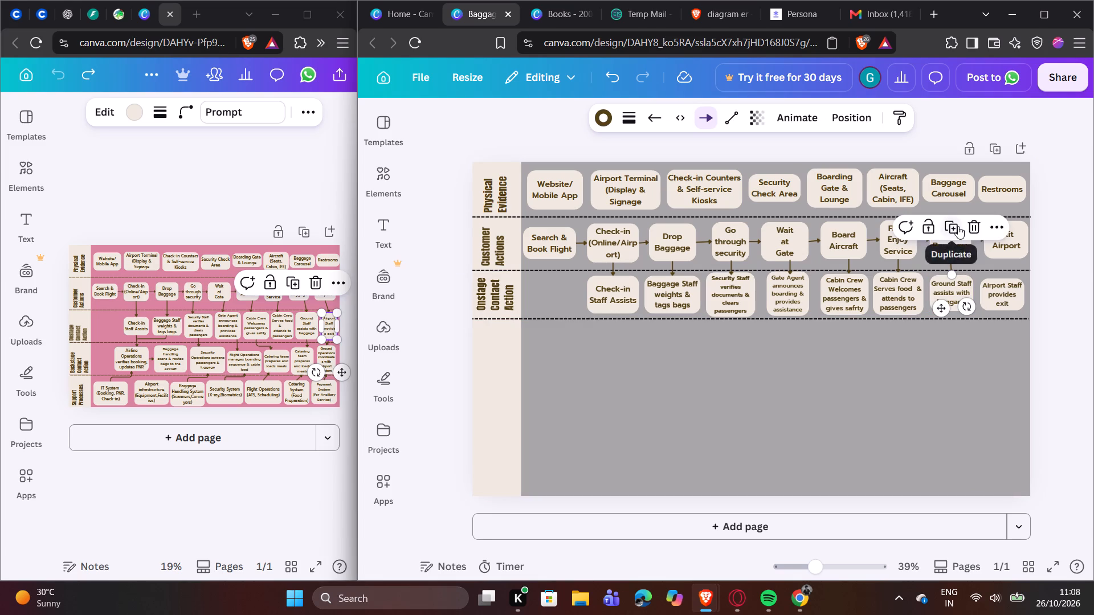
left_click(958, 226)
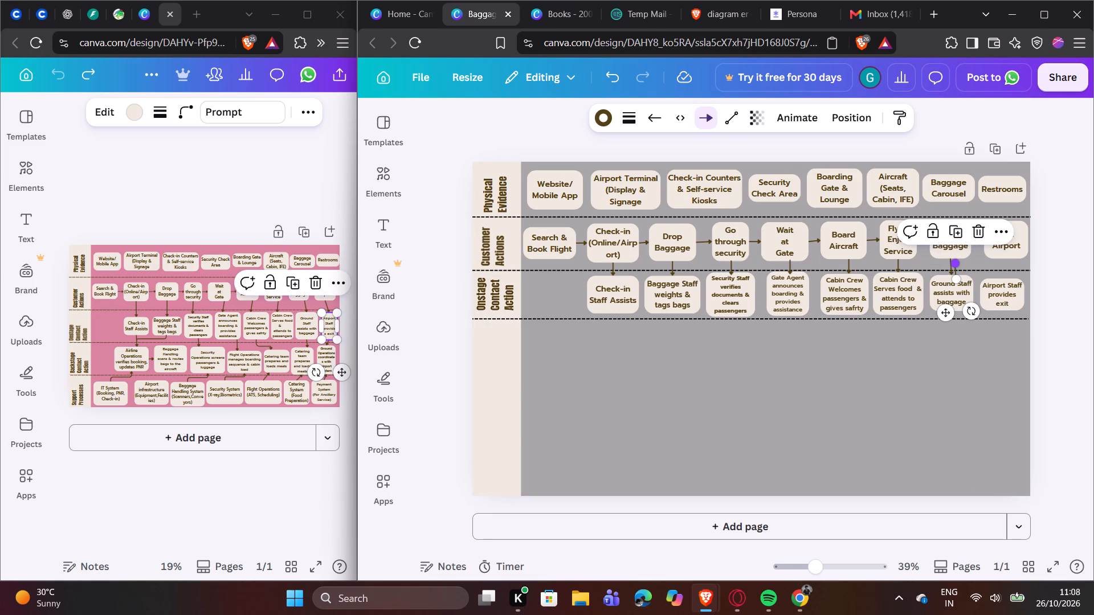
left_click_drag(957, 266, 1006, 258)
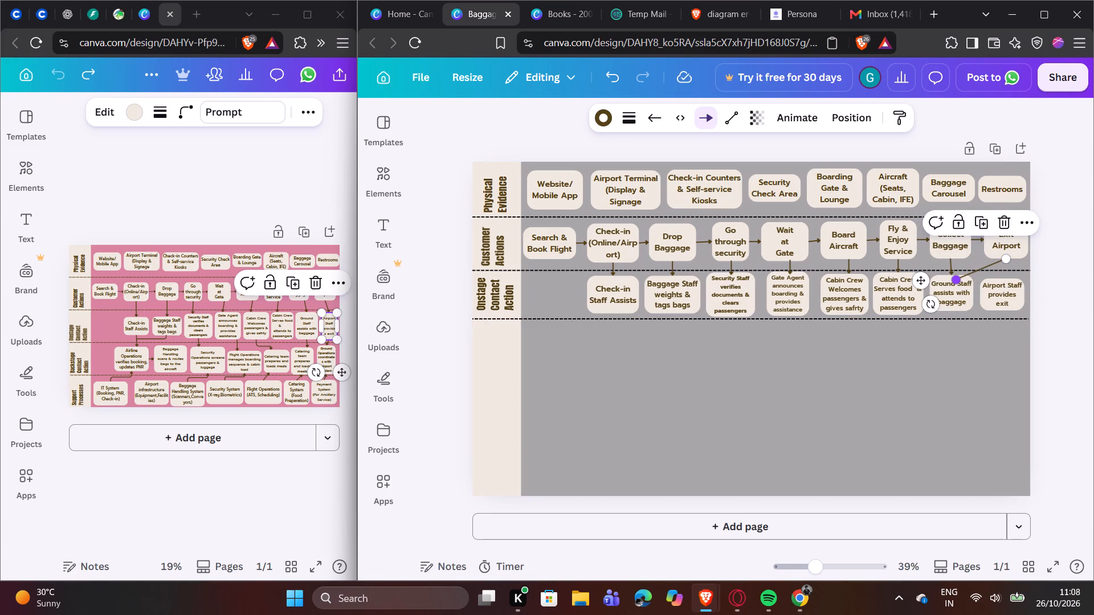
left_click_drag(957, 284, 1003, 277)
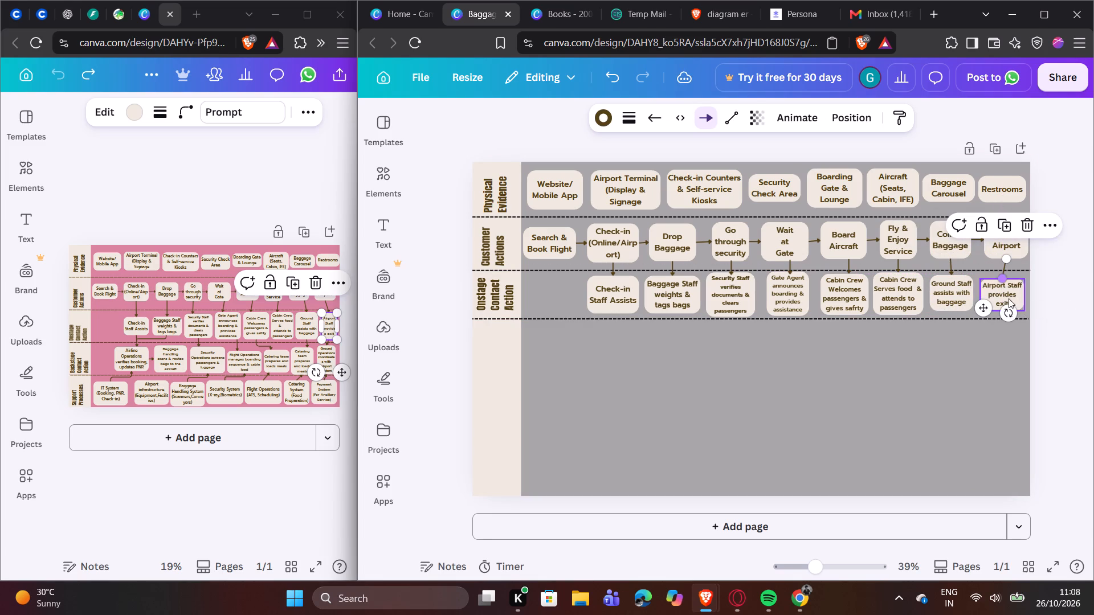
left_click(988, 334)
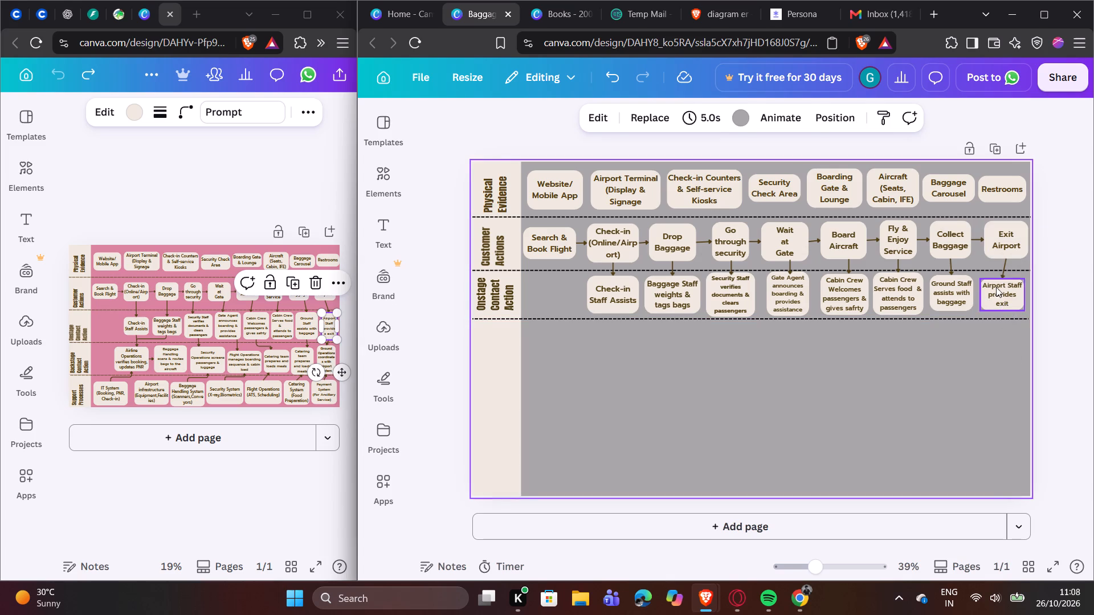
Move the "Airport Staff provides exit" box slightly right, aligning it beneath "Exit Airport" to make its arrow vertical.
left_click(998, 296)
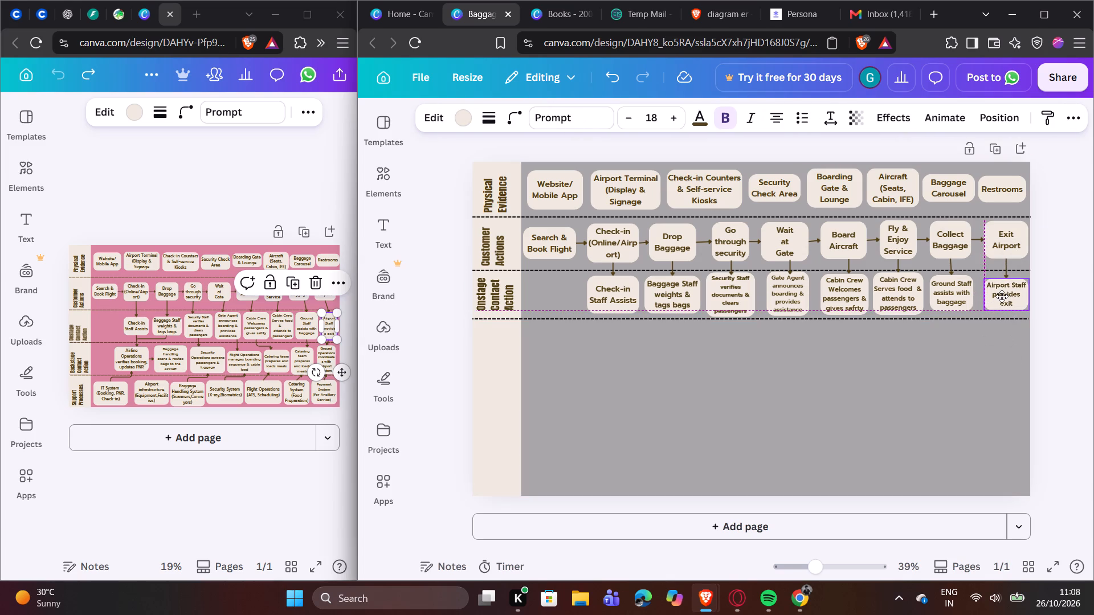
left_click(1003, 385)
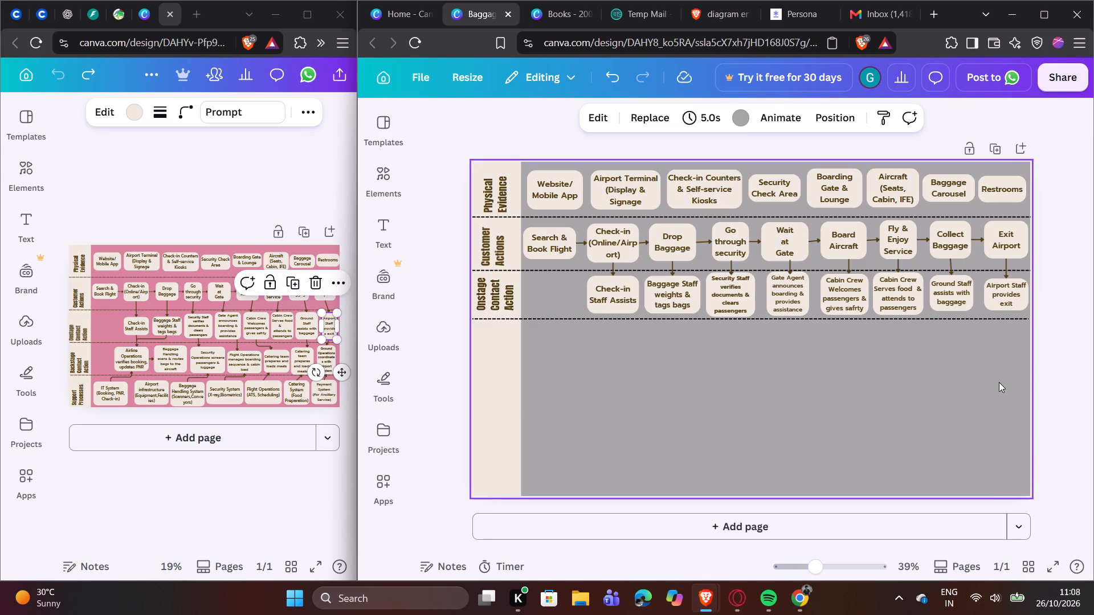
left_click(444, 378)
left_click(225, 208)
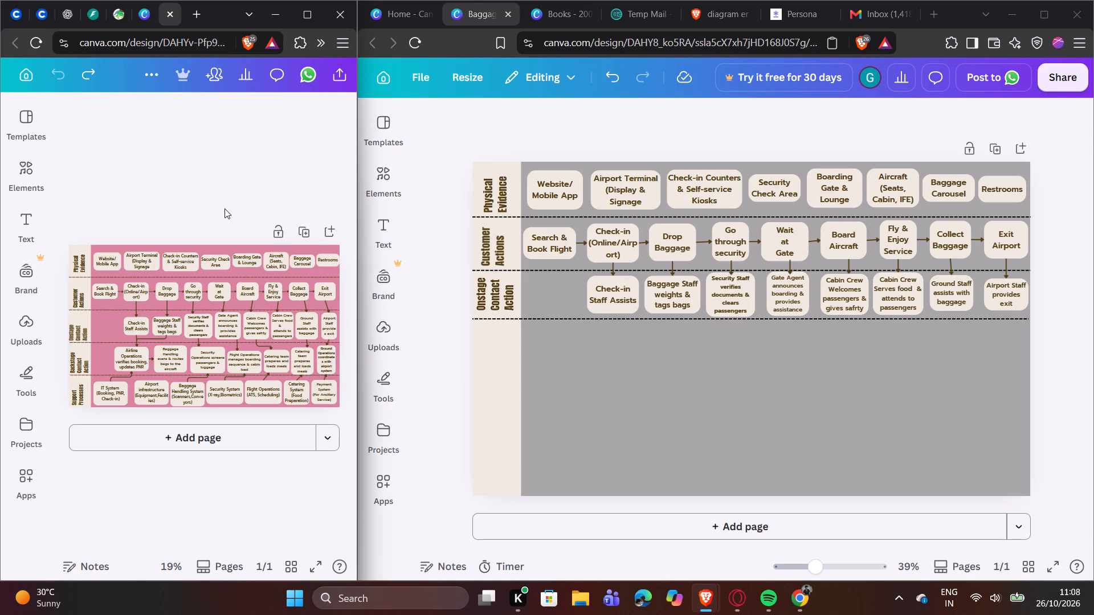
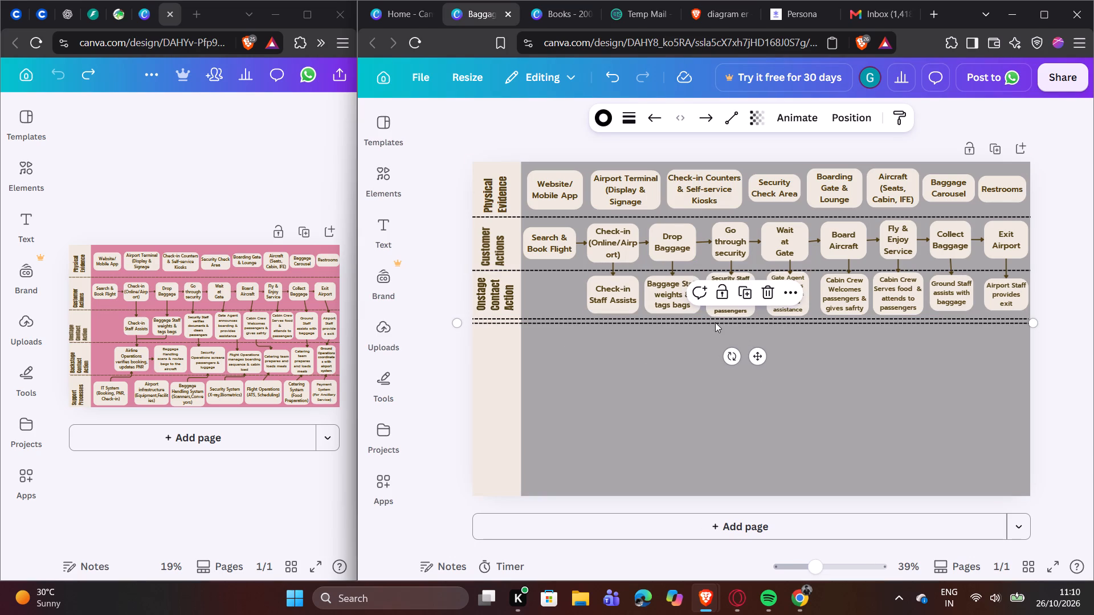
Move the duplicate dashed divider line down below the "Onstage Contact Action" row, spanning the page, to mark off the next empty row.
left_click(715, 322)
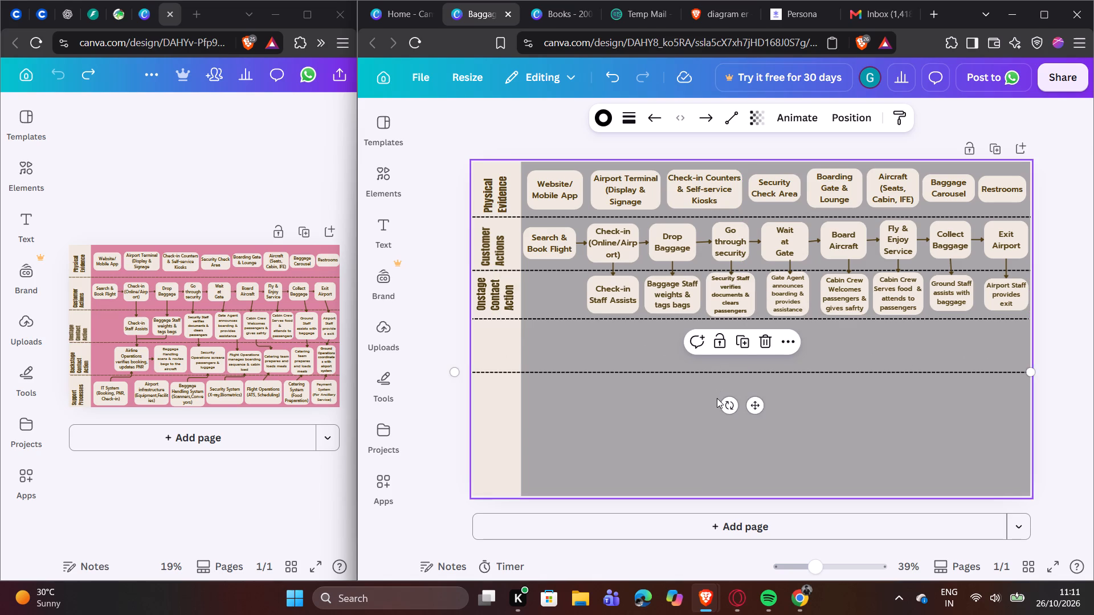
left_click(717, 397)
left_click(774, 453)
left_click(773, 447)
left_click(1060, 441)
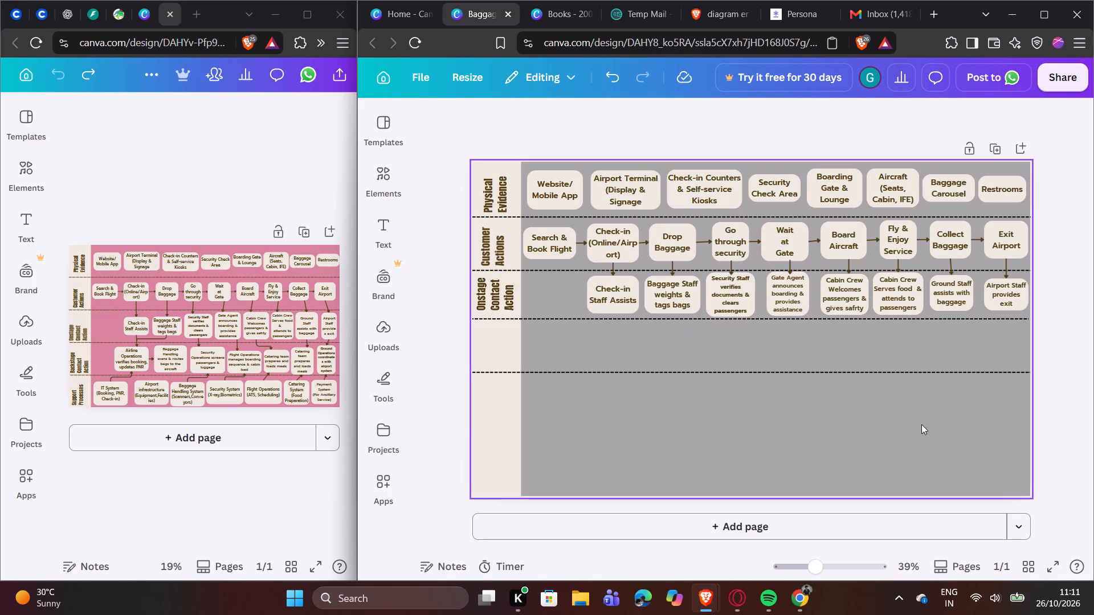
Move the dashed divider beneath the Onstage Contact Action row slightly down to make the row taller.
left_click(920, 421)
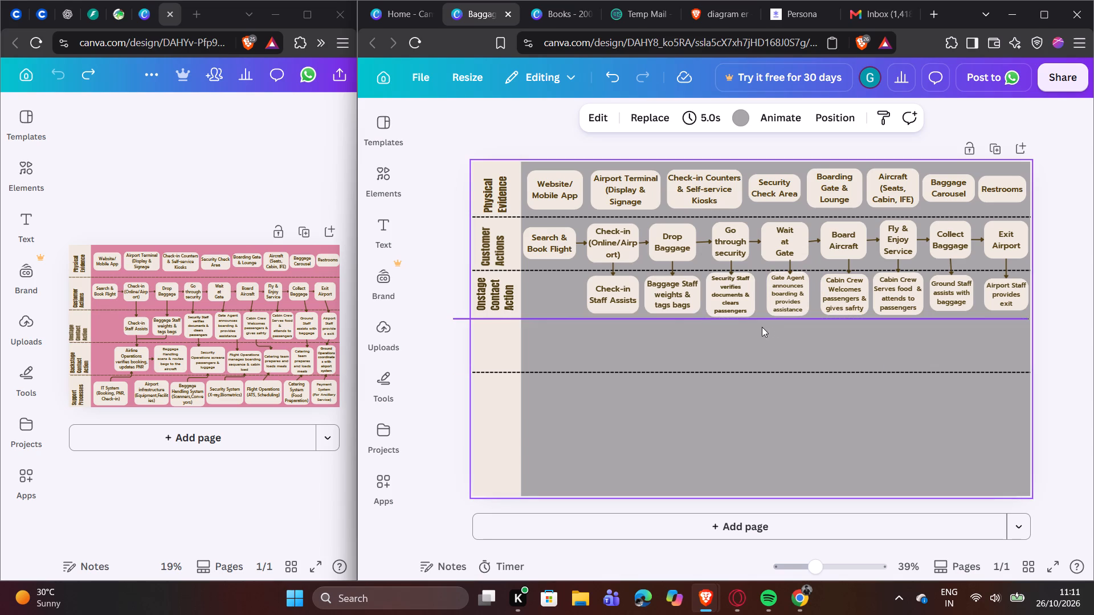
left_click_drag(759, 319, 761, 326)
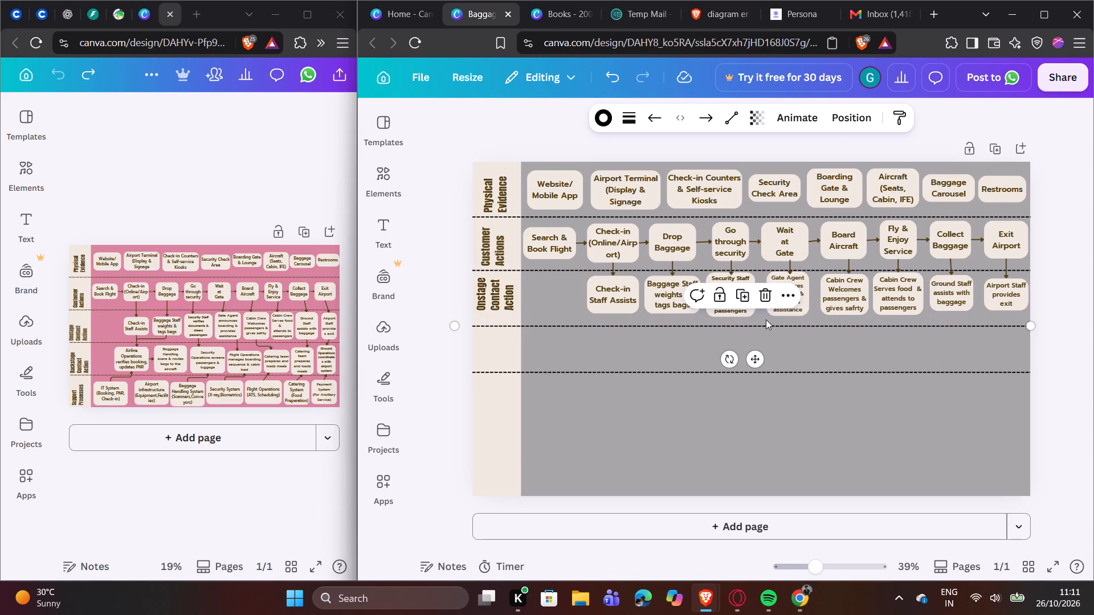
Move the "Check-in Staff Assists" and "Baggage Staff weights & tags bags" boxes slightly down, level with each other beneath their arrows.
left_click_drag(611, 296, 611, 307)
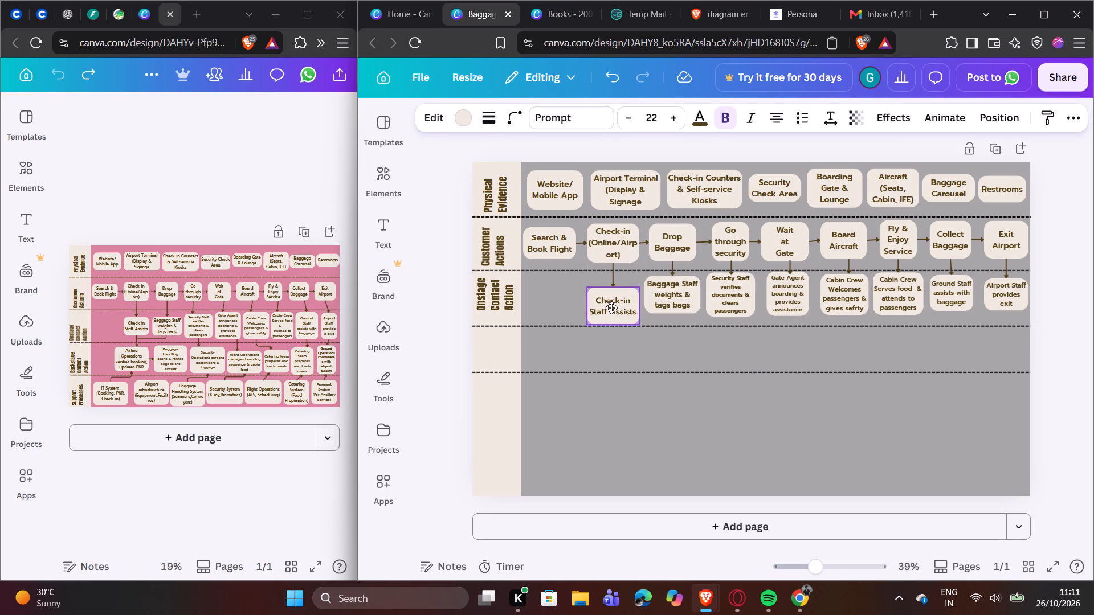
left_click_drag(611, 307, 612, 308)
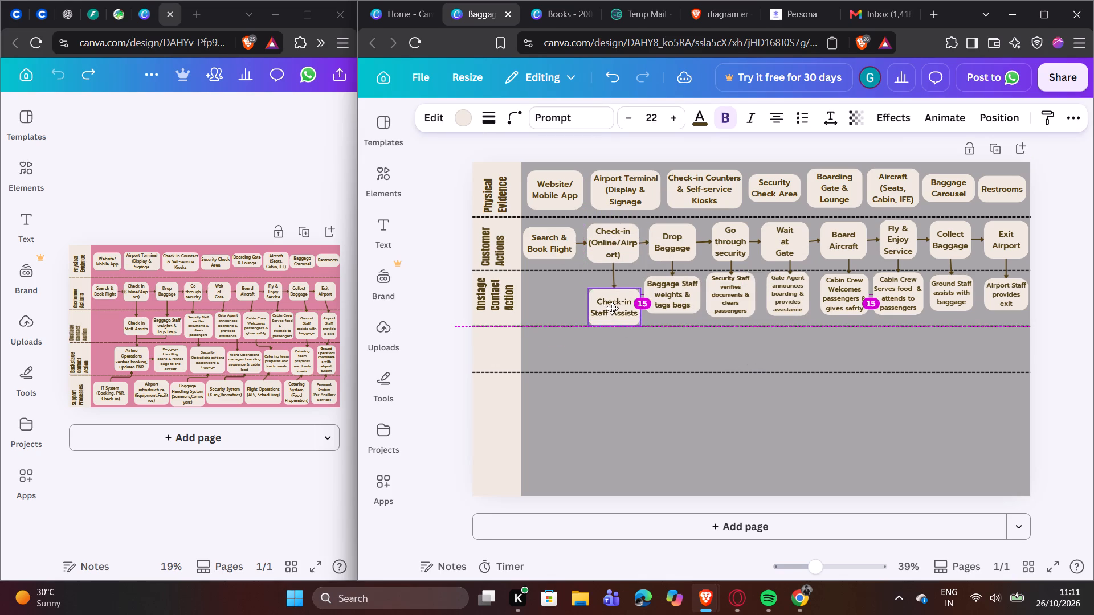
left_click_drag(612, 308, 613, 304)
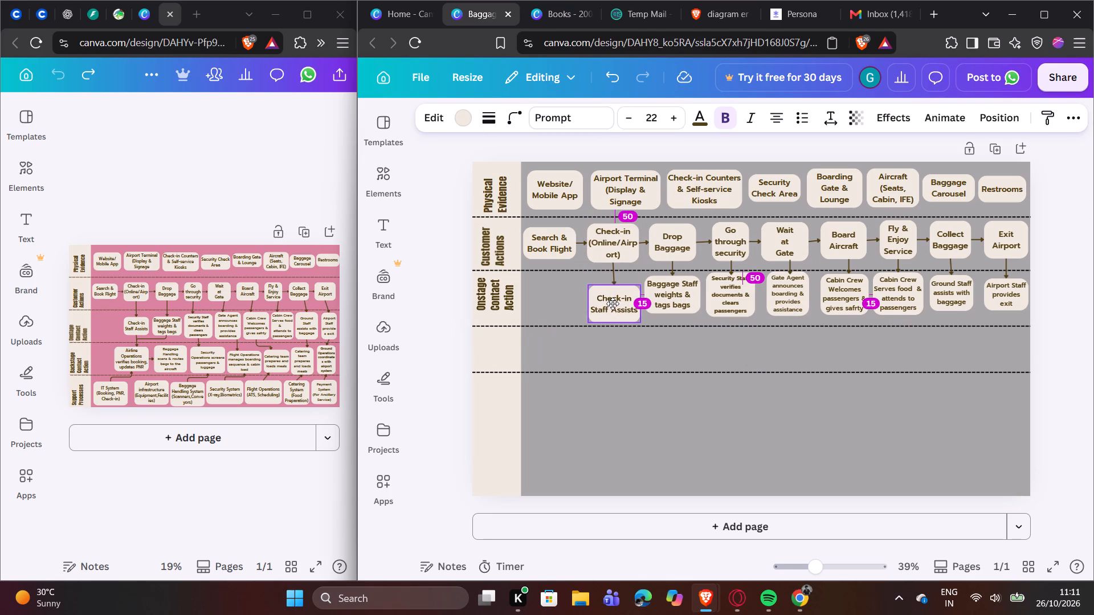
left_click_drag(613, 304, 611, 304)
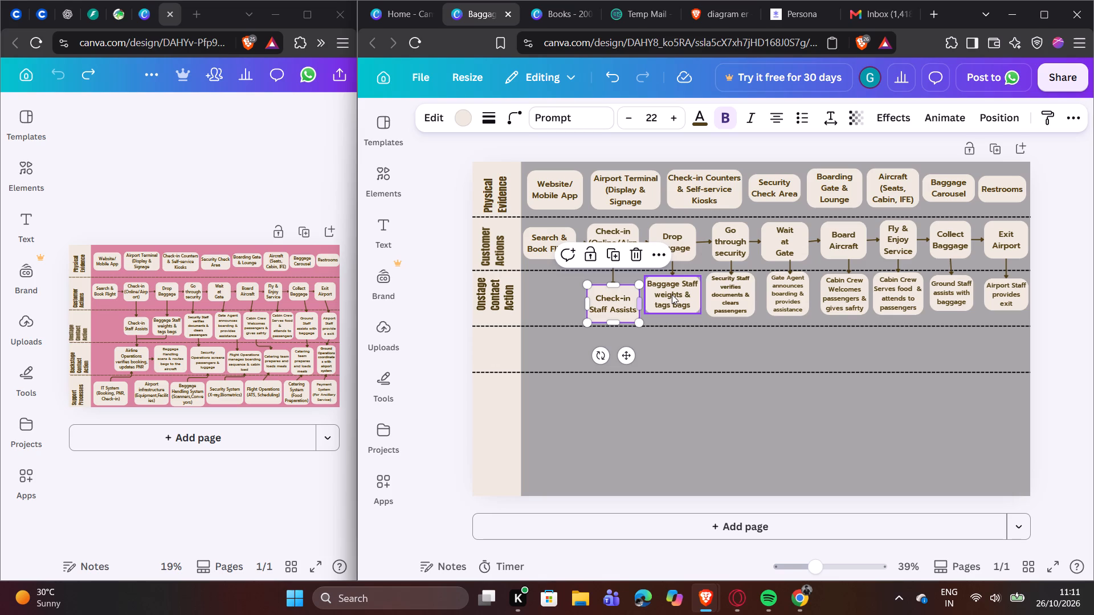
left_click_drag(672, 294, 672, 304)
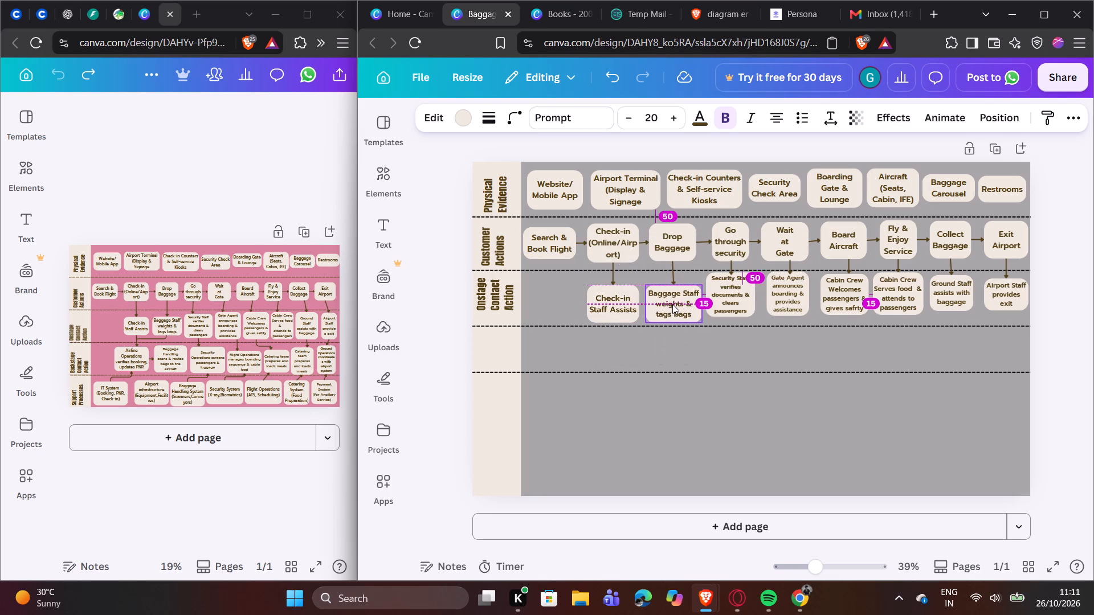
left_click_drag(672, 304, 673, 304)
Lower the "Security Staff verifies documents & clears passengers" box slightly and extend its arrow from "Go through security" to meet it.
left_click_drag(737, 293, 736, 302)
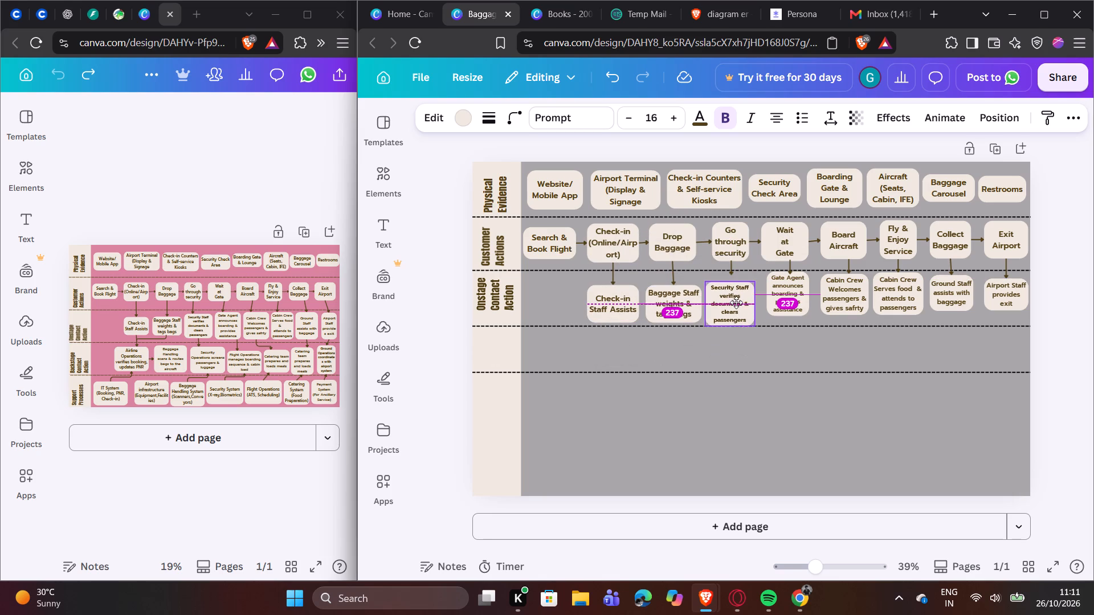
left_click_drag(736, 302, 738, 301)
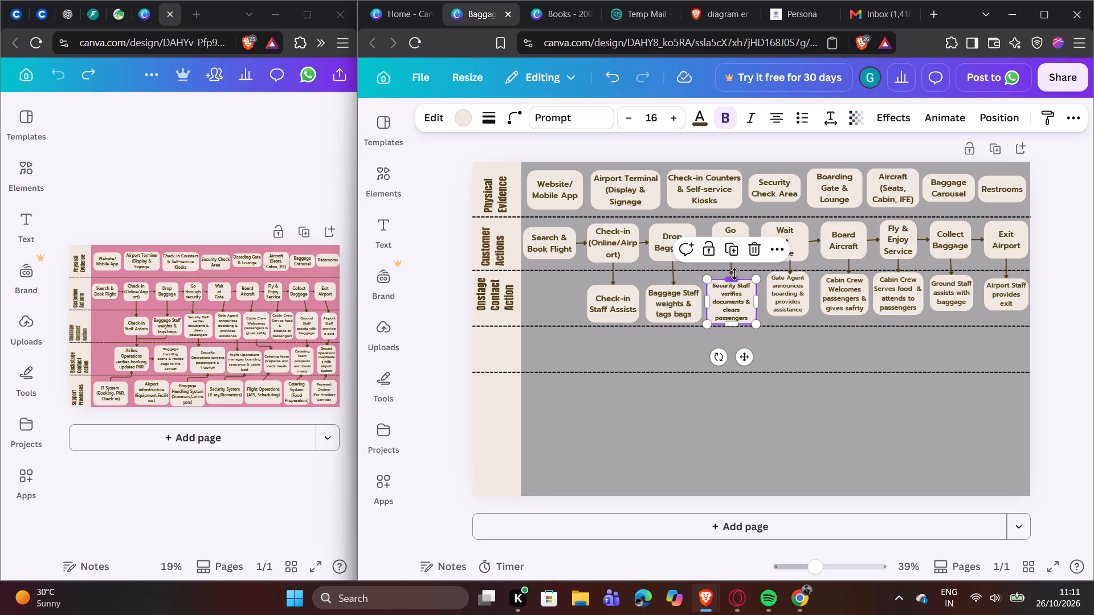
left_click(729, 270)
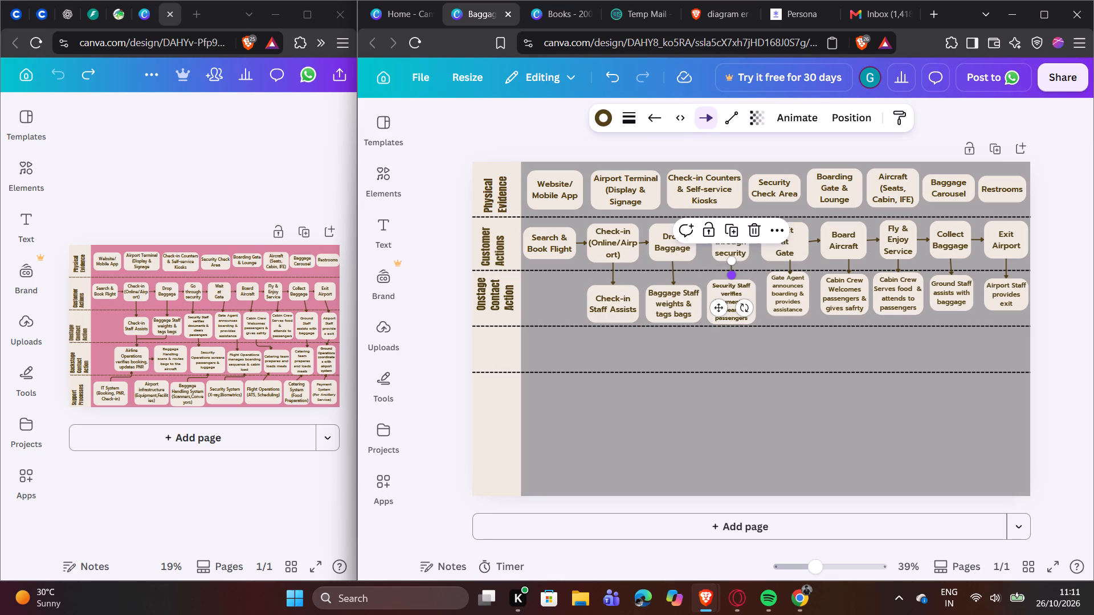
left_click_drag(734, 276, 734, 284)
left_click(789, 369)
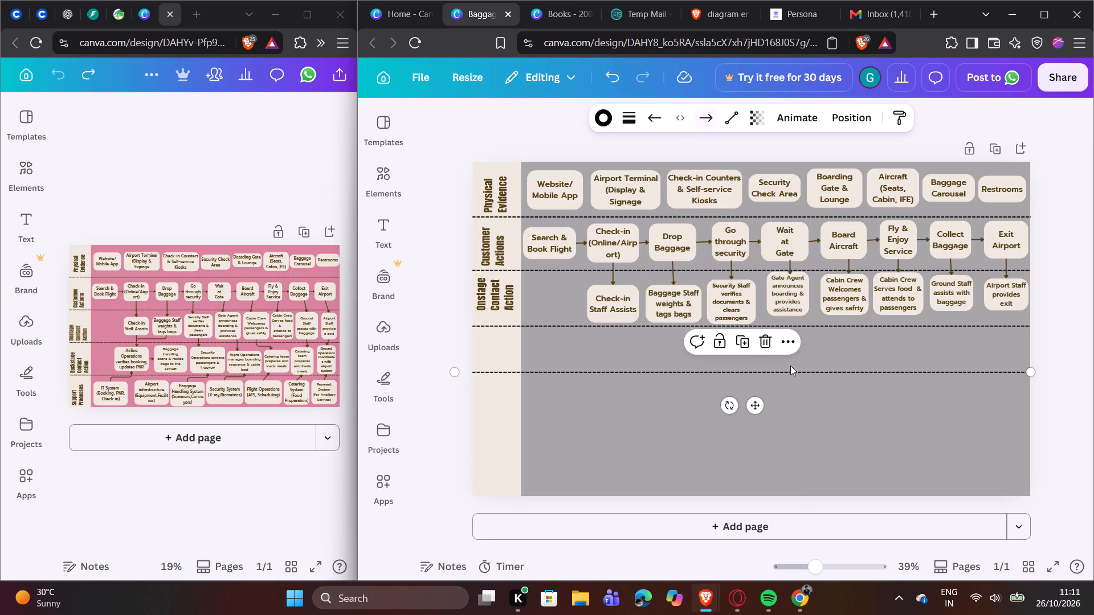
Lower the "Gate Agent announces boarding & provides assistance" box slightly and extend its arrow from "Wait at Gate" to meet it.
left_click_drag(794, 290, 797, 300)
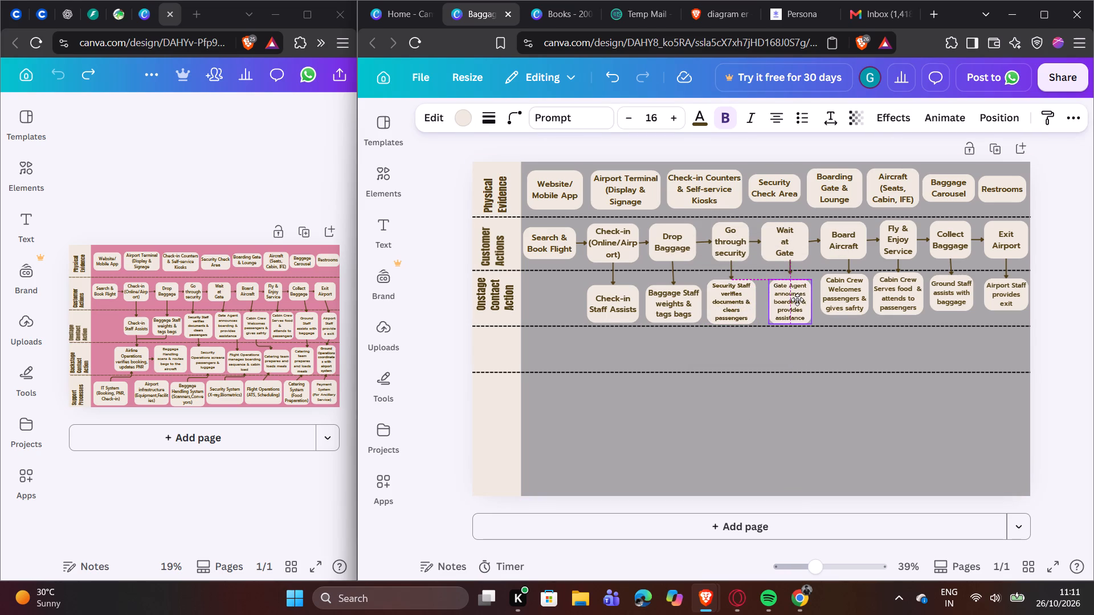
left_click_drag(797, 300, 797, 297)
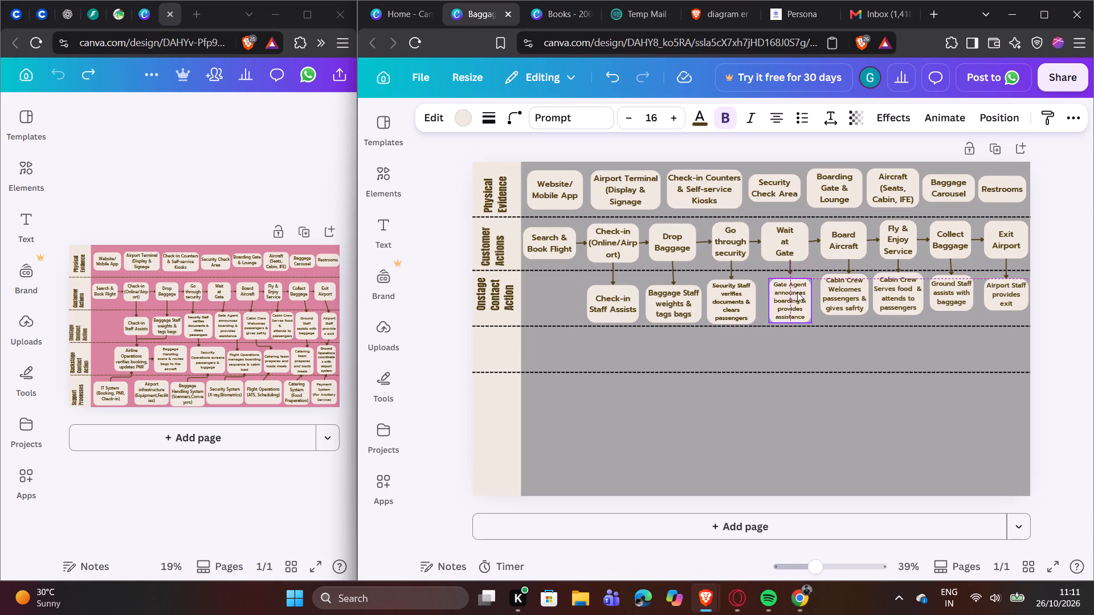
left_click(791, 269)
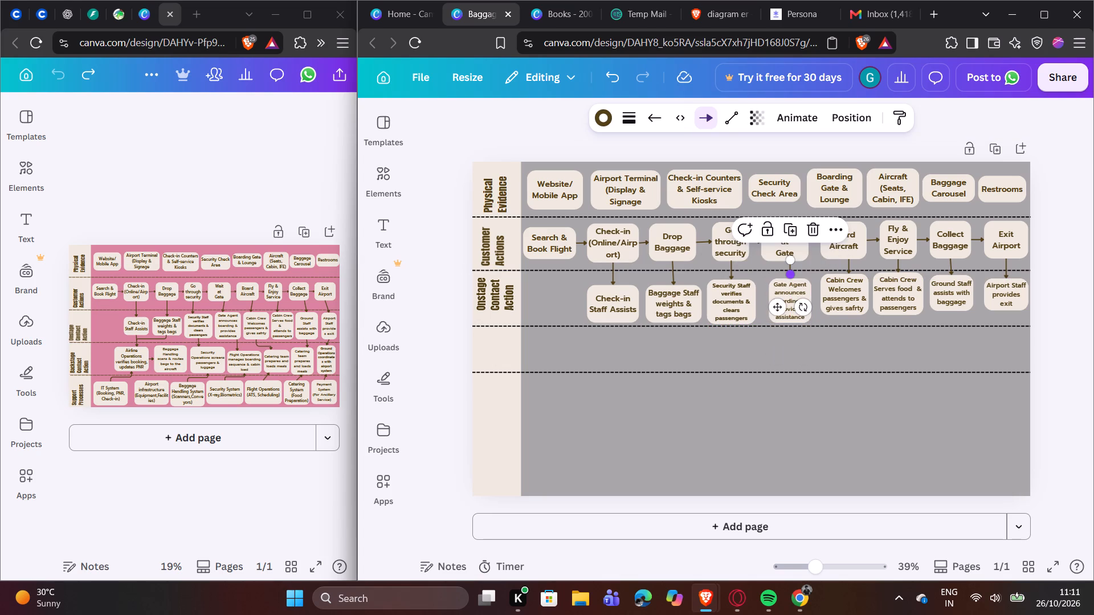
left_click(792, 276)
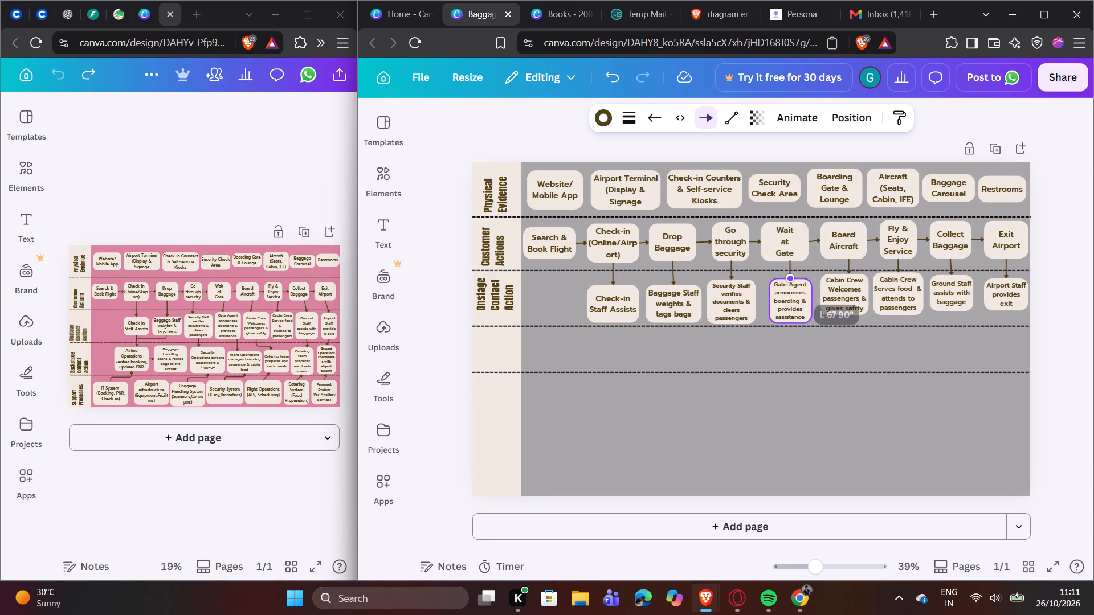
left_click(854, 341)
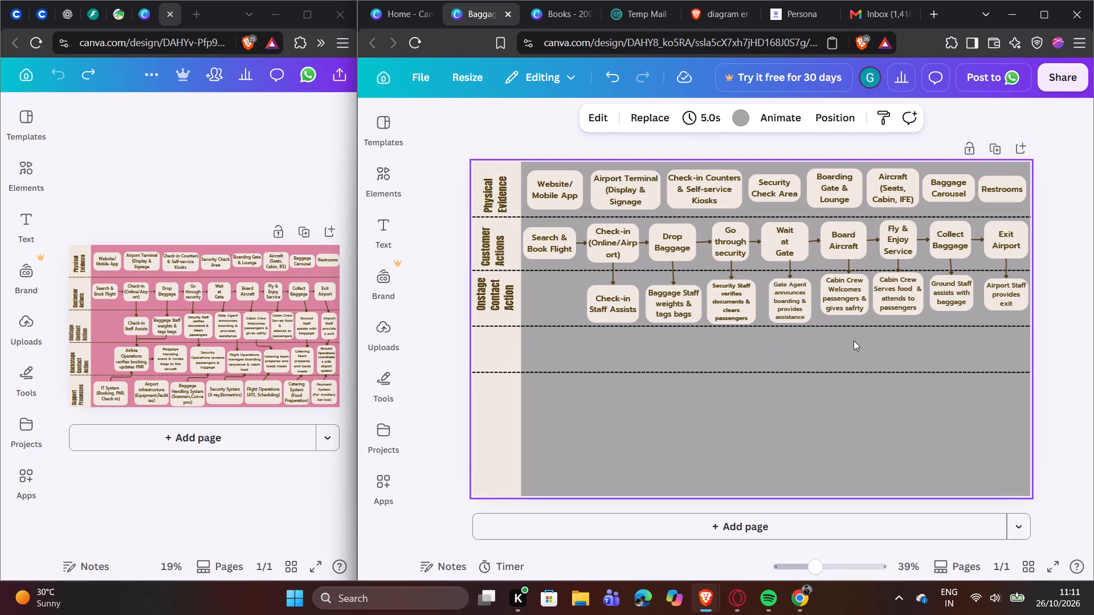
Move the "Cabin Crew Welcomes passengers" box slightly down and right, extending its arrow from "Board Aircraft" to meet it.
left_click_drag(847, 296, 847, 300)
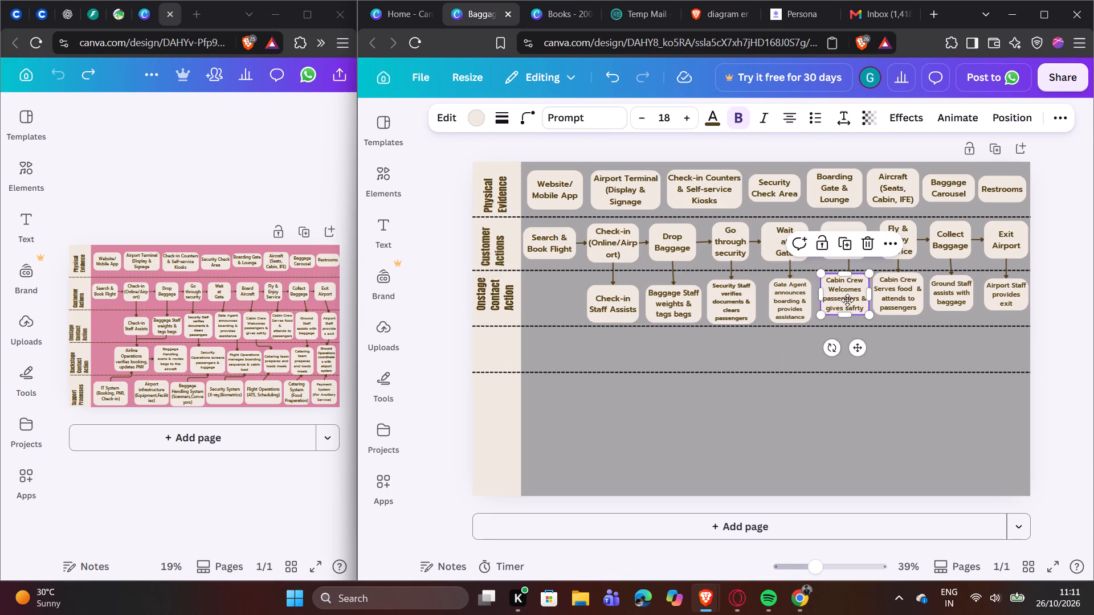
left_click_drag(847, 300, 848, 302)
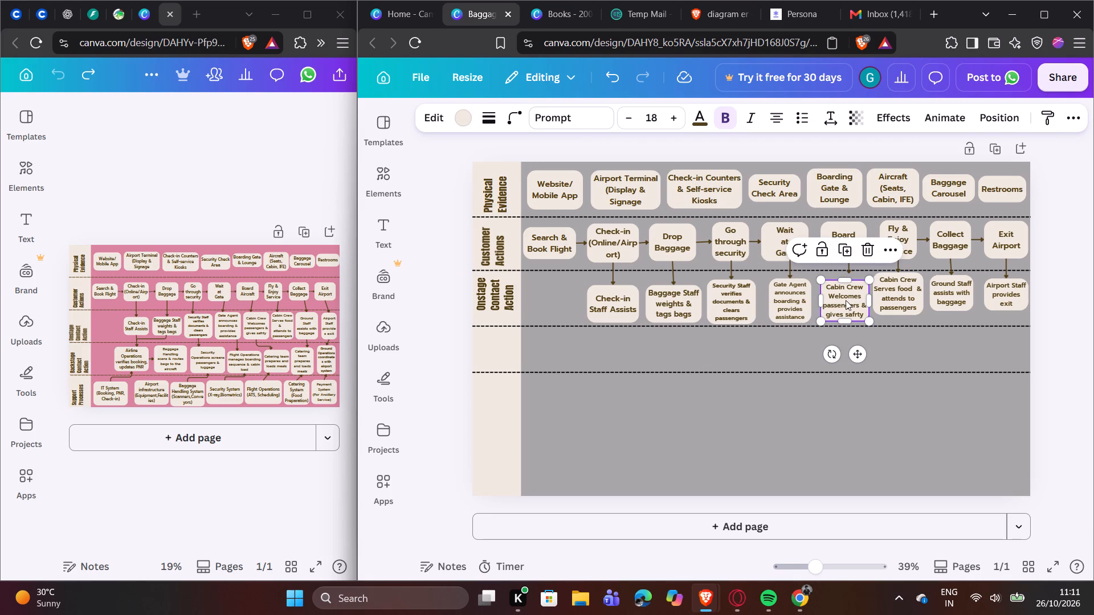
left_click(848, 270)
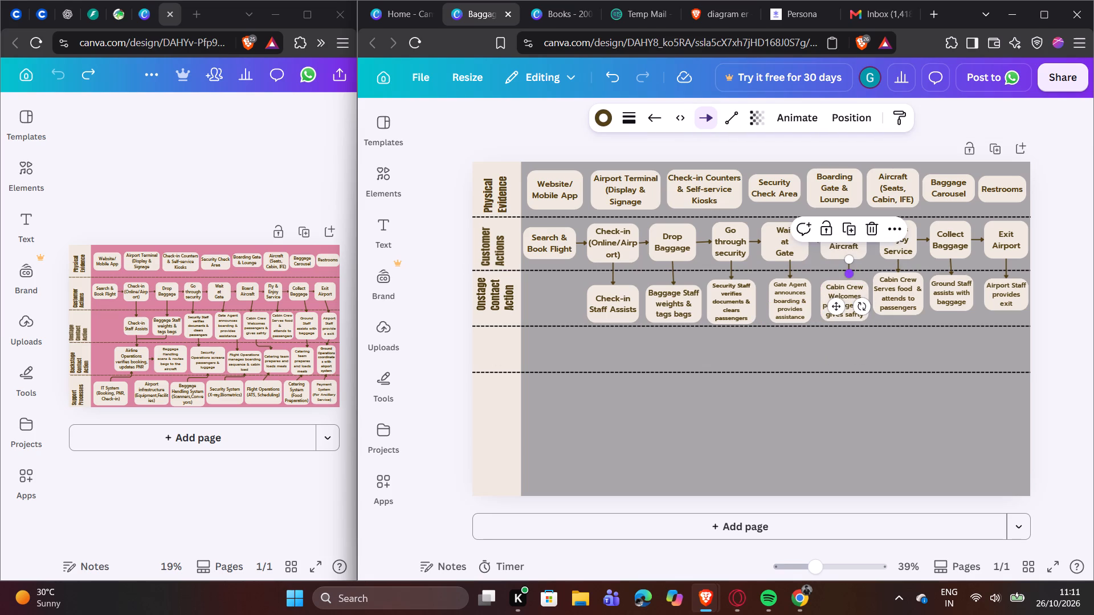
left_click_drag(851, 276, 851, 281)
left_click_drag(850, 304, 857, 305)
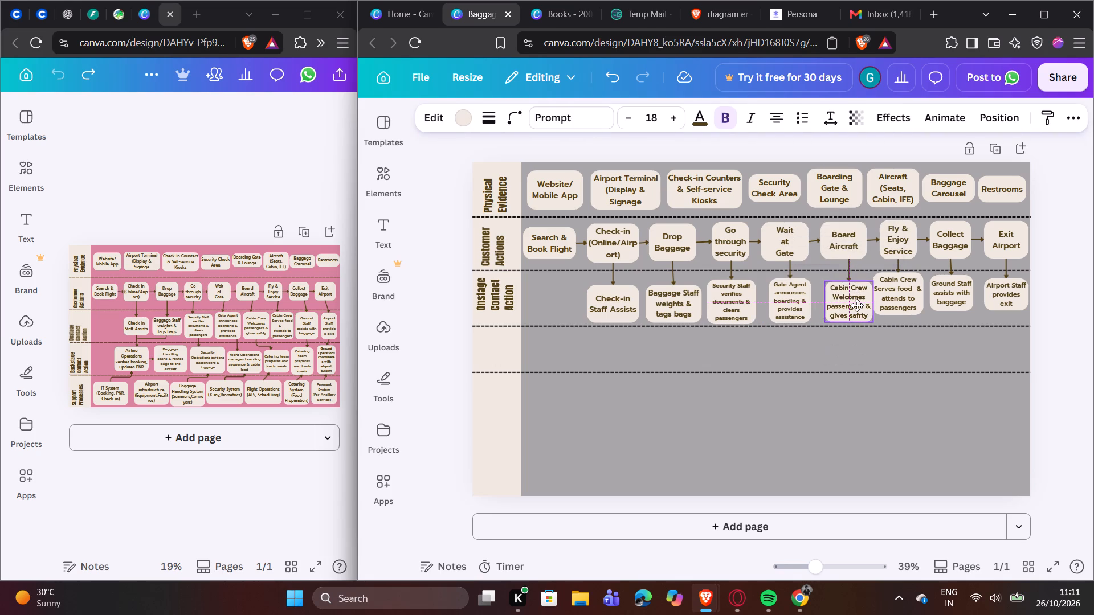
left_click_drag(857, 305, 855, 304)
Move the "Cabin Crew Serves food" box slightly down and right, and shift "Fly & Enjoy Service" slightly right to align above it.
left_click_drag(898, 291, 899, 290)
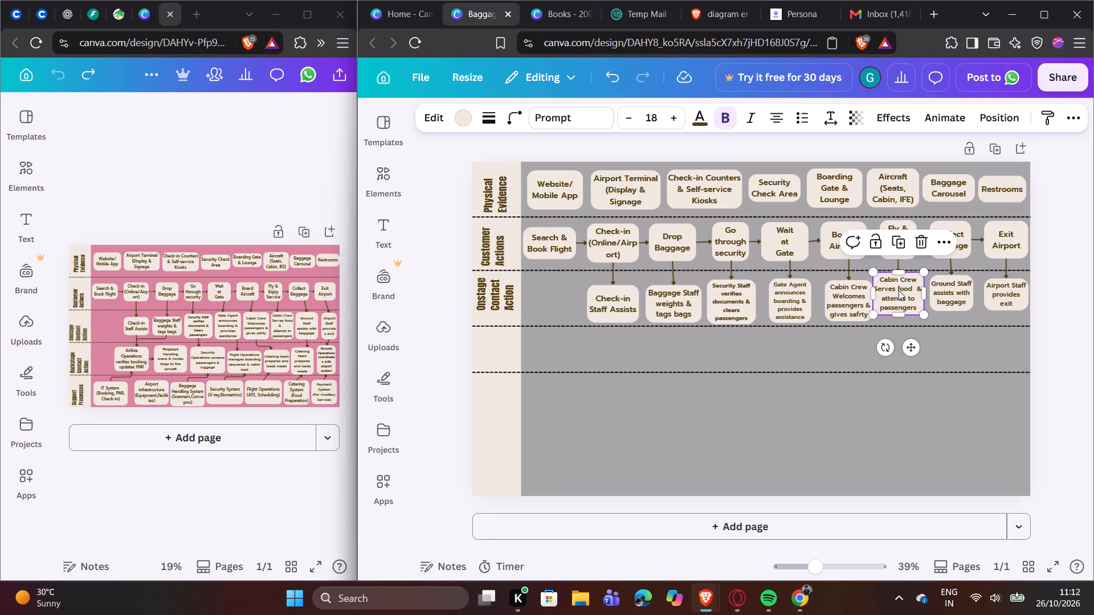
left_click_drag(899, 290, 898, 304)
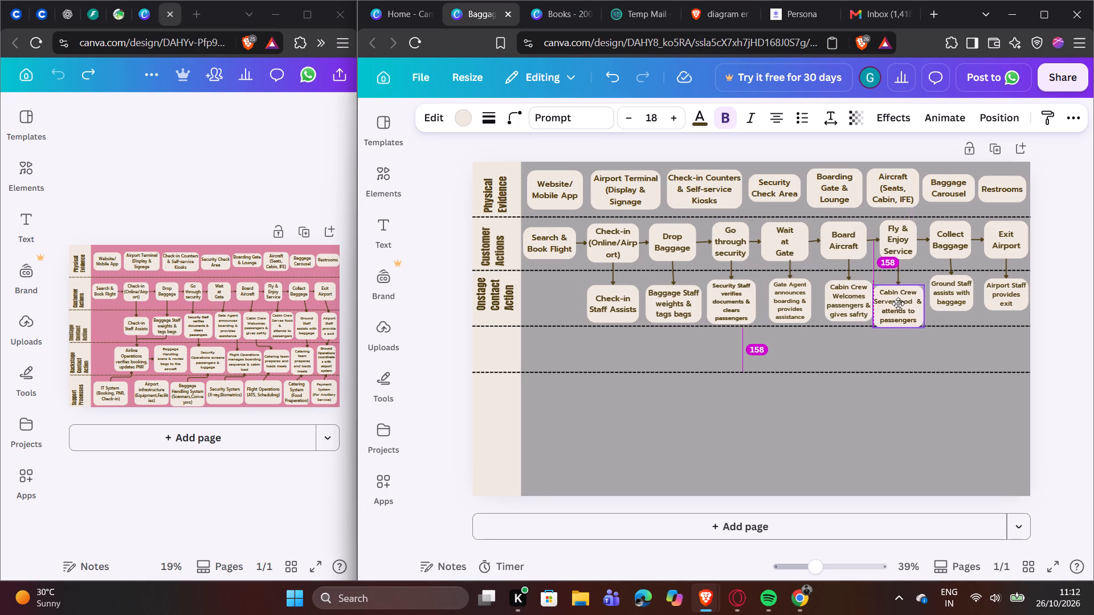
left_click_drag(898, 304, 900, 301)
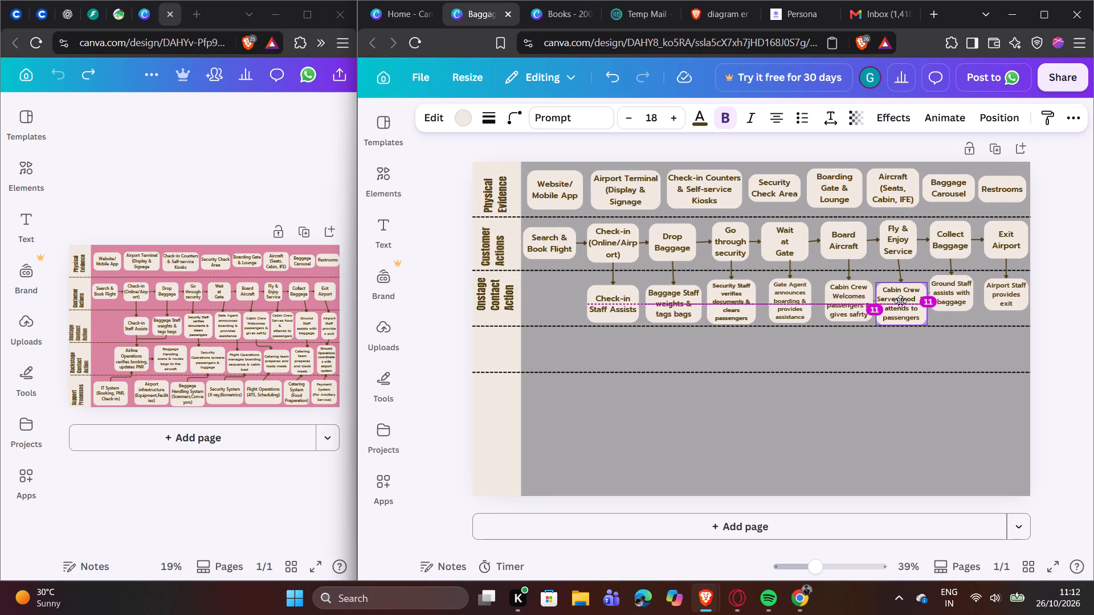
left_click_drag(900, 301, 900, 300)
left_click(898, 233)
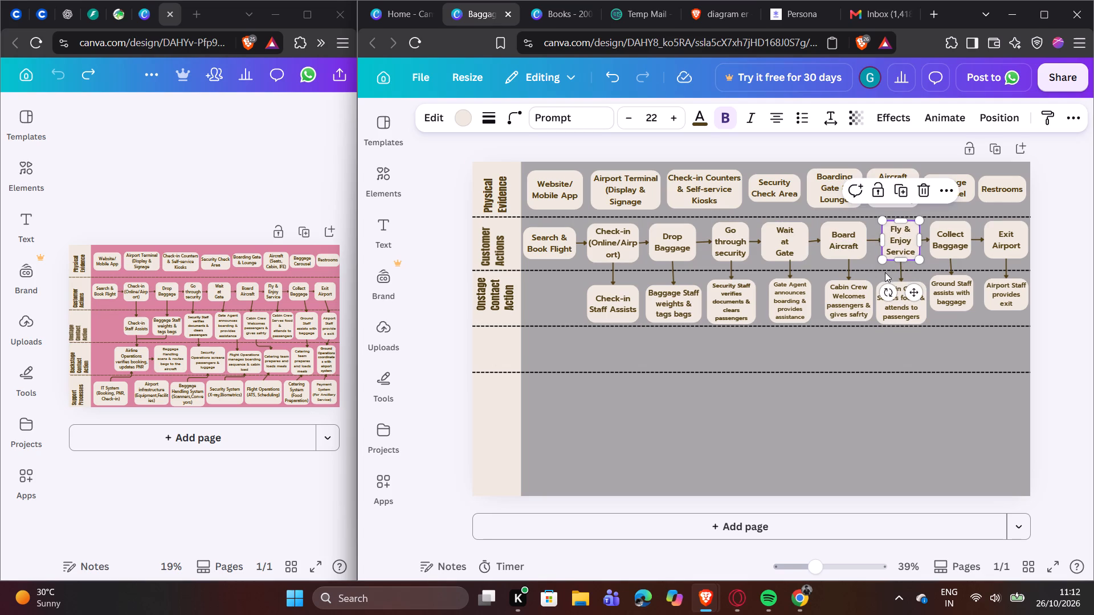
left_click(892, 367)
left_click(905, 307)
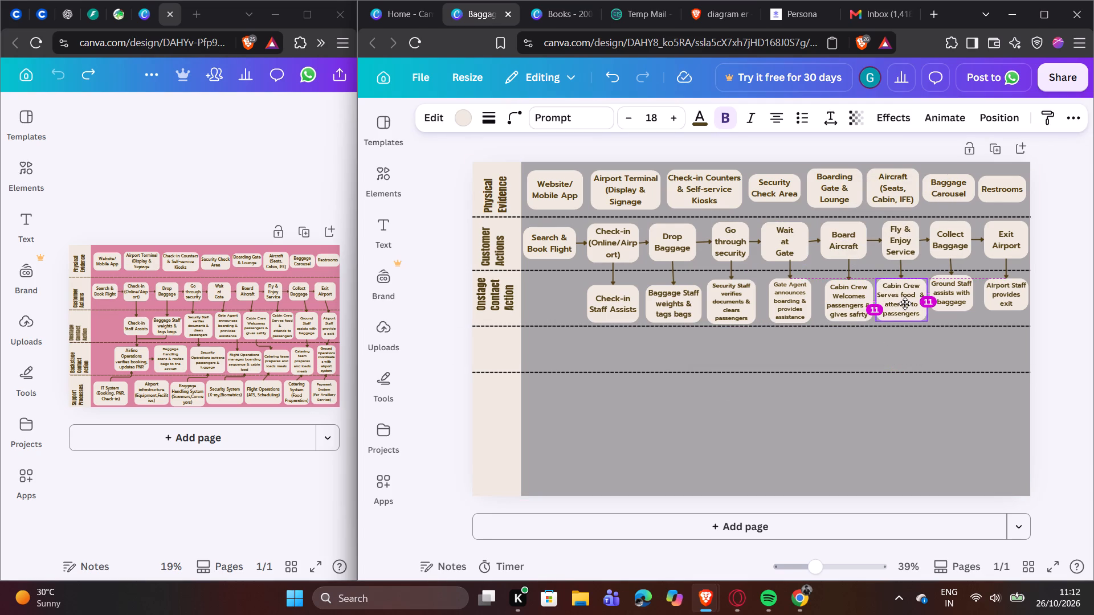
left_click(929, 377)
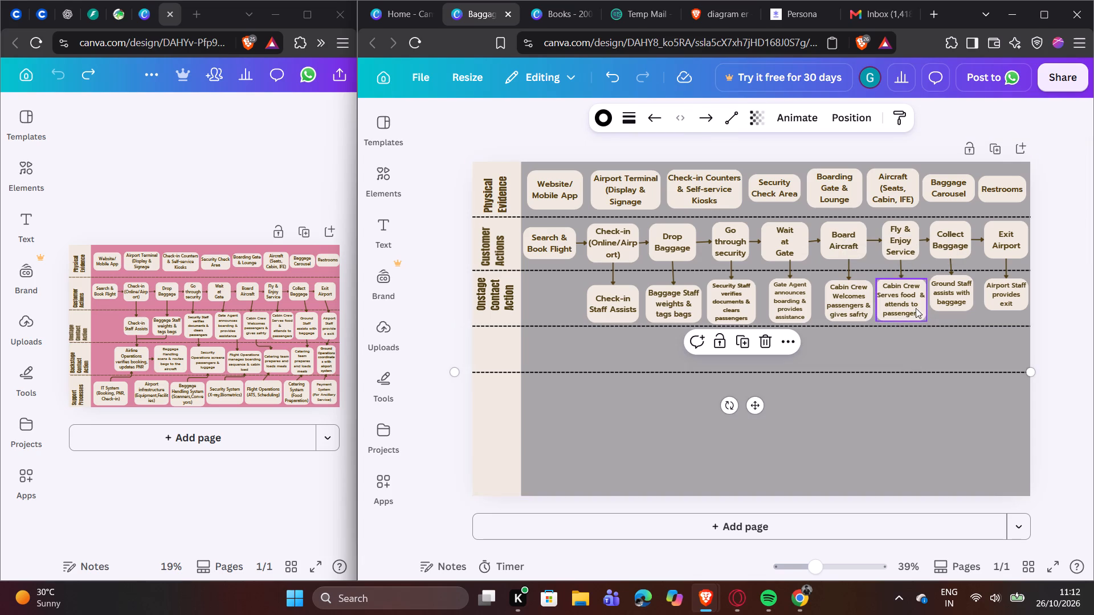
Lower the "Ground Staff assists with baggage" box slightly and shift "Collect Baggage" slightly right to align above it.
left_click_drag(949, 290, 950, 300)
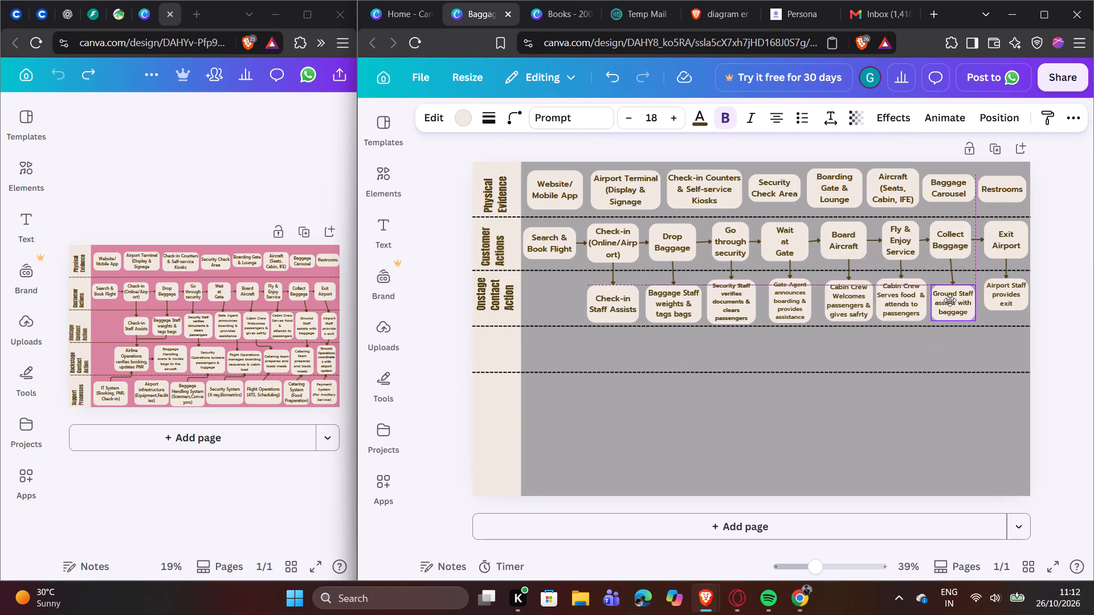
left_click_drag(950, 300, 951, 297)
left_click(953, 231)
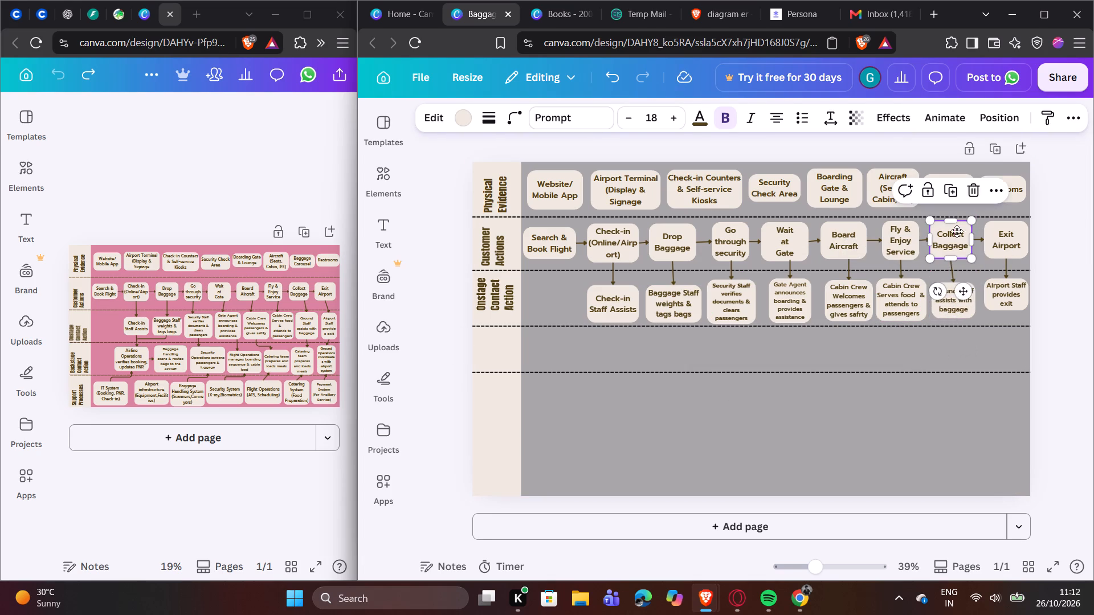
left_click(978, 337)
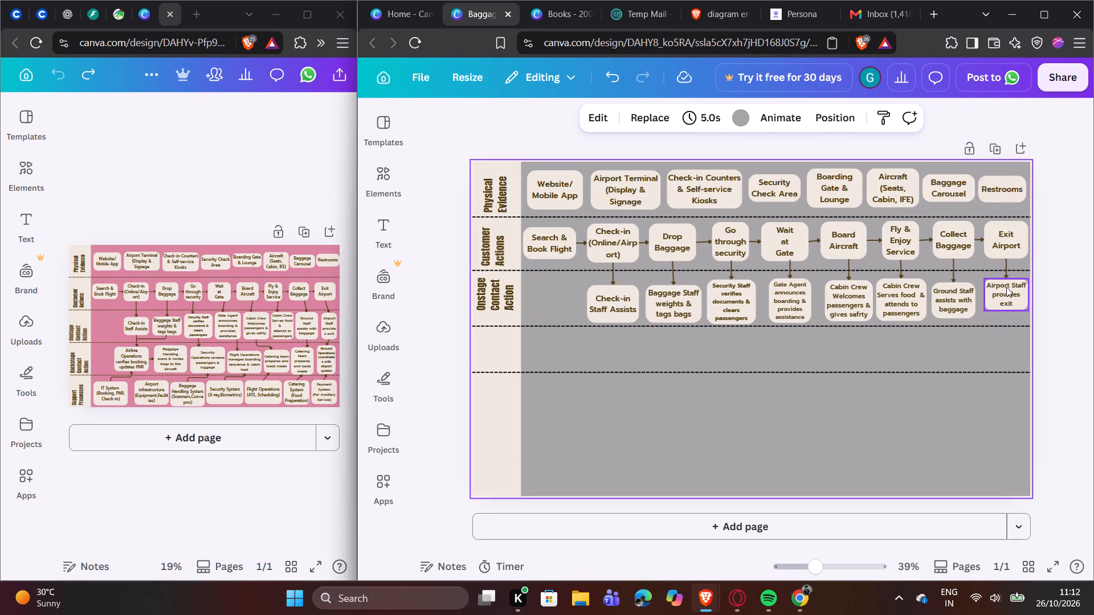
Move the "Airport Staff provides exit" box slightly down, keeping it beneath "Exit Airport" and level with the neighbouring staff boxes.
left_click_drag(1006, 287, 1007, 295)
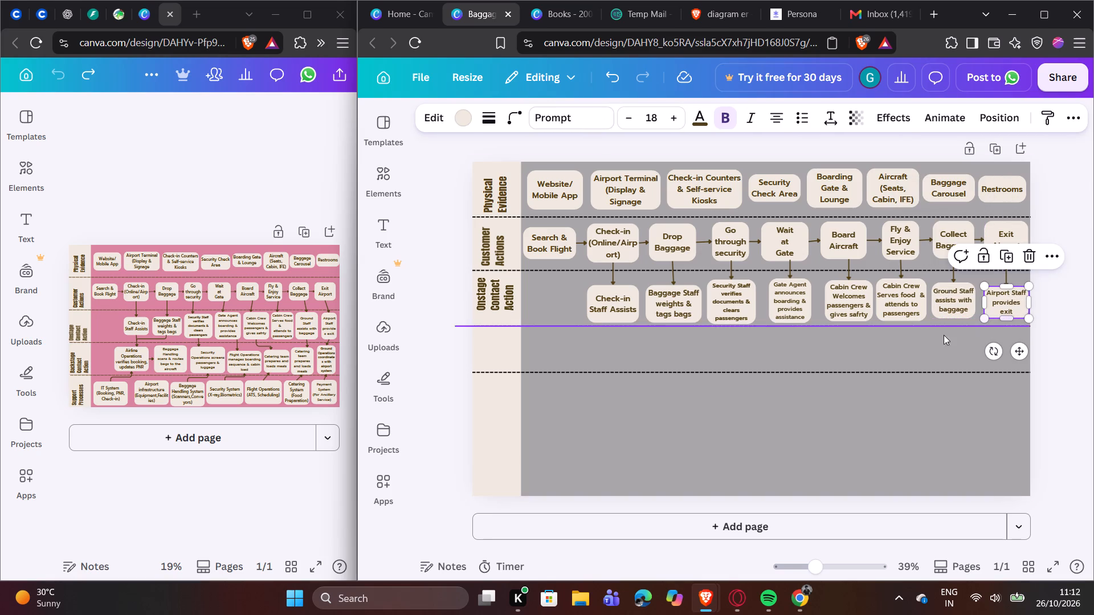
left_click(917, 341)
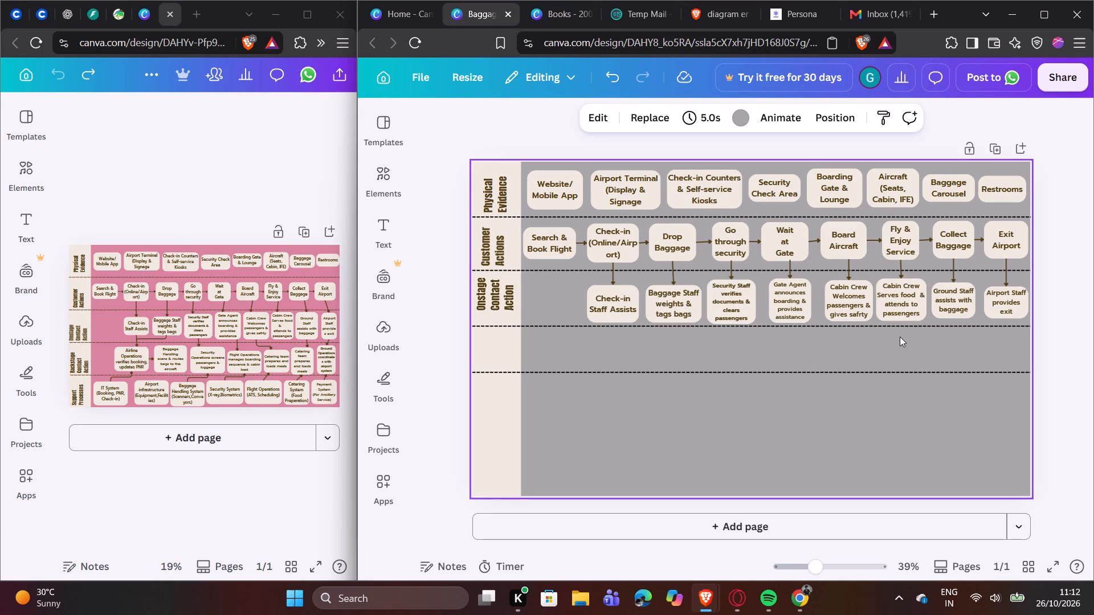
Move the dashed divider beneath the Onstage Contact Action row slightly further down to leave space under the boxes.
left_click_drag(878, 325, 880, 331)
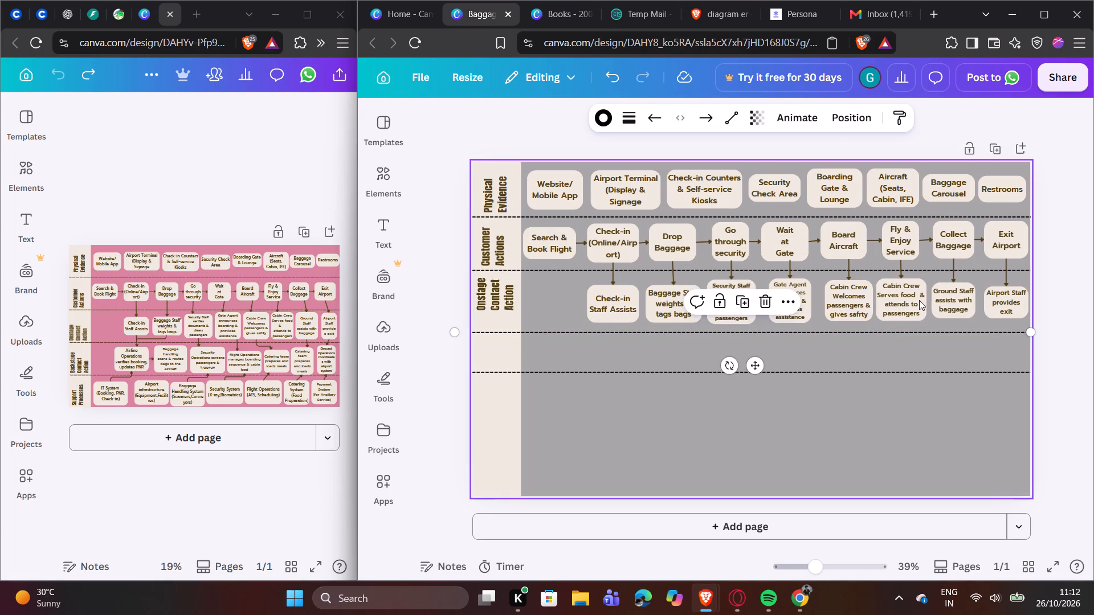
left_click(844, 346)
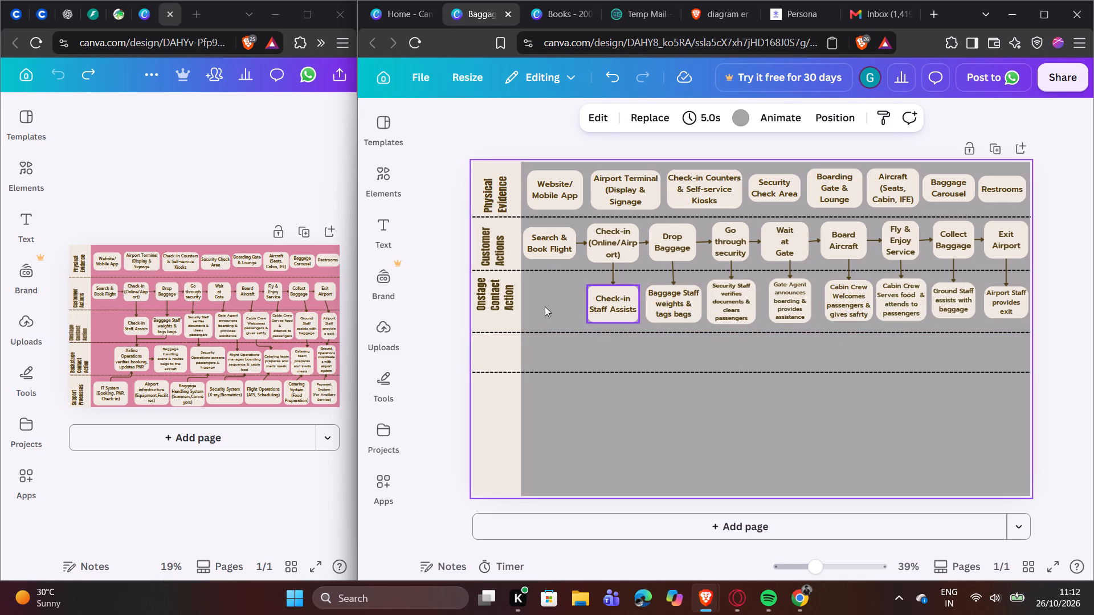
Move the "Onstage Contact Action" row label slightly down to line it up with the lowered staff boxes.
left_click_drag(493, 293, 493, 301)
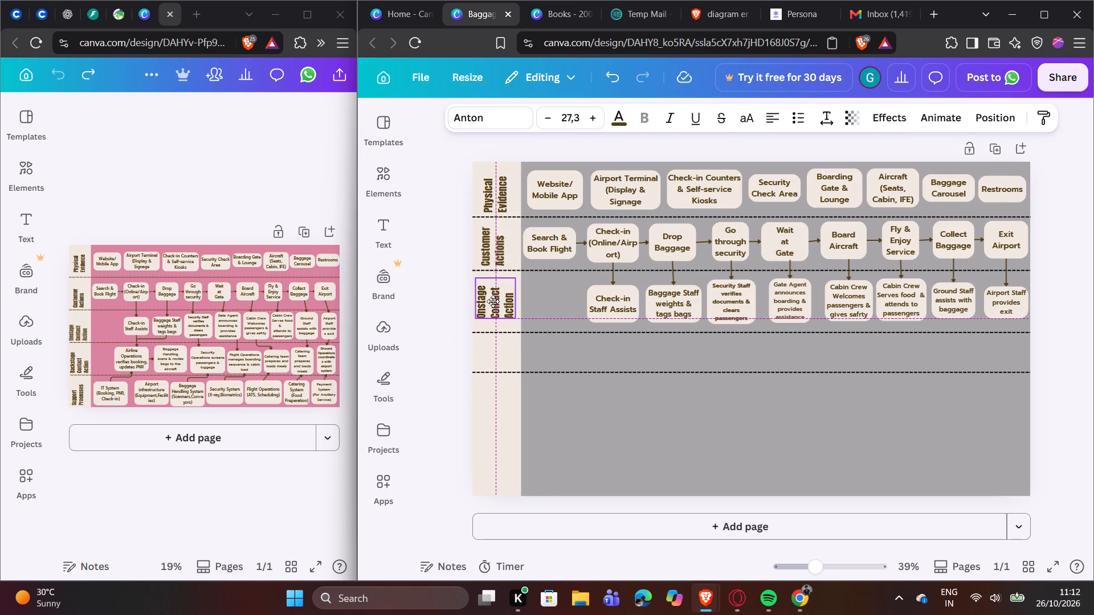
left_click_drag(493, 301, 495, 308)
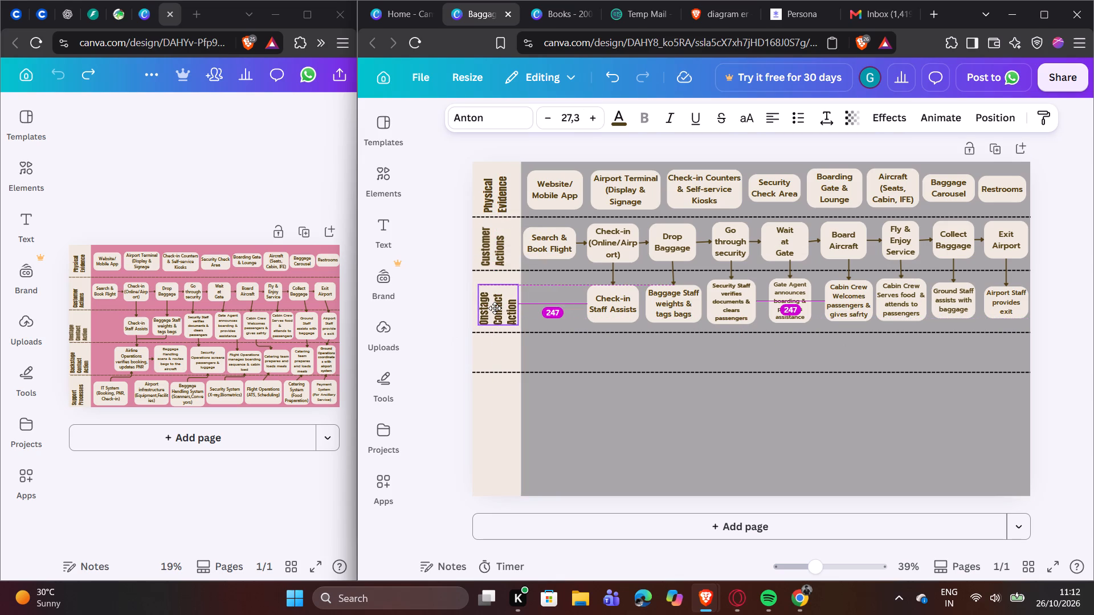
Nudge the "Onstage Contact Action" row label slightly up and left, level with the staff boxes.
left_click_drag(495, 308, 494, 306)
left_click(597, 352)
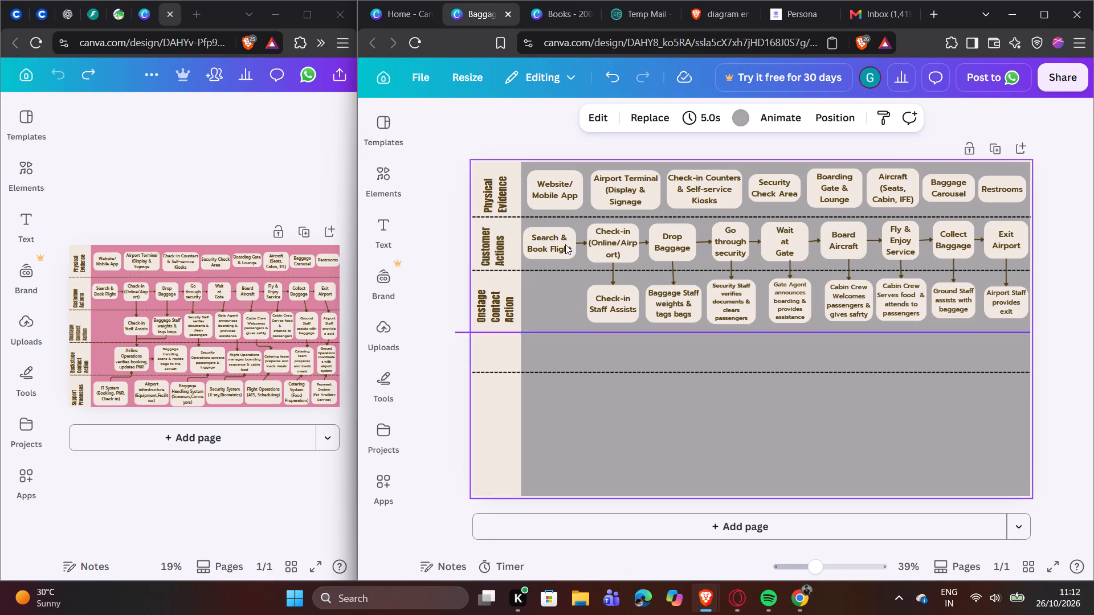
Move the lowest dashed divider down to make a taller fourth row, keeping it spanning the full page width.
left_click_drag(756, 368, 761, 389)
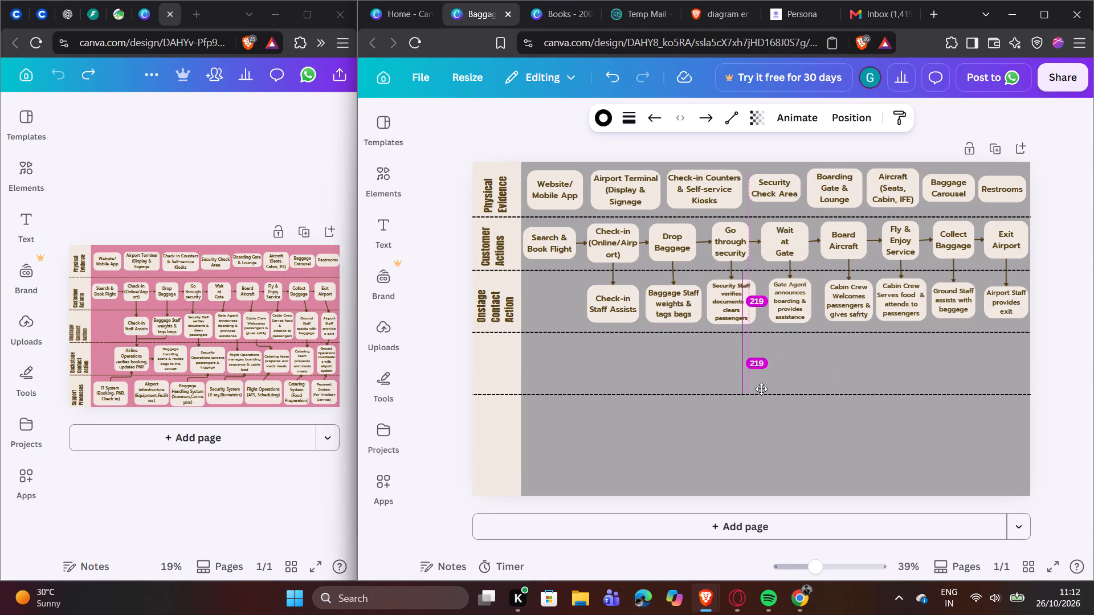
left_click_drag(761, 389, 761, 402)
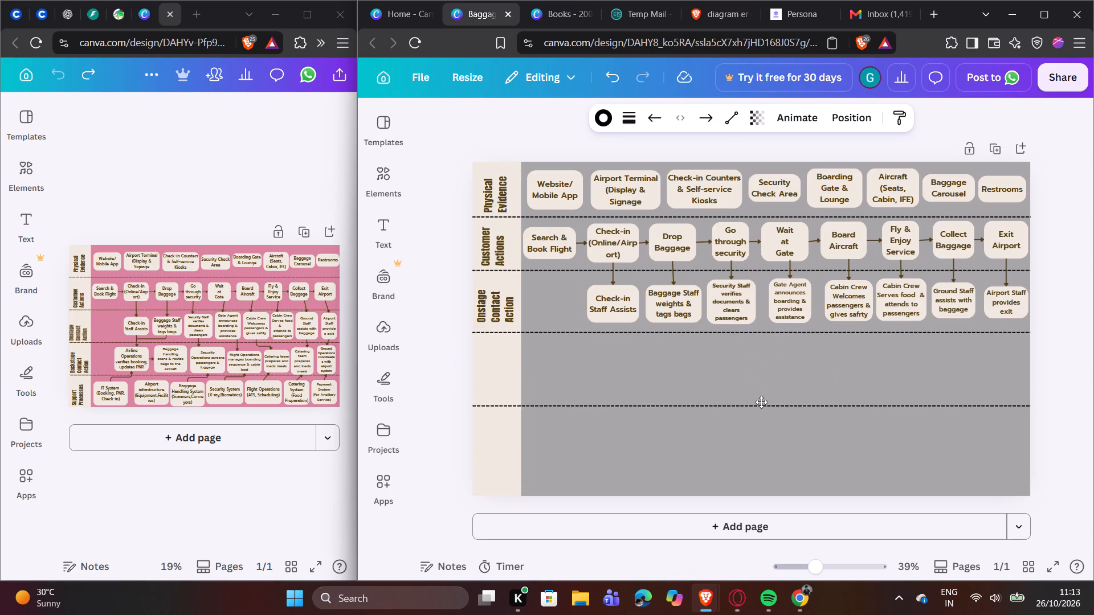
left_click_drag(761, 402, 761, 404)
left_click(1066, 388)
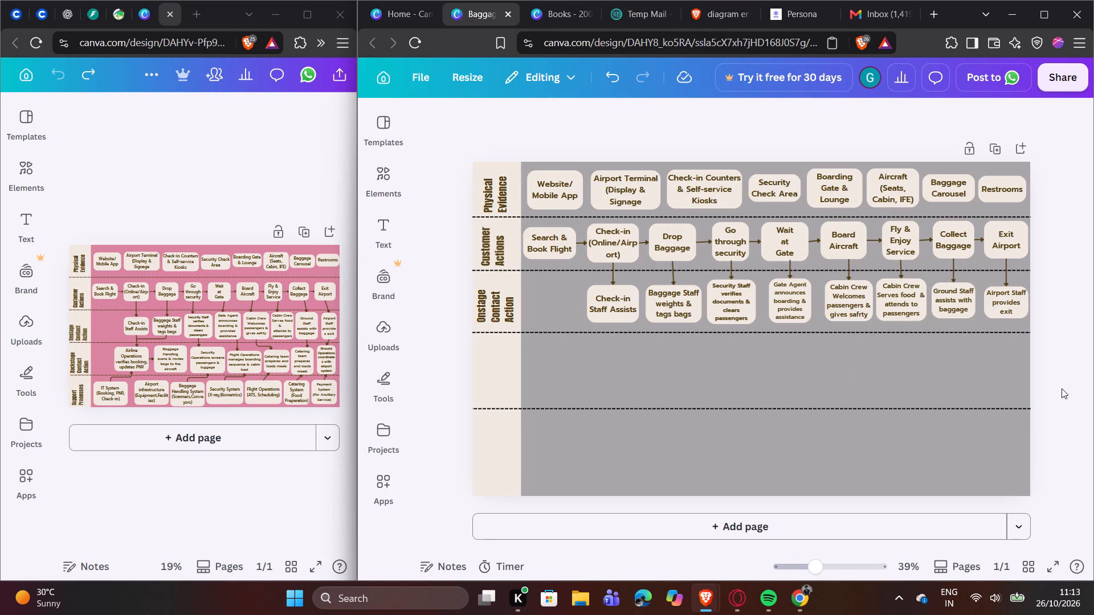
left_click_drag(906, 406, 905, 406)
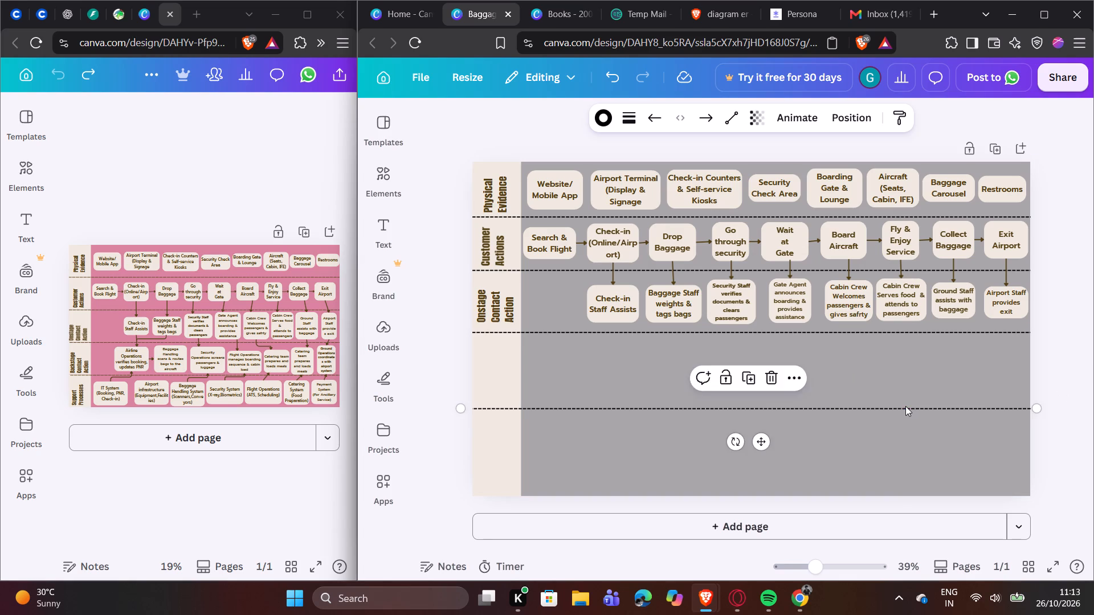
left_click_drag(905, 406, 900, 406)
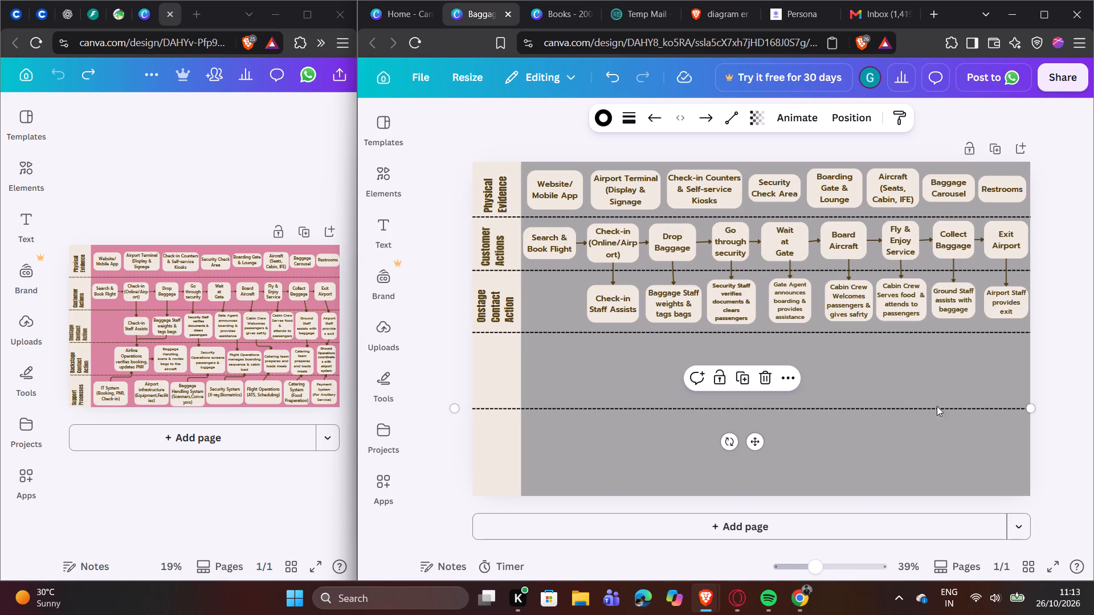
left_click(1040, 395)
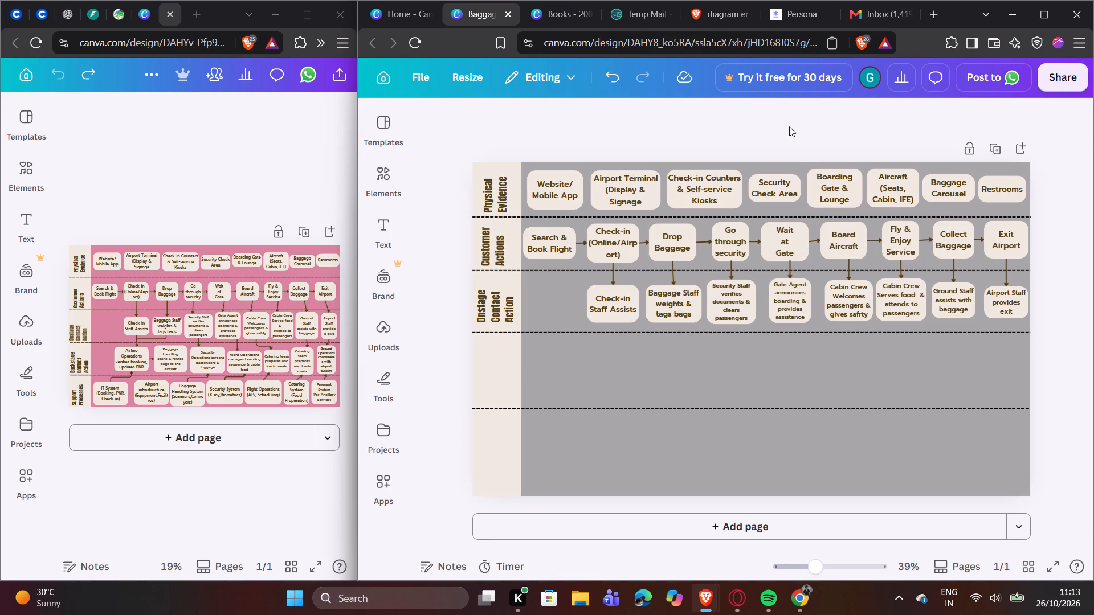
Copy the "Airline Operations verifies booking, updates PNR" box from the pink reference into the grey design's fourth row.
left_click(140, 354)
right_click(140, 352)
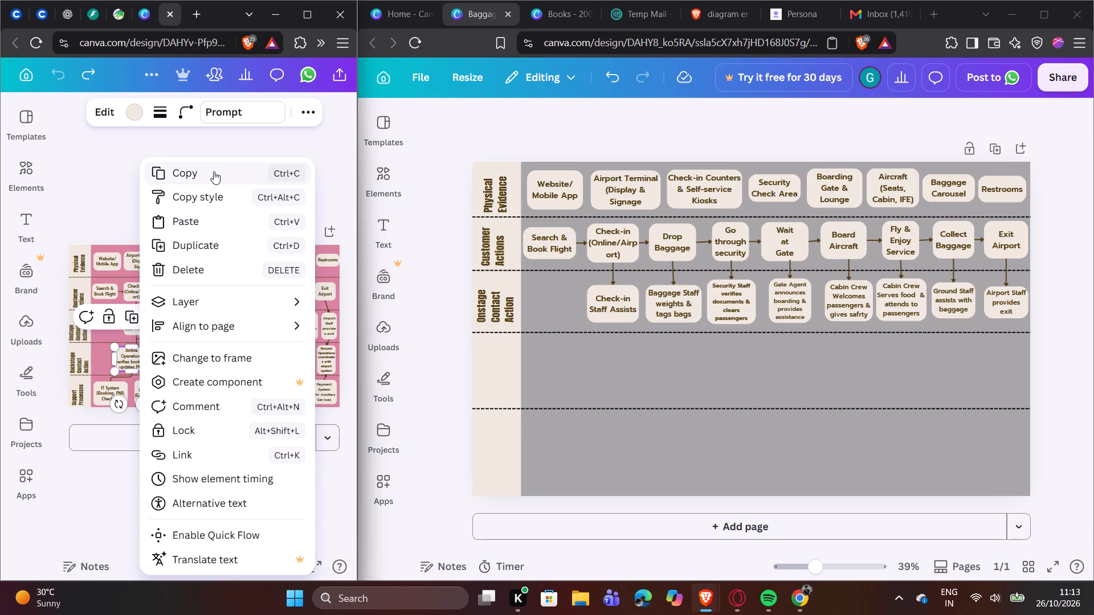
left_click(214, 171)
right_click(605, 368)
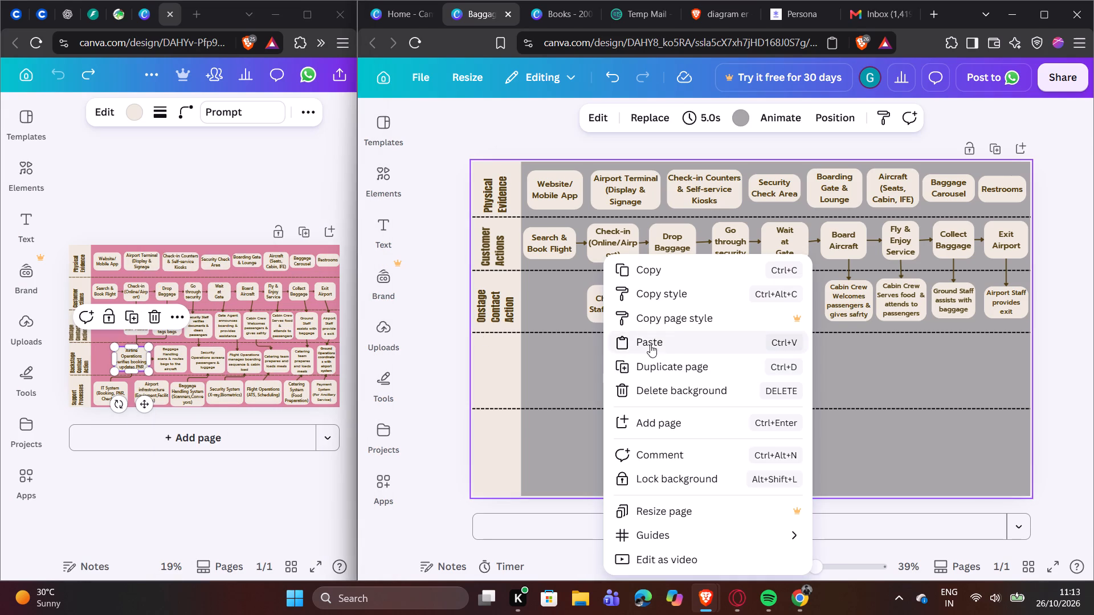
left_click(651, 345)
left_click(700, 382)
left_click_drag(594, 392, 592, 358)
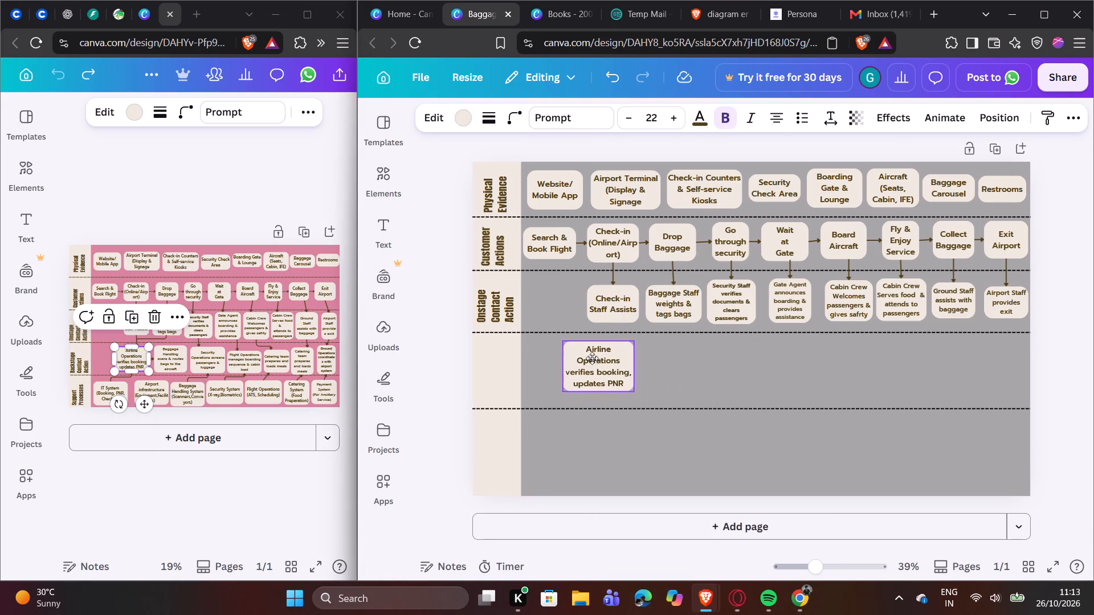
left_click_drag(592, 358, 580, 361)
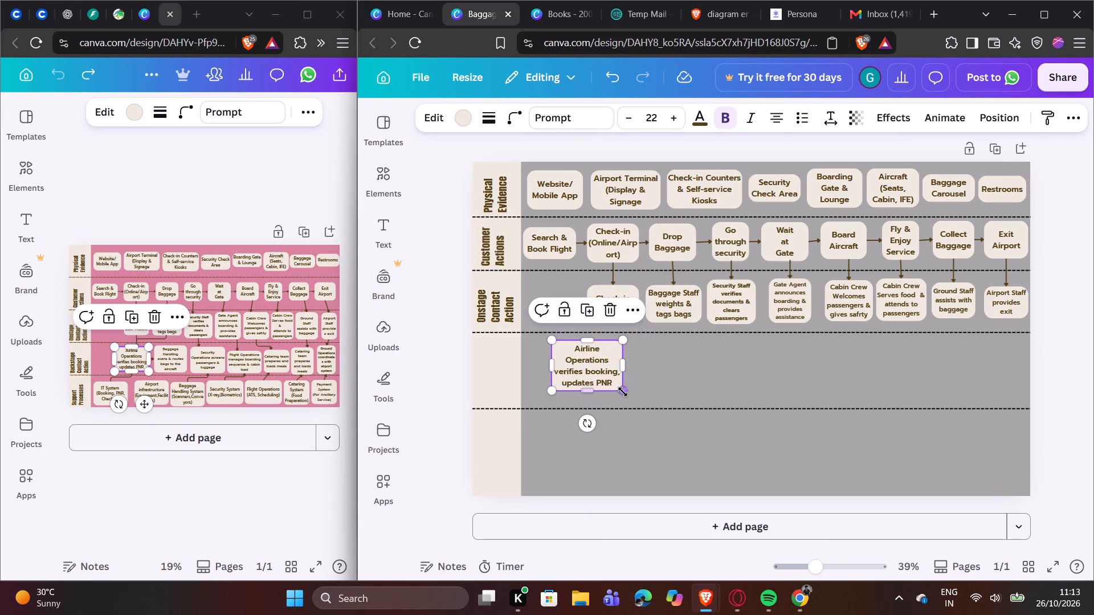
Resize the "Airline Operations" box so it is shorter and its text fits on three lines.
left_click_drag(623, 392, 640, 400)
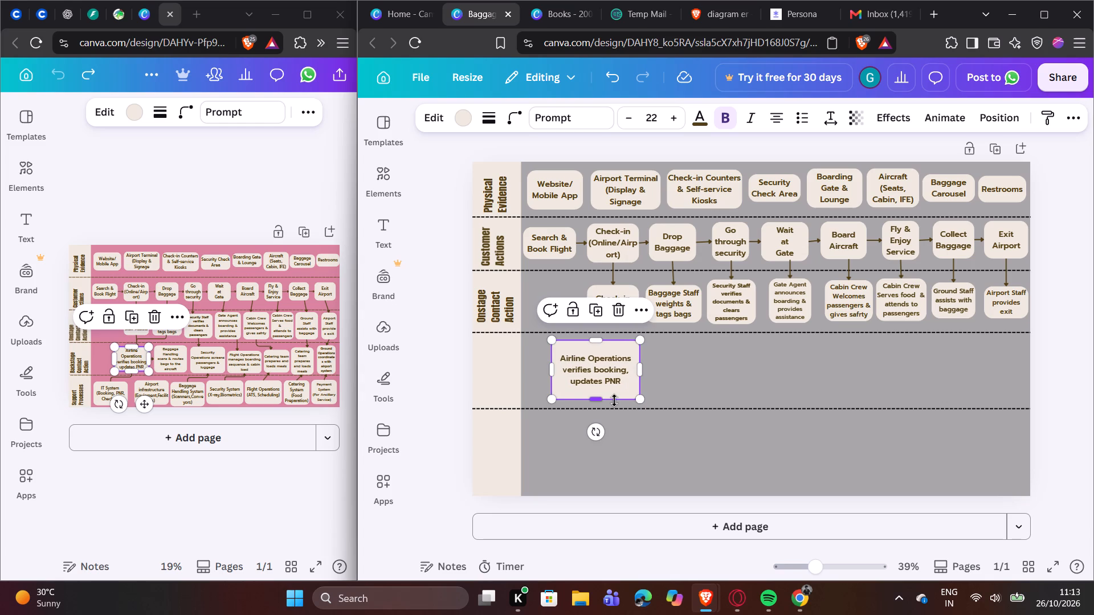
left_click_drag(603, 400, 613, 386)
left_click_drag(642, 363, 634, 362)
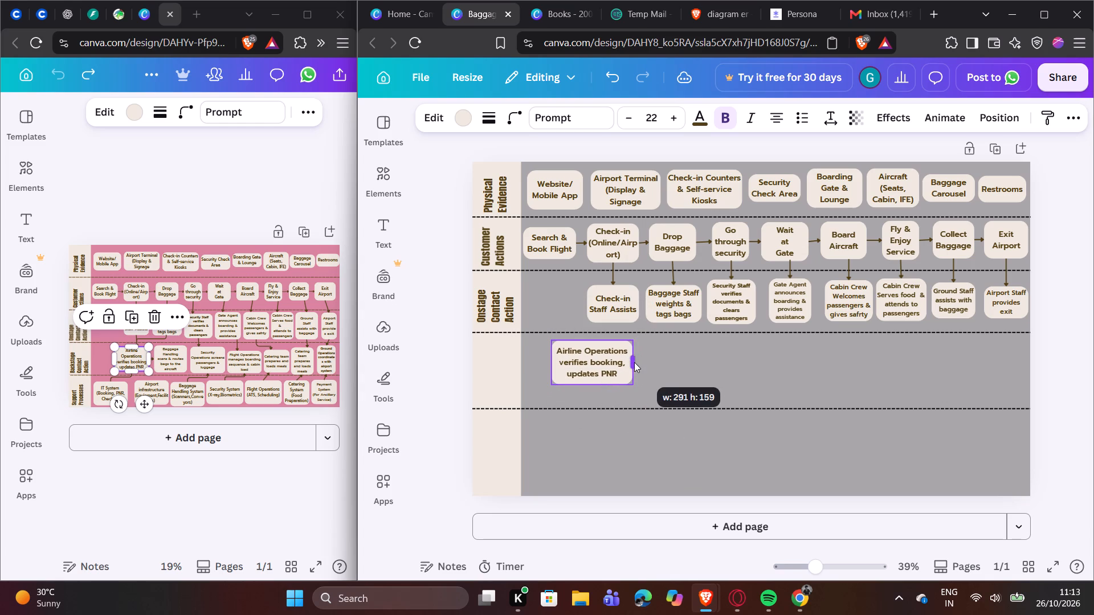
left_click_drag(634, 362, 632, 362)
left_click(670, 364)
Move the "Airline Operations" box beneath "Check-in Staff Assists", leaving room for an arrow between them.
left_click_drag(592, 367, 621, 378)
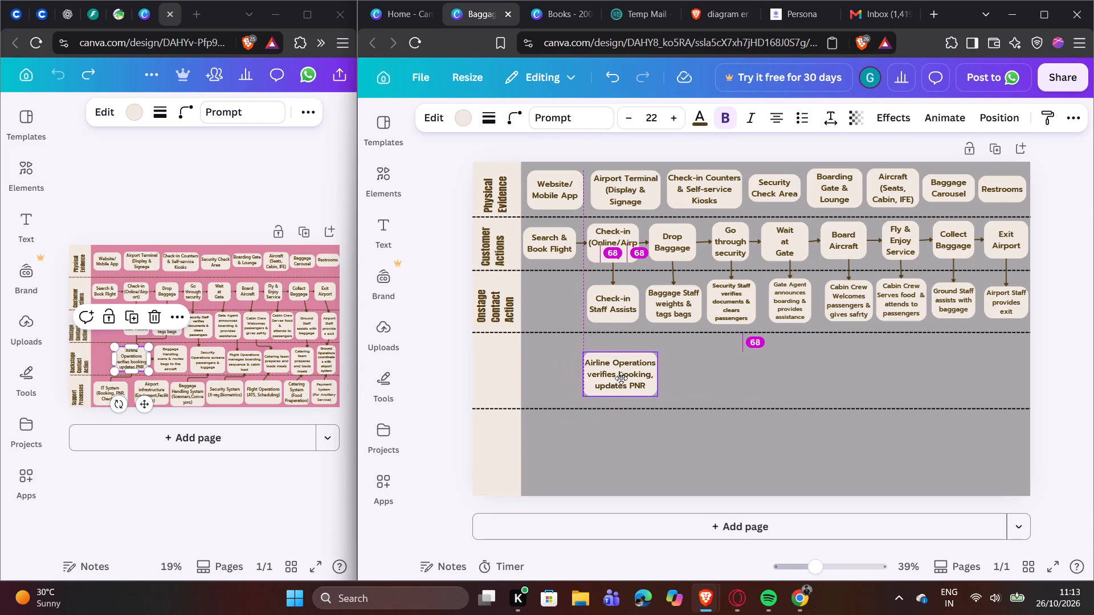
left_click_drag(621, 378, 625, 381)
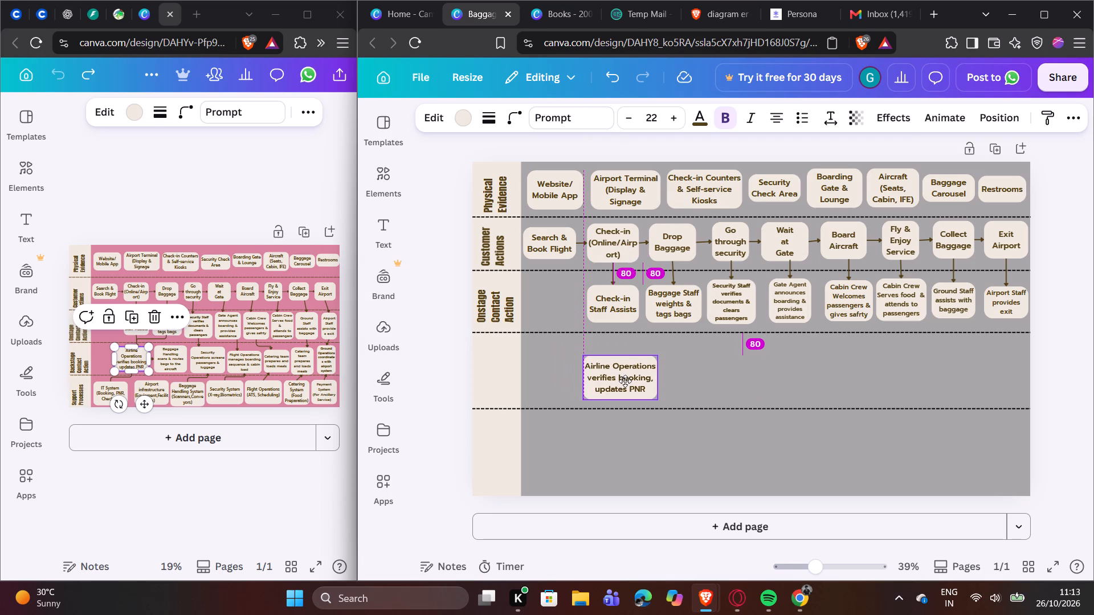
left_click_drag(625, 381, 621, 384)
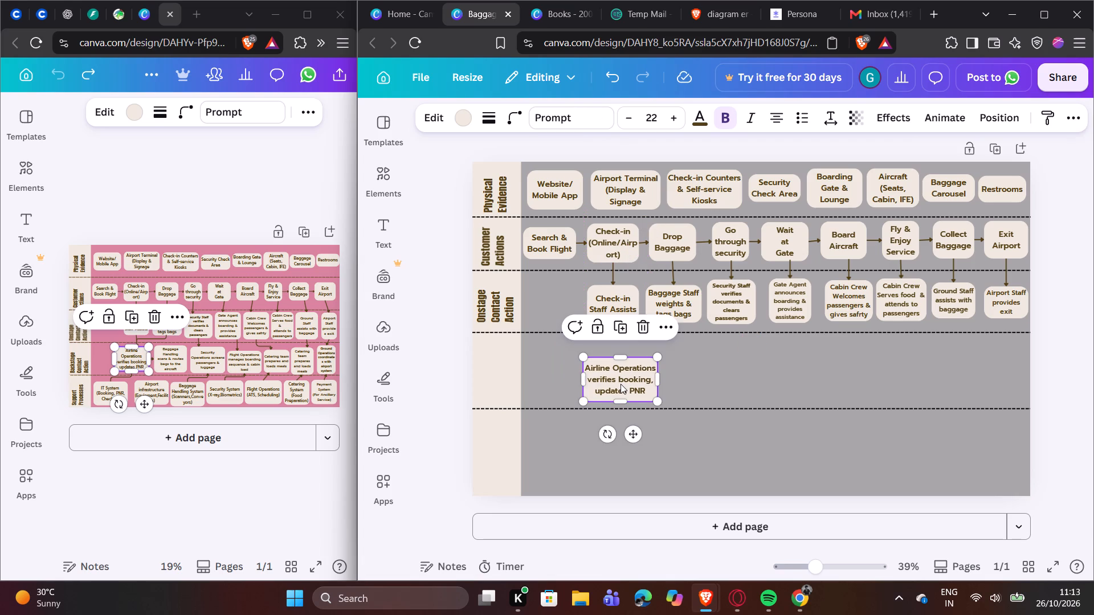
Duplicate the arrow above "Check-in Staff Assists" and stretch the copy from that box down to "Airline Operations".
left_click(612, 277)
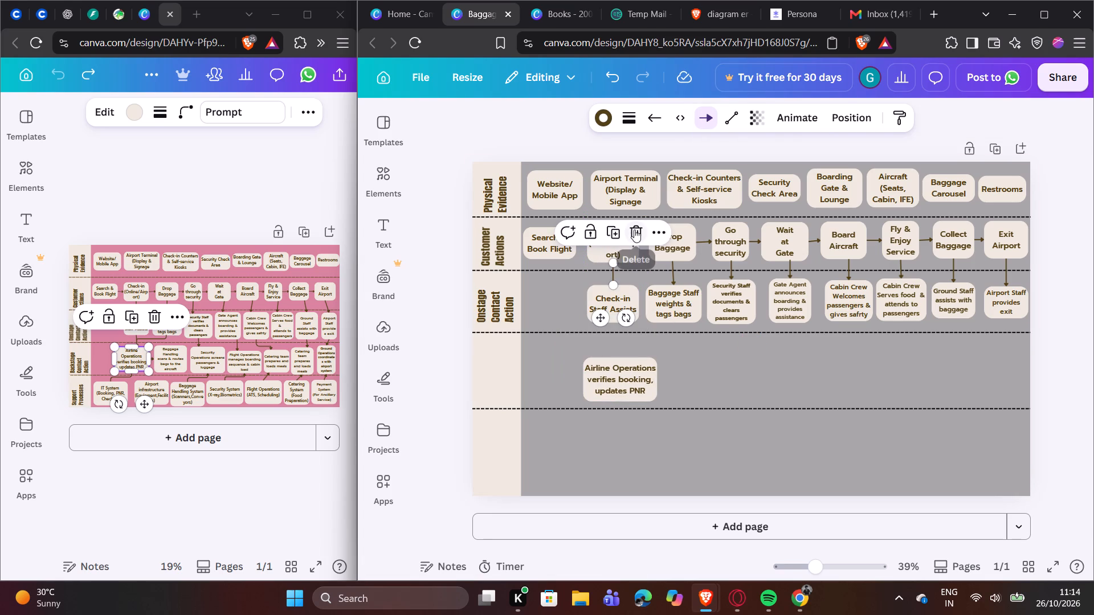
left_click(619, 229)
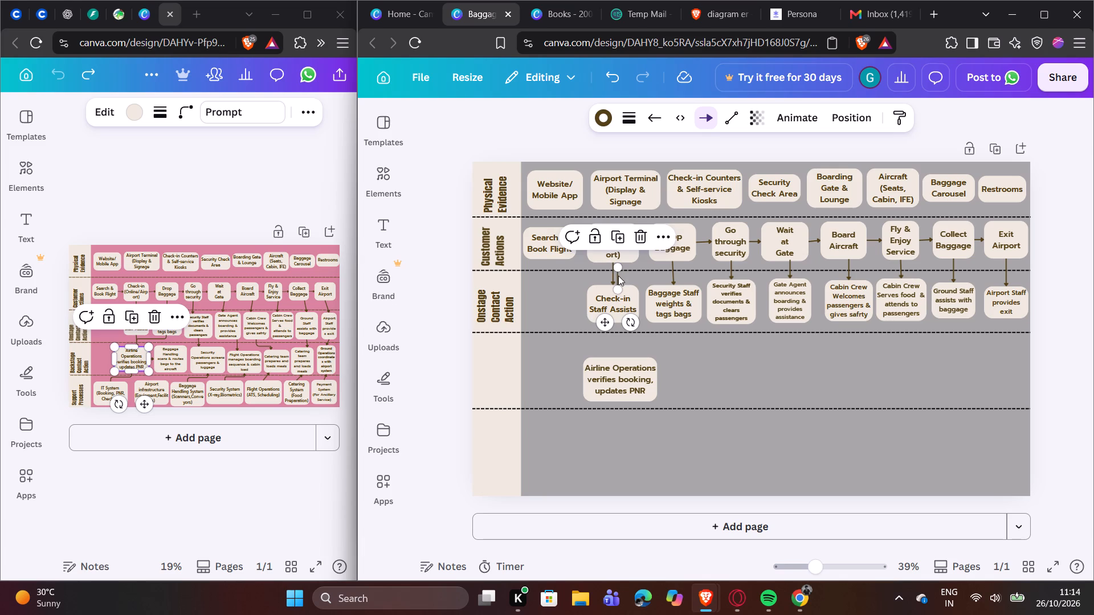
left_click_drag(618, 276, 628, 311)
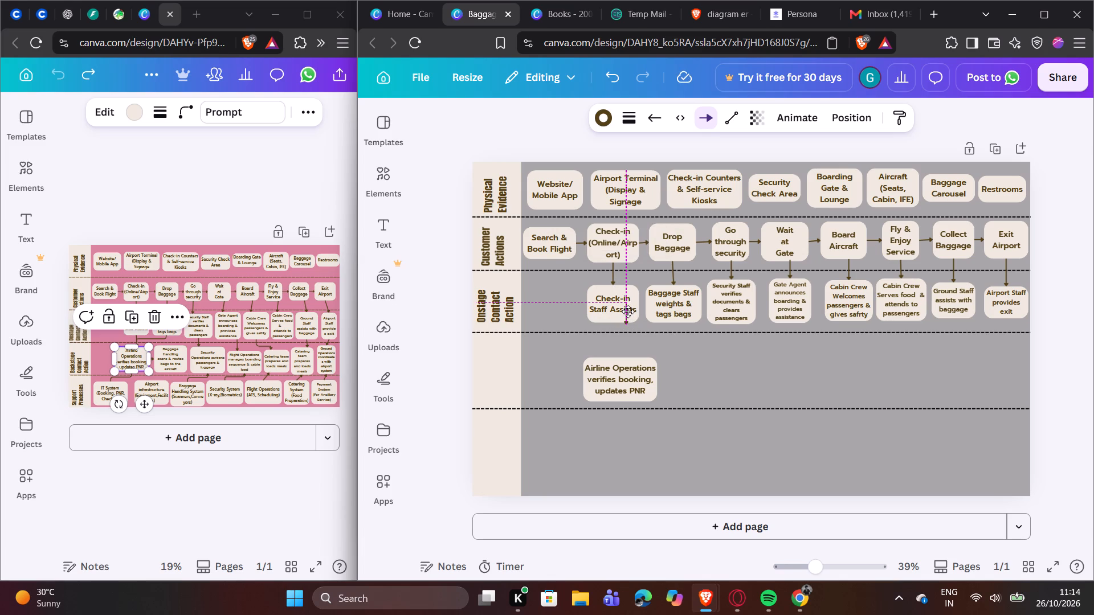
left_click_drag(628, 311, 615, 334)
left_click_drag(614, 347, 612, 358)
Widen and heighten the "Airline Operations" box beneath the new arrow, keeping its text on three lines.
left_click(619, 376)
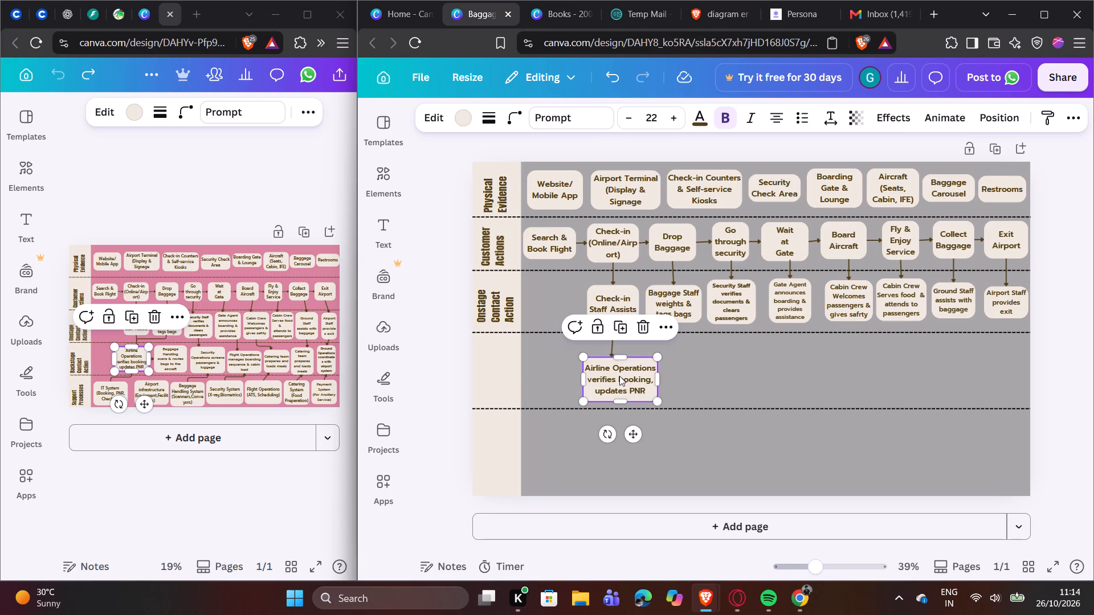
left_click(629, 343)
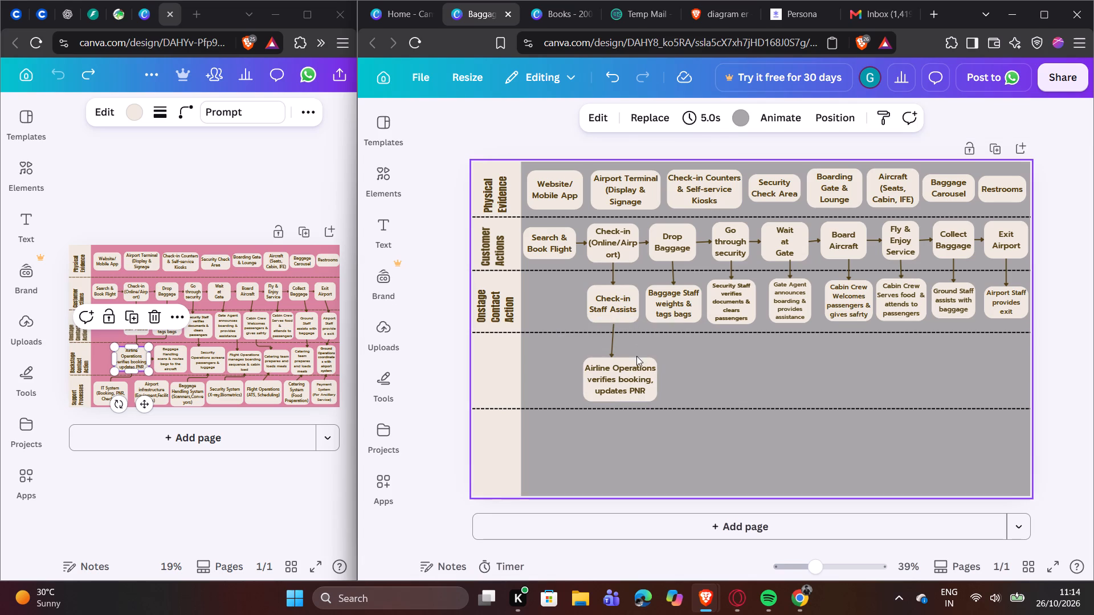
left_click(630, 388)
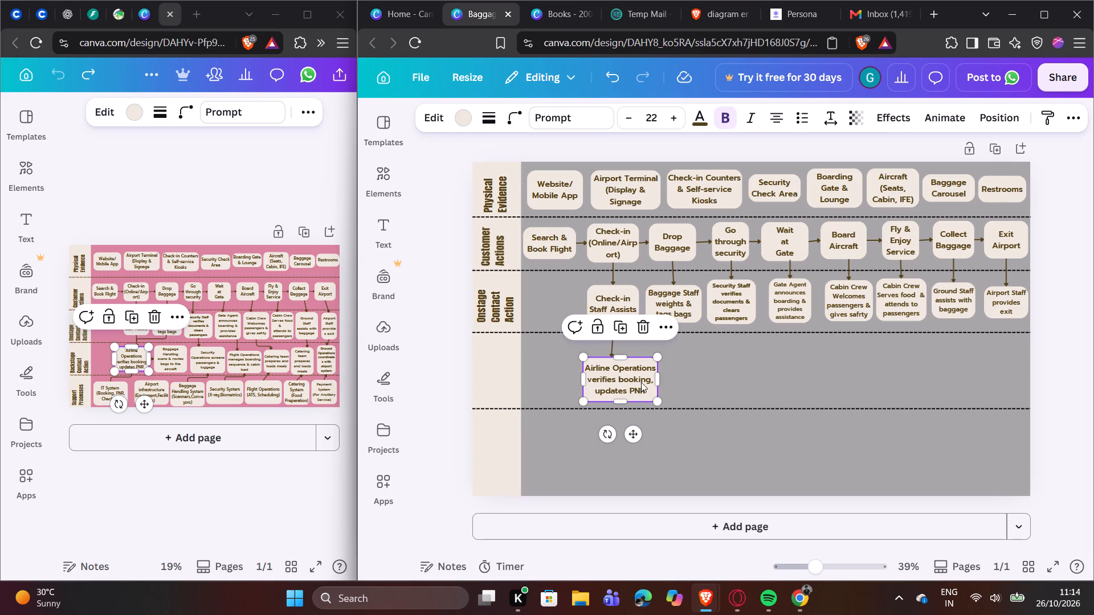
left_click(658, 379)
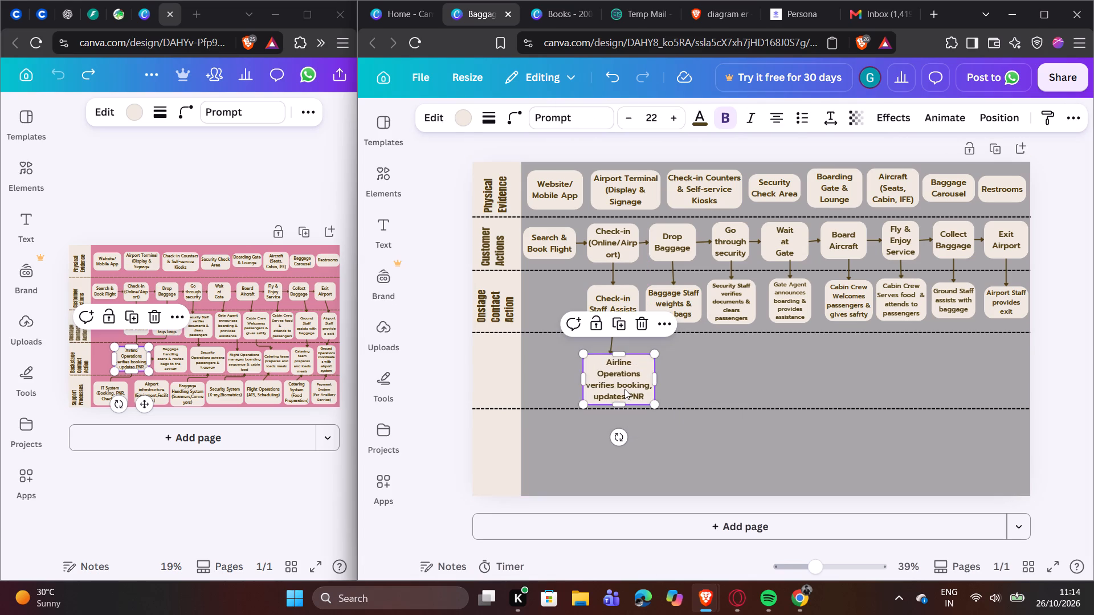
left_click_drag(624, 389, 630, 389)
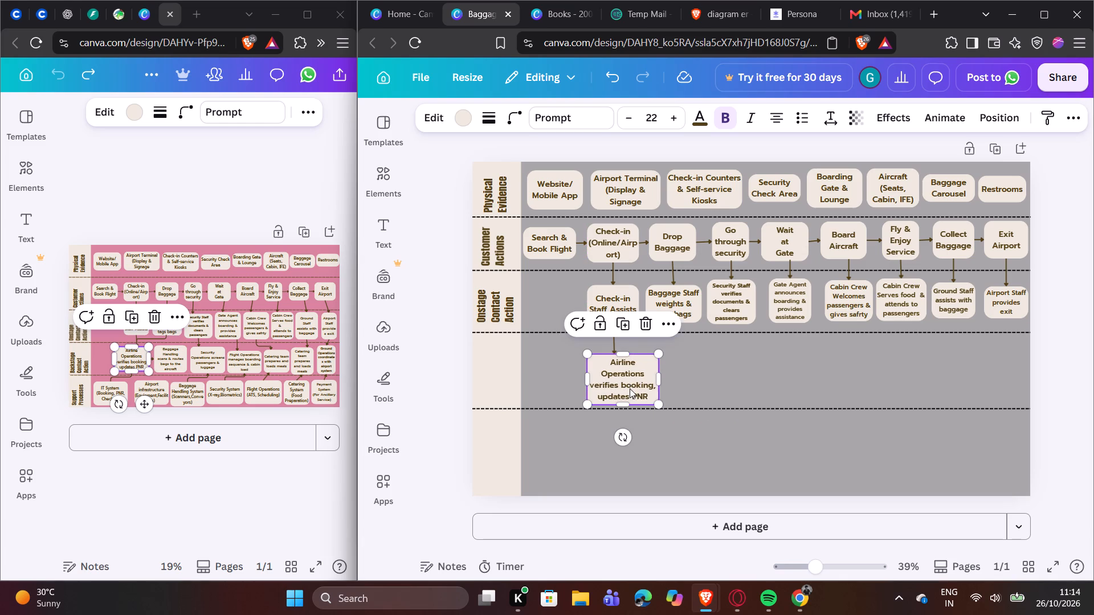
left_click_drag(659, 384, 668, 383)
left_click(664, 356)
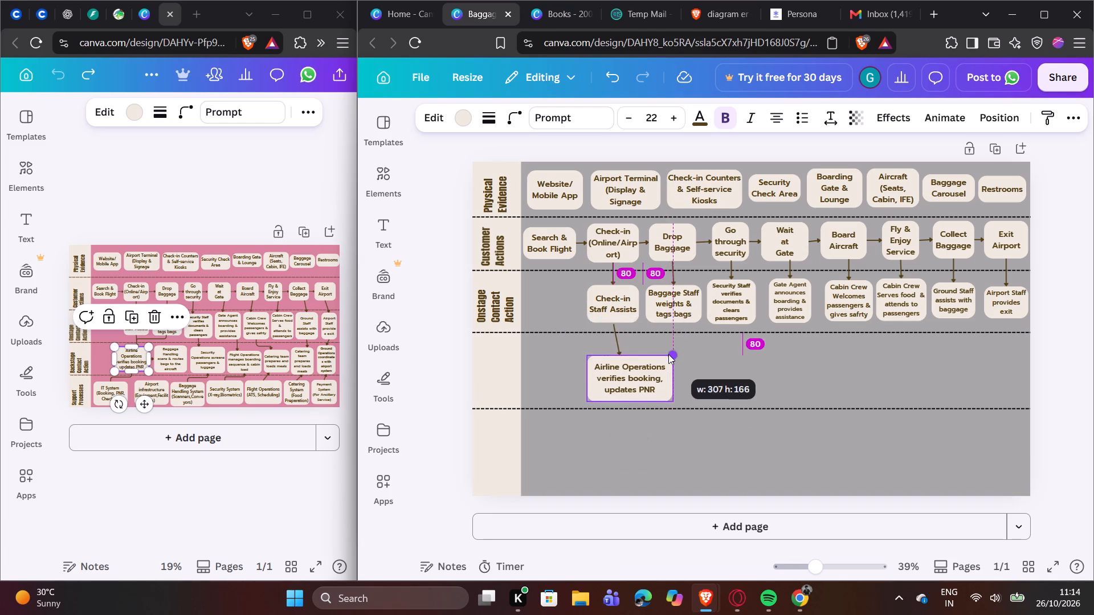
left_click(609, 342)
left_click(626, 373)
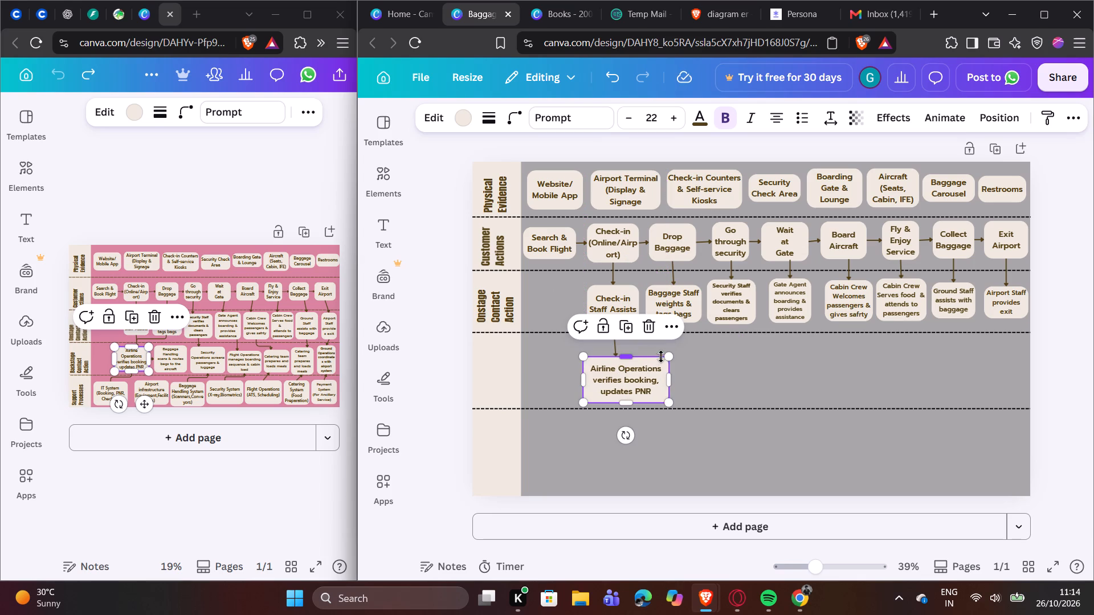
left_click_drag(670, 356, 664, 351)
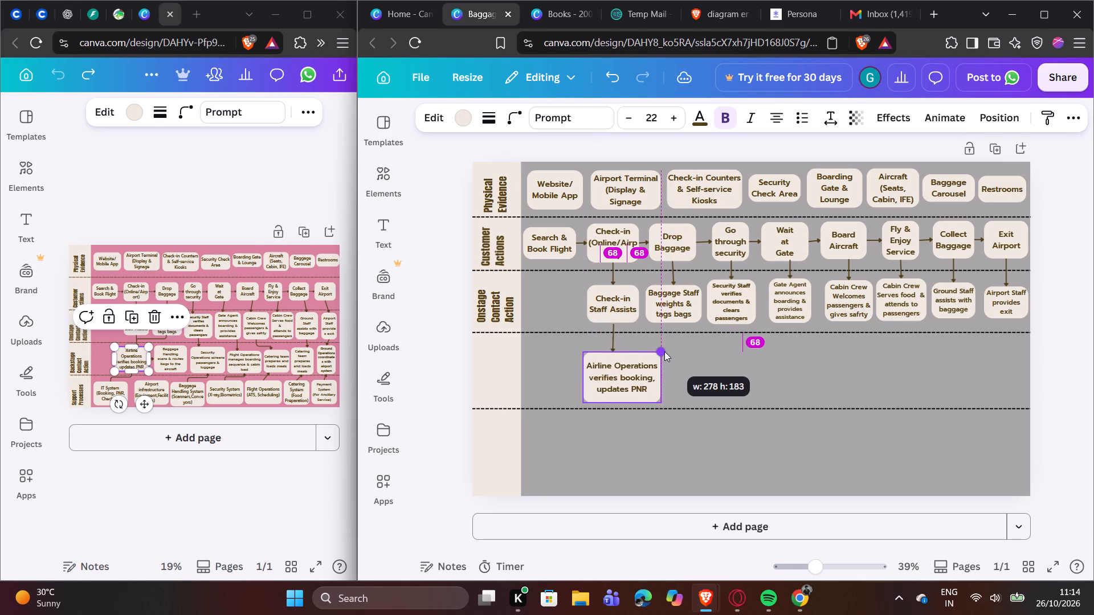
left_click_drag(664, 351, 666, 350)
left_click(689, 358)
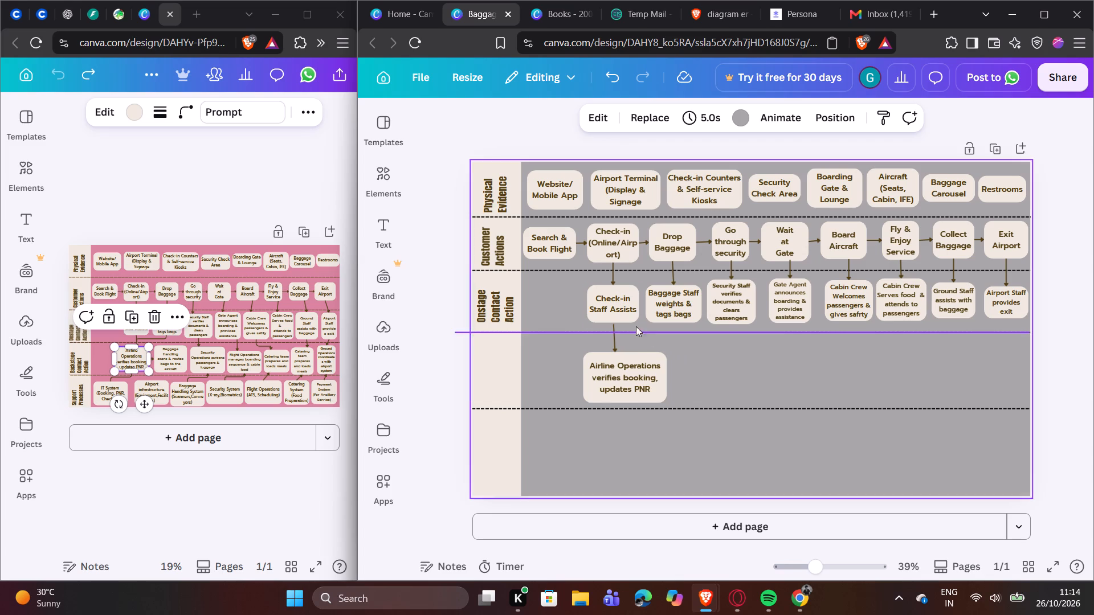
Duplicate the arrow above "Check-in Staff Assists", place the copy below the Baggage Staff box, and remove its arrowhead.
left_click(617, 275)
left_click(617, 232)
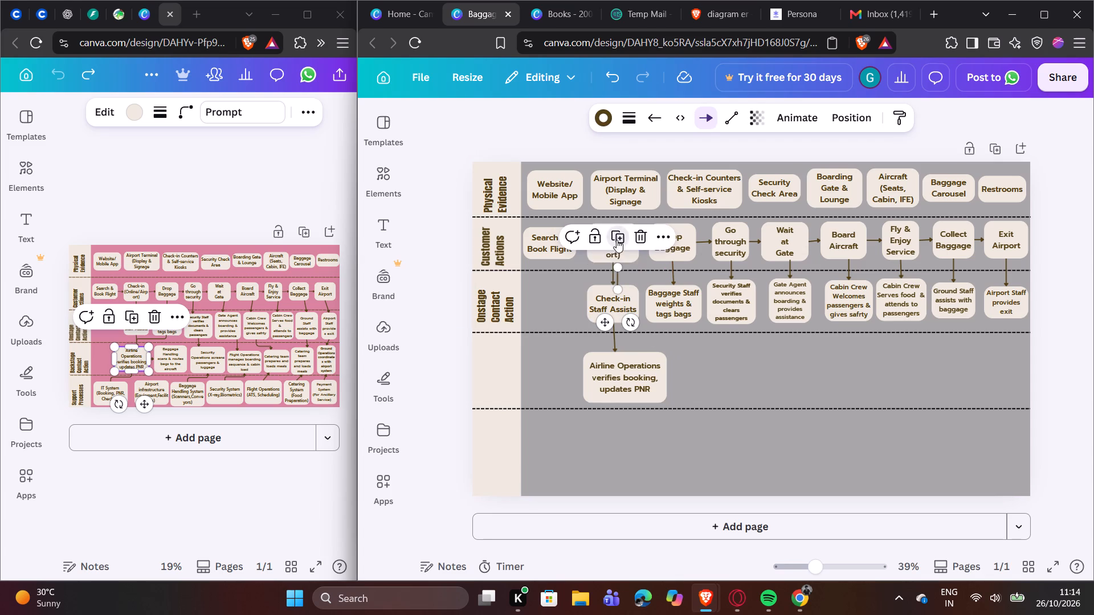
left_click_drag(617, 276, 652, 336)
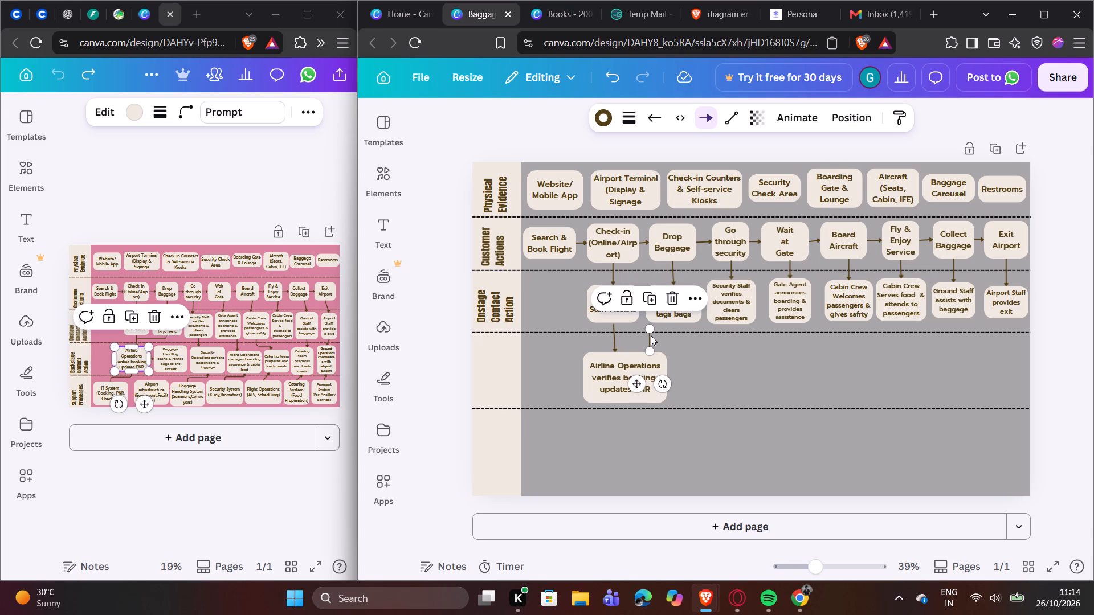
left_click(708, 125)
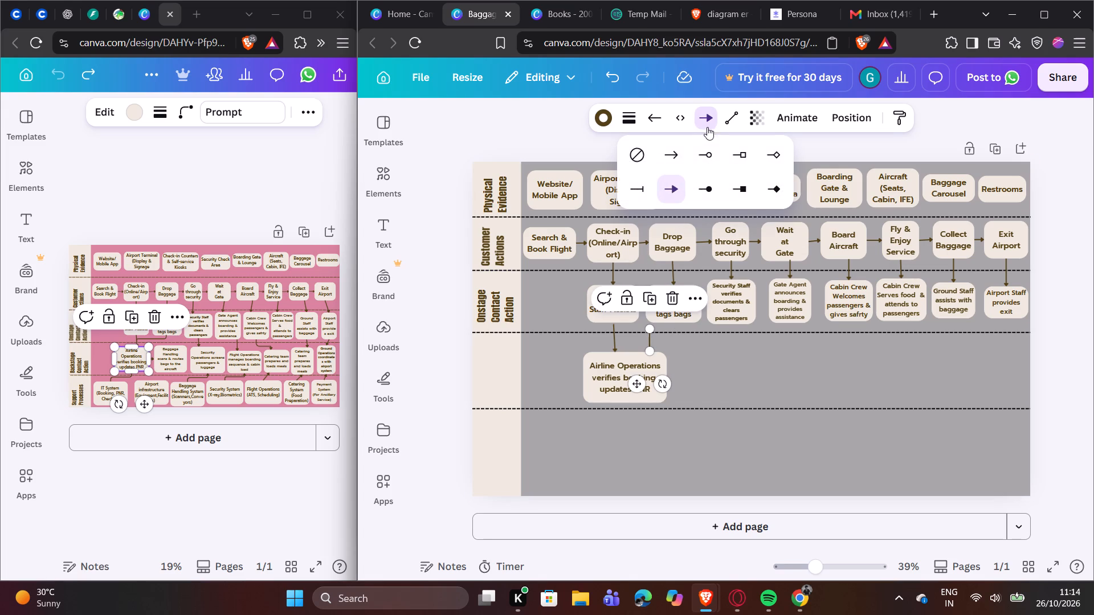
left_click(641, 154)
left_click(692, 354)
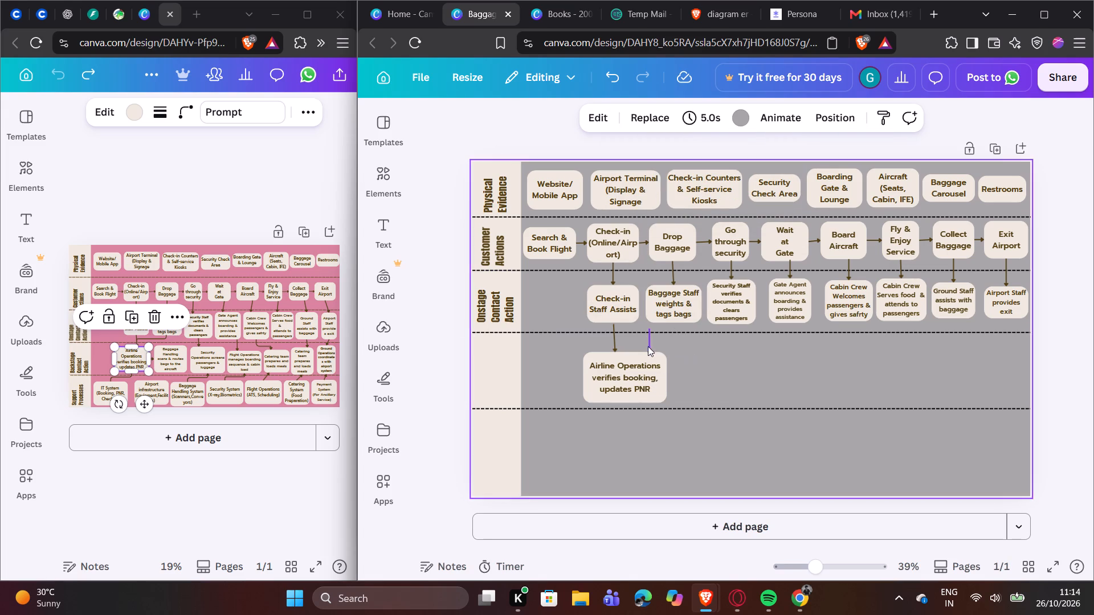
Stretch the plain line from beneath the Baggage Staff box to the arrow above "Airline Operations".
left_click(650, 338)
left_click_drag(651, 326, 676, 329)
left_click_drag(652, 351, 620, 337)
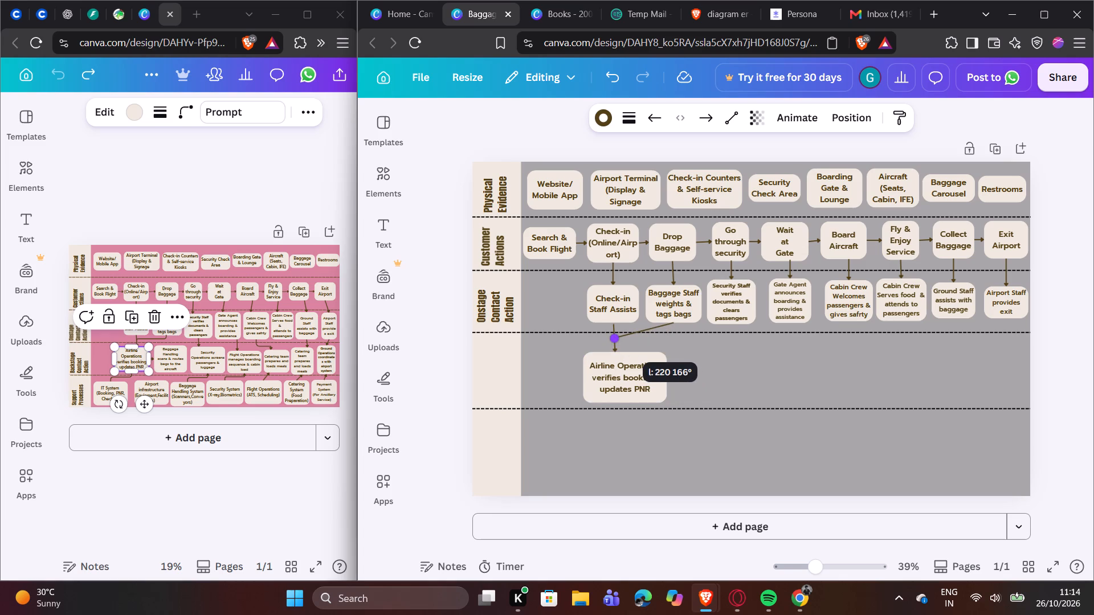
left_click_drag(620, 337, 621, 336)
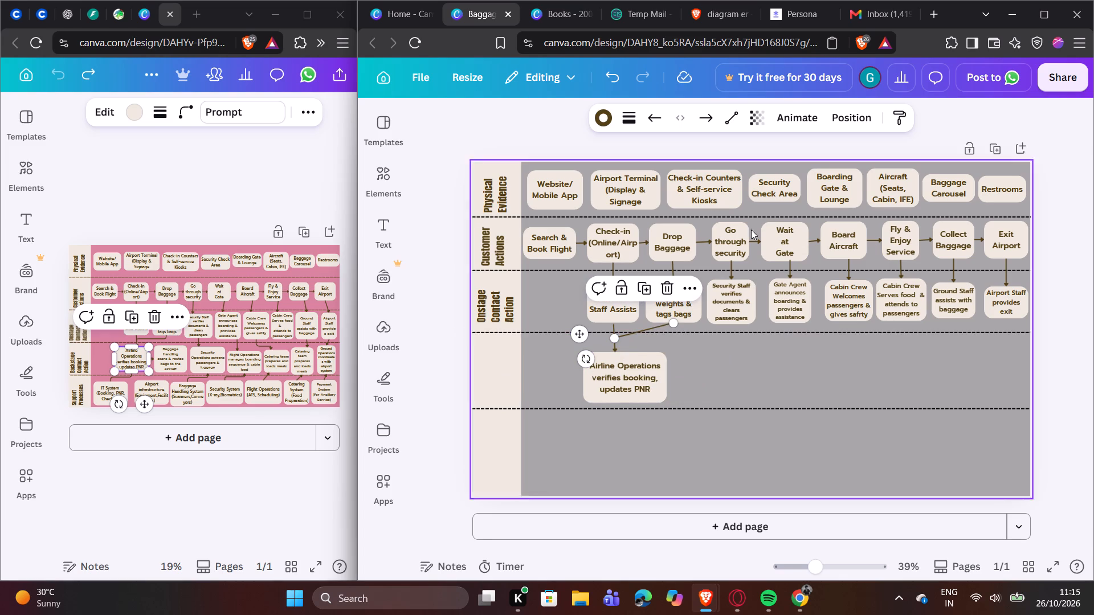
Change the plain line below the Baggage Staff box to an elbowed line that joins the arrow above "Airline Operations".
left_click(729, 121)
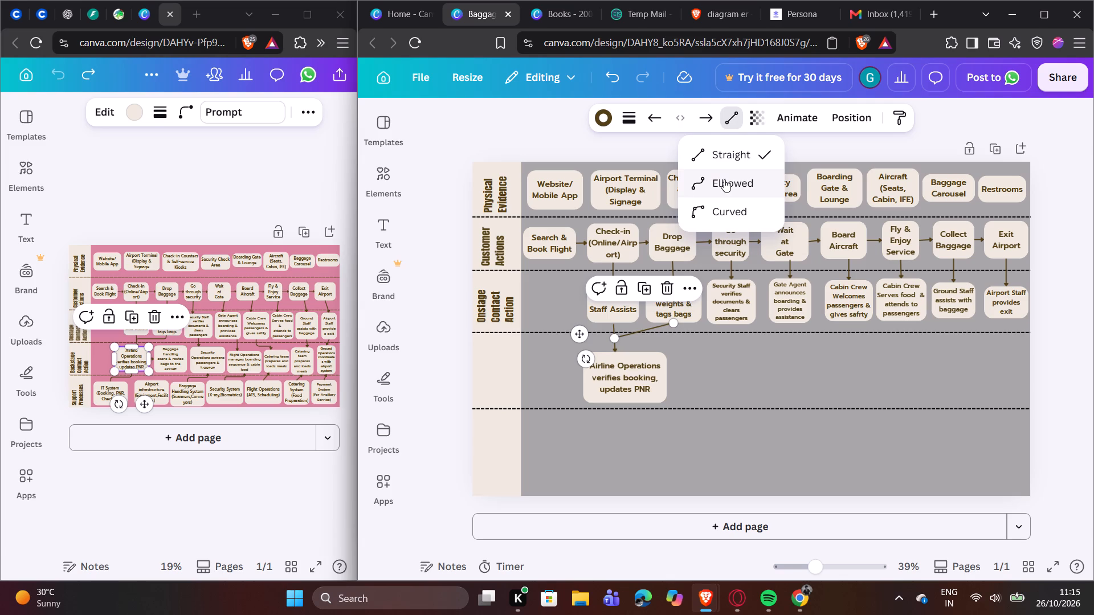
left_click(724, 179)
left_click(780, 380)
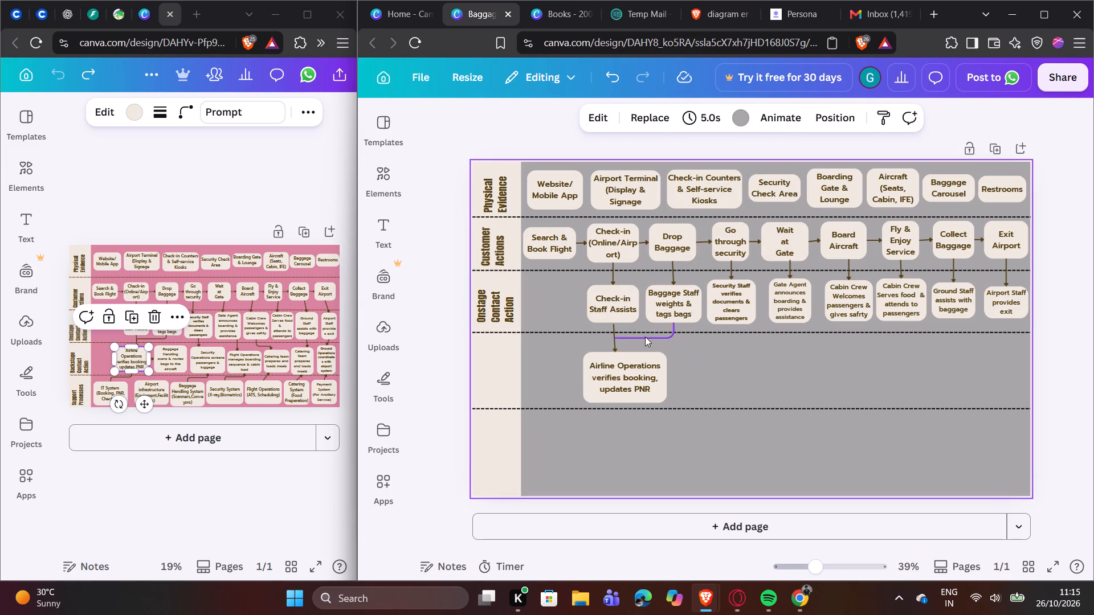
left_click(644, 337)
left_click(644, 336)
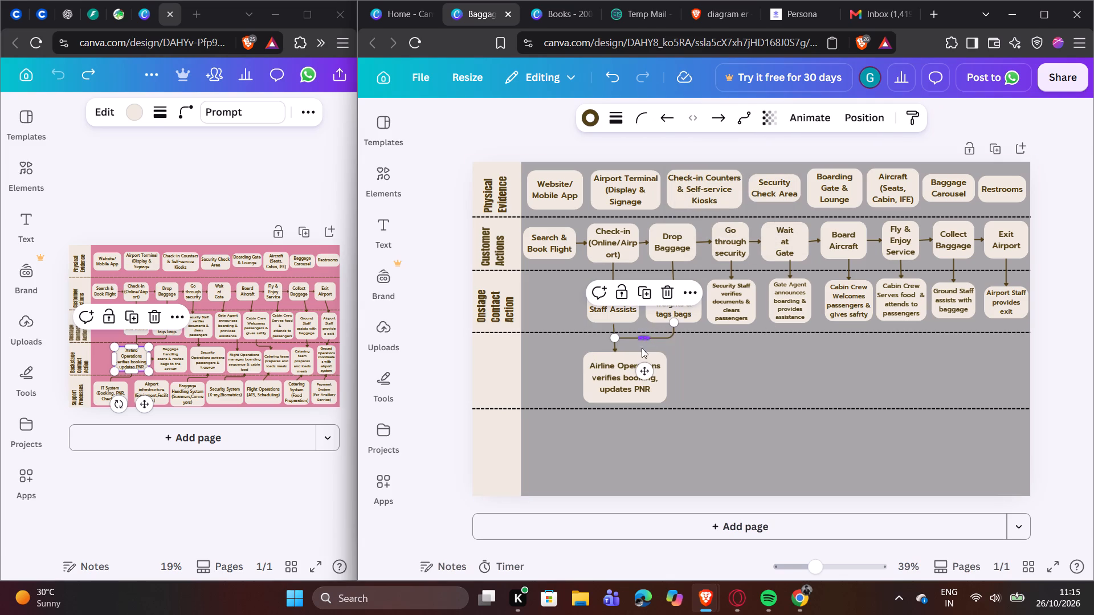
left_click(710, 379)
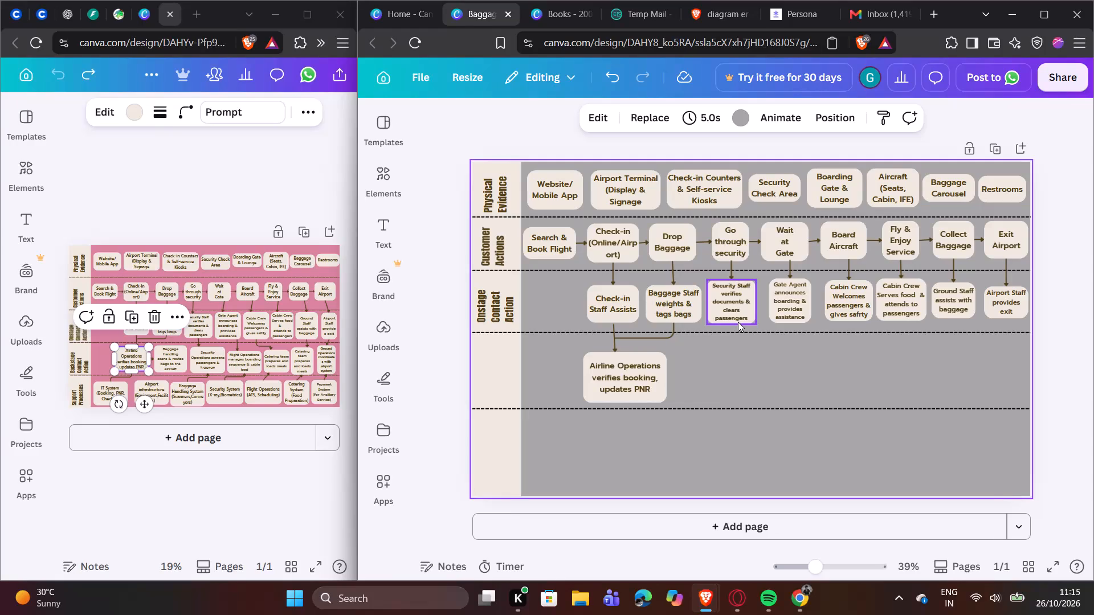
left_click(733, 358)
Copy the "Baggage Handling scans & routes bags to the aircraft" box from the pink reference and place it beside "Airline Operations" in the grey design.
left_click_drag(170, 491, 182, 486)
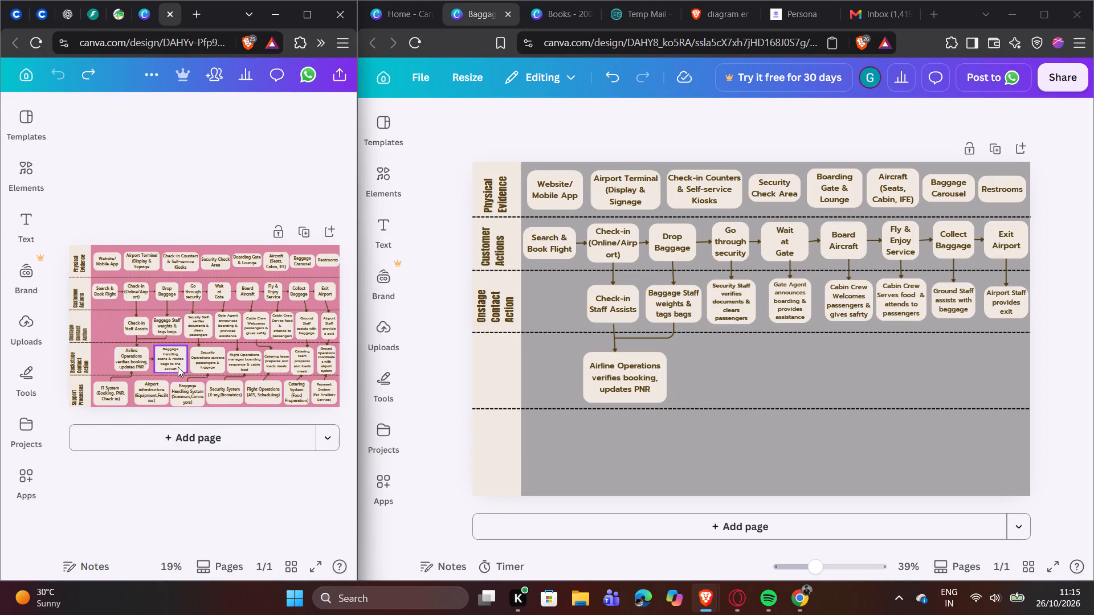
left_click(173, 358)
right_click(173, 358)
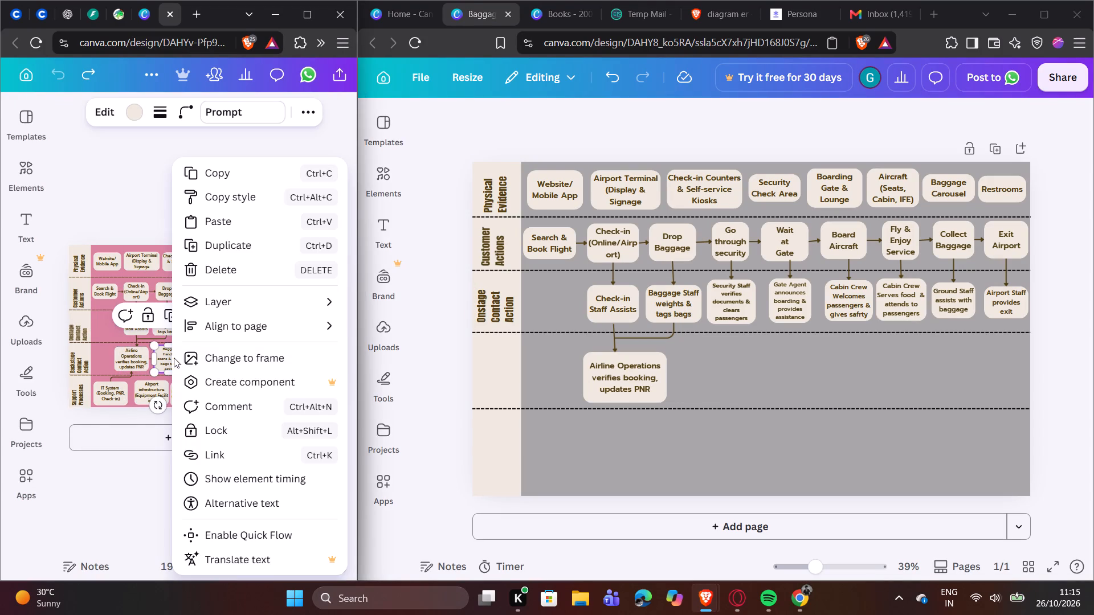
left_click(250, 179)
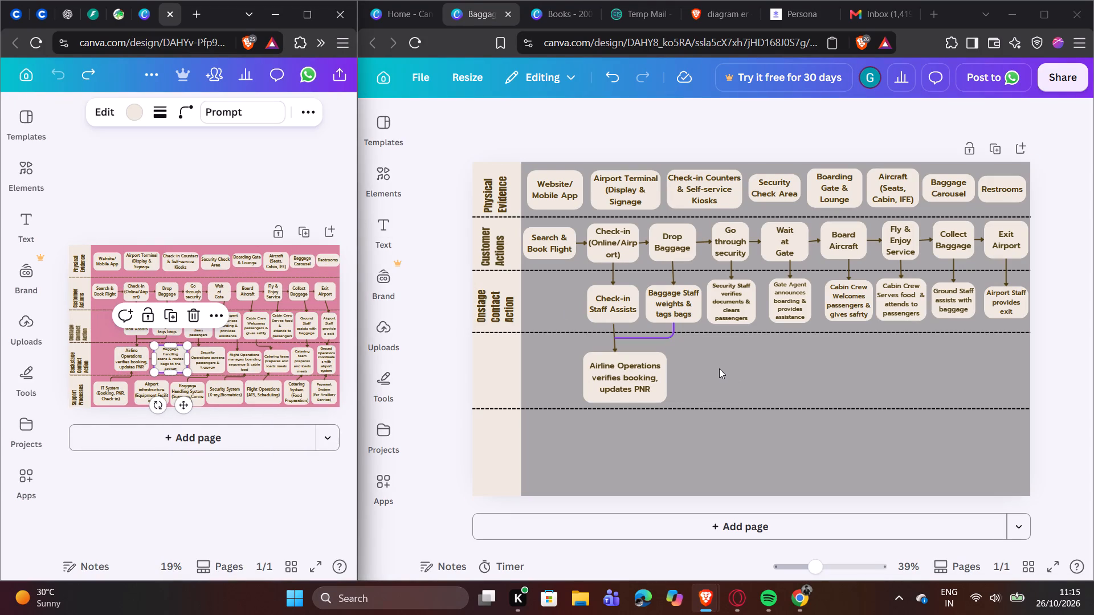
right_click(719, 368)
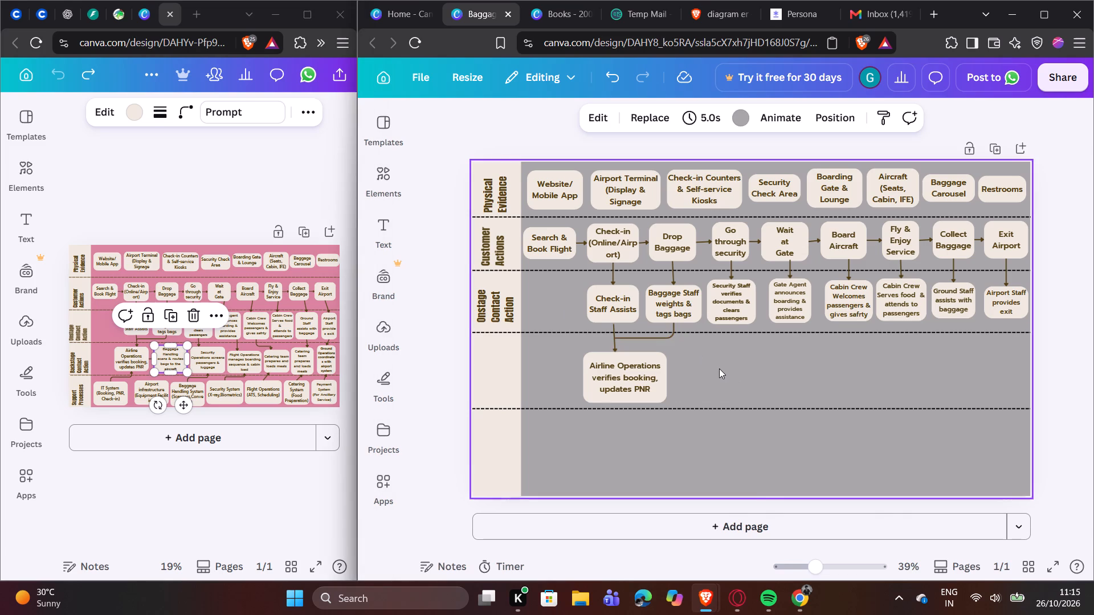
left_click(766, 335)
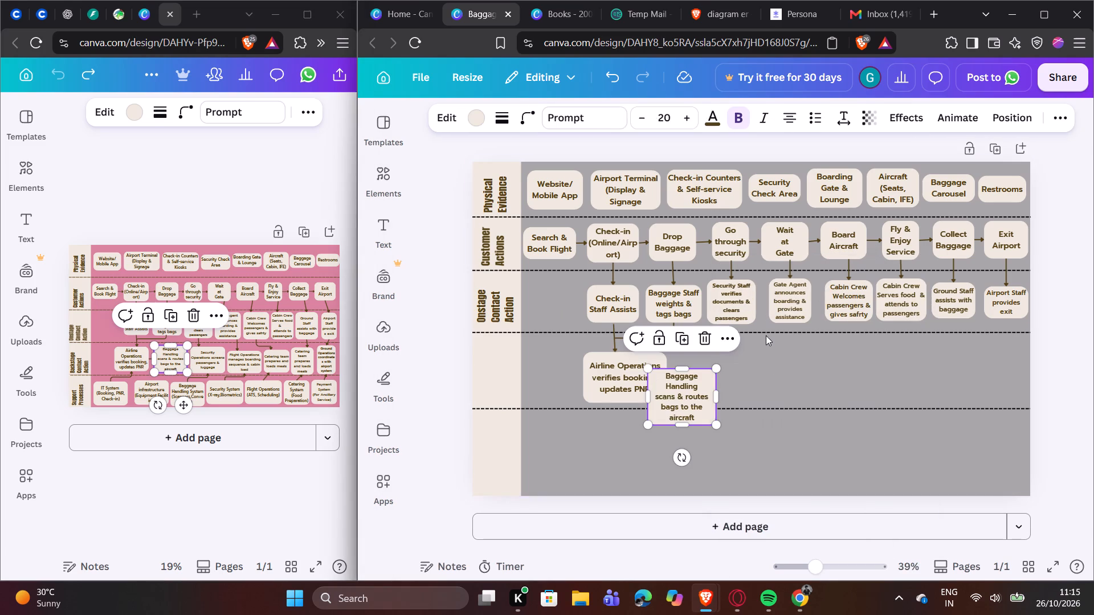
left_click_drag(690, 399, 715, 380)
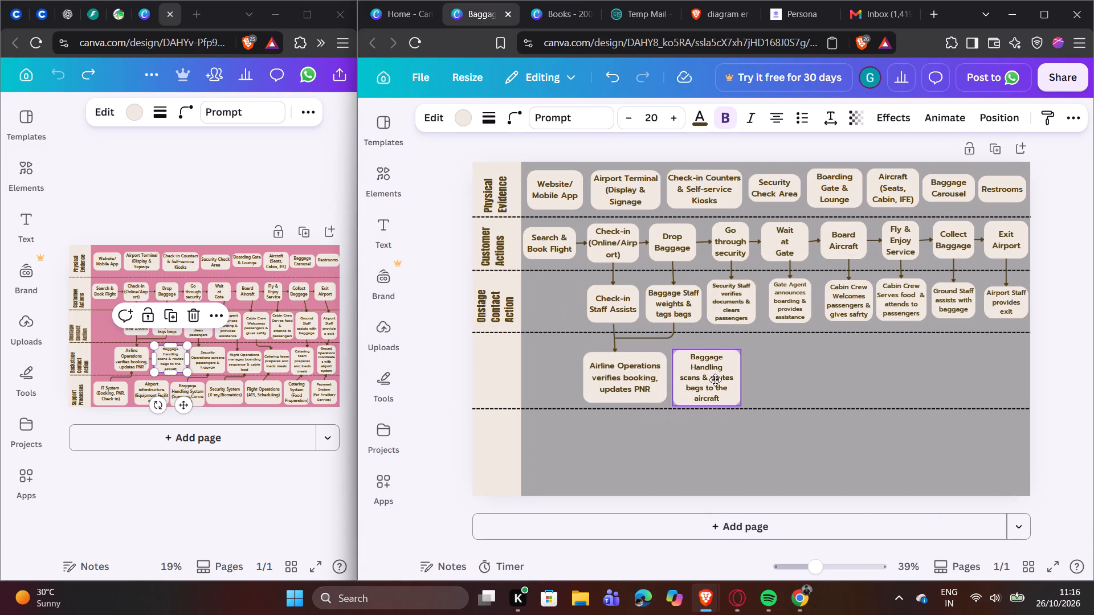
left_click_drag(715, 380, 716, 379)
left_click(716, 379)
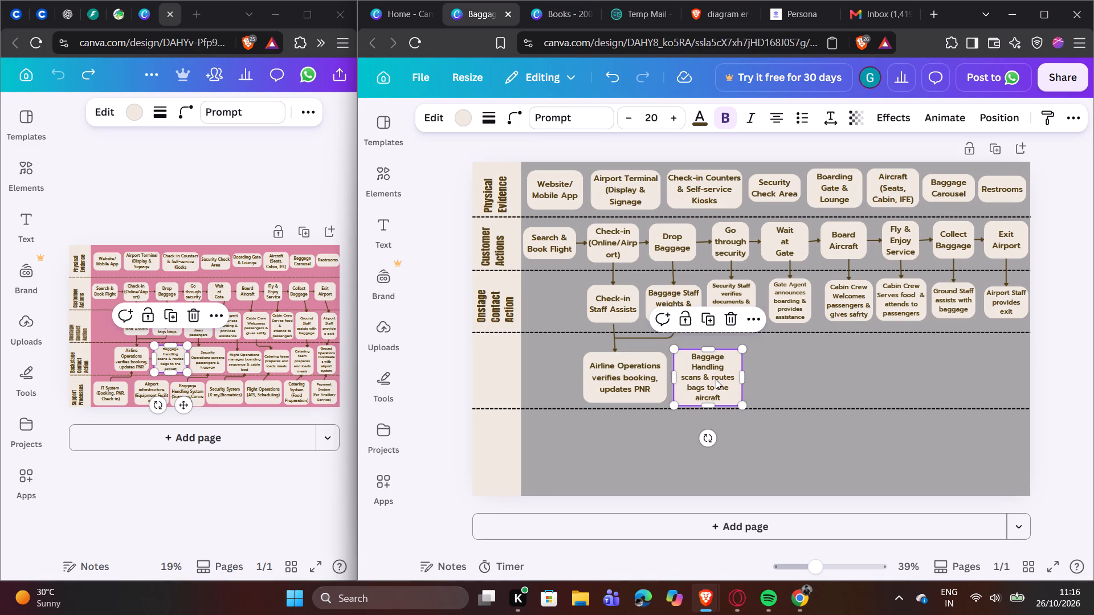
Narrow the Baggage Handling box, keeping its text on five lines.
left_click_drag(738, 401, 720, 382)
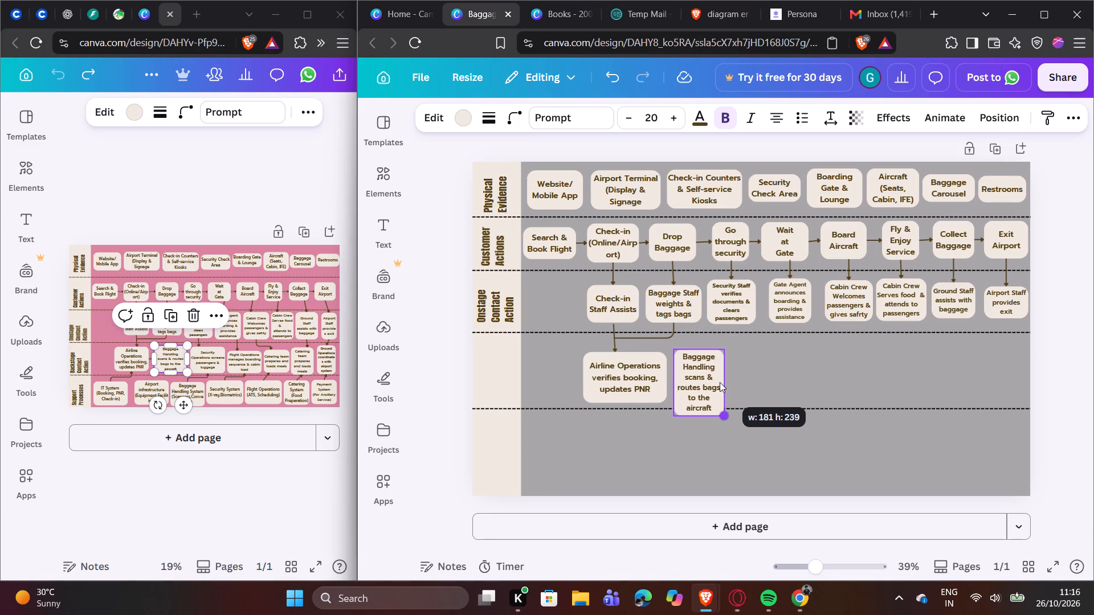
left_click_drag(720, 382, 726, 380)
left_click(708, 378)
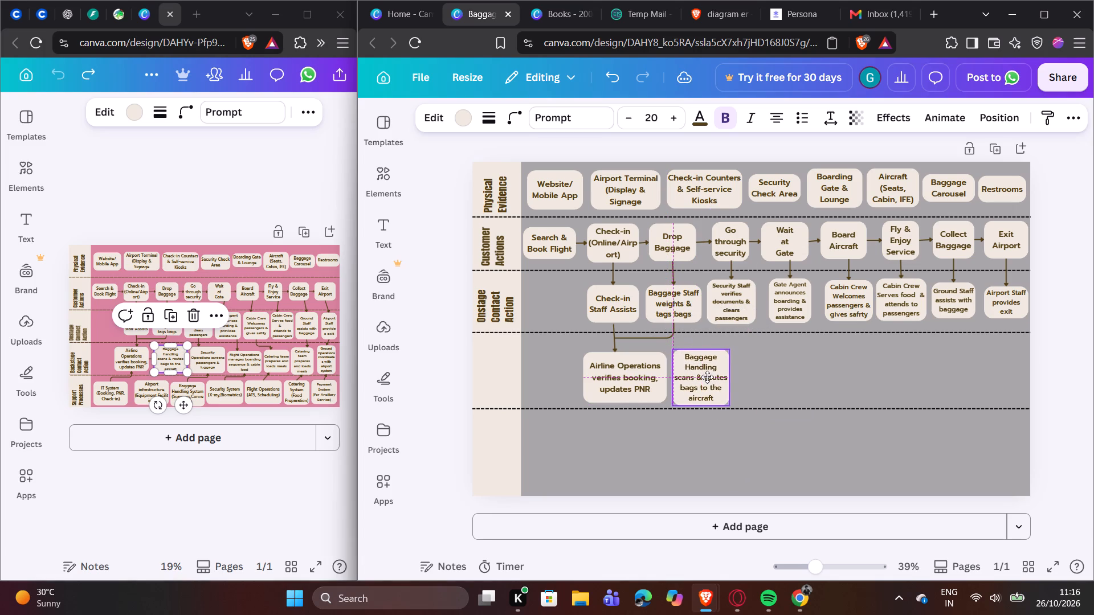
Shift the "Airline Operations" box and the arrow above it slightly left, keeping the arrow vertical beneath "Check-in Staff Assists".
left_click_drag(640, 371, 634, 371)
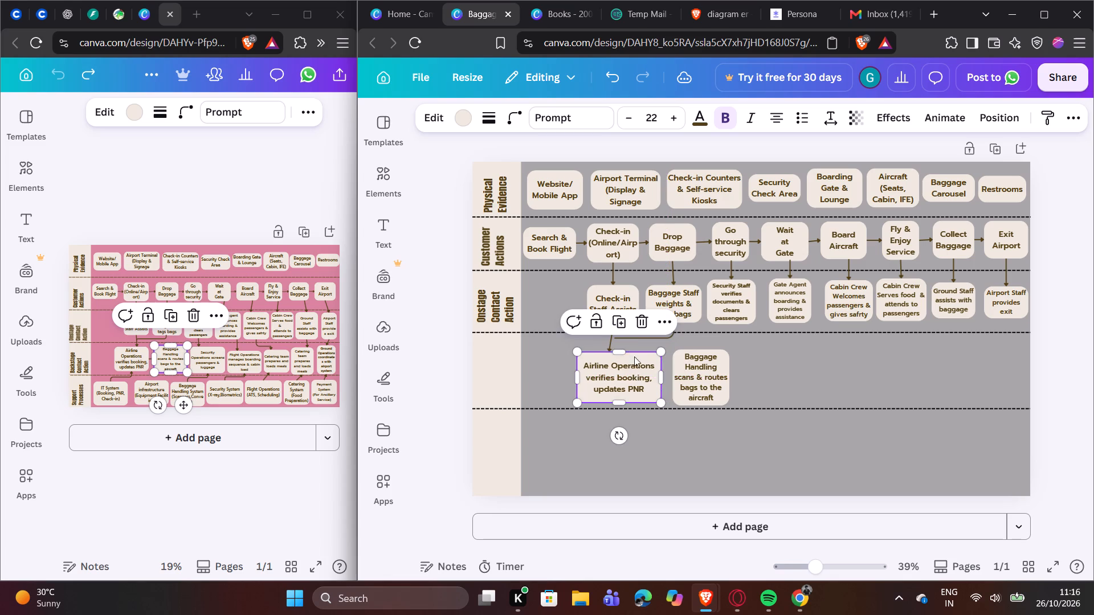
left_click(637, 337)
left_click(615, 329)
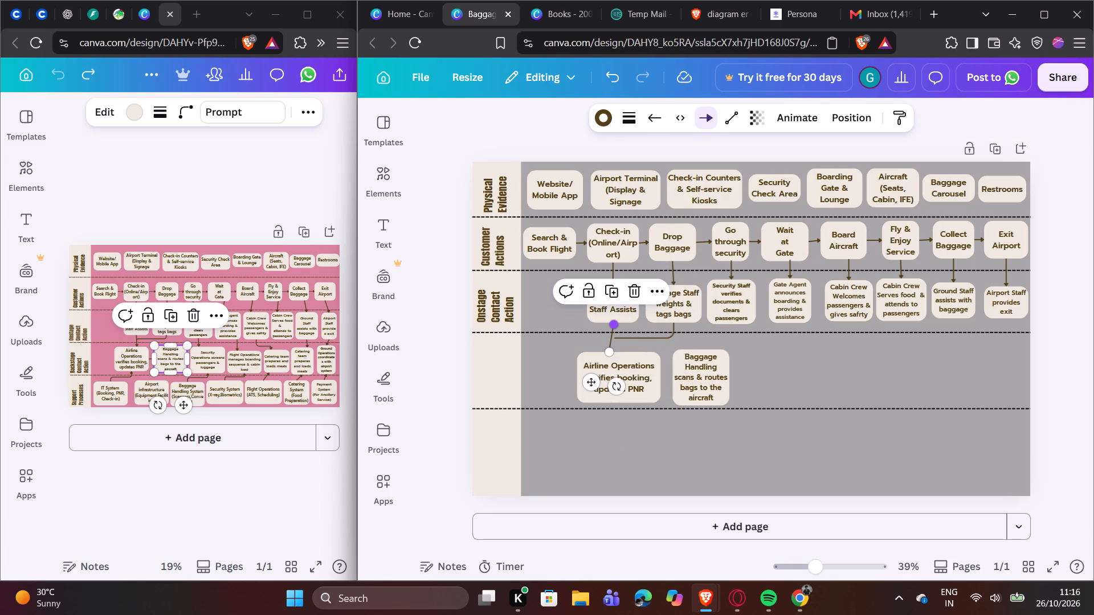
left_click_drag(617, 323, 608, 323)
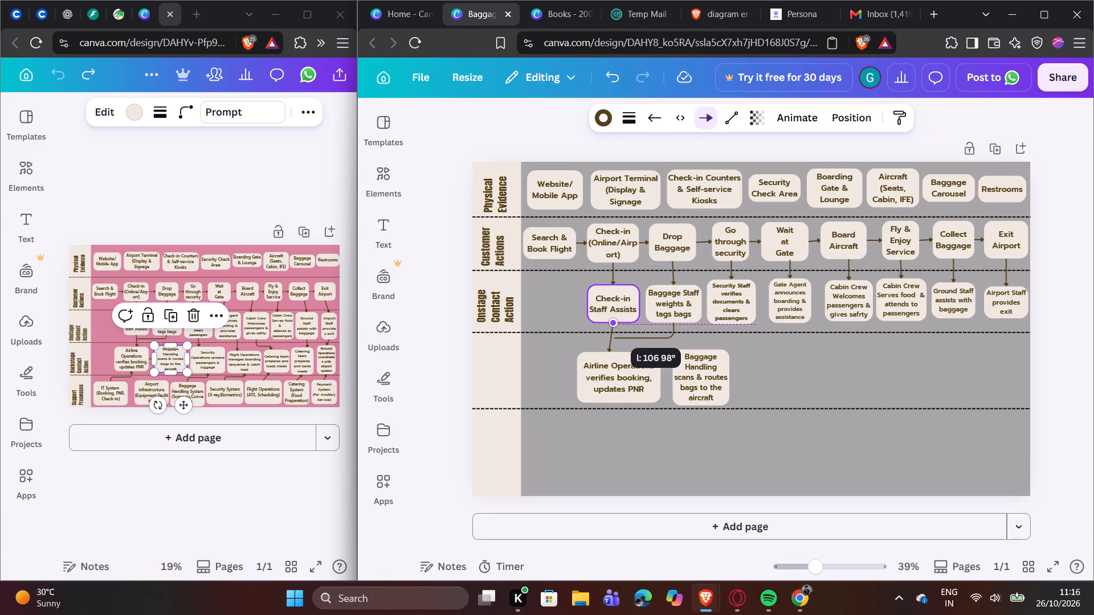
left_click_drag(608, 323, 606, 322)
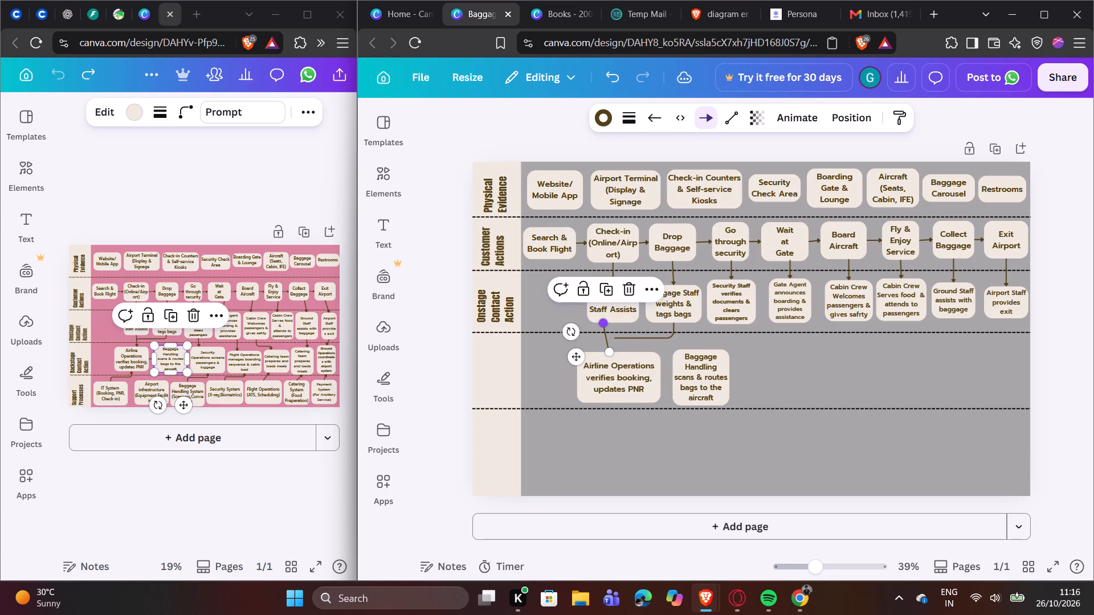
left_click_drag(619, 383, 613, 383)
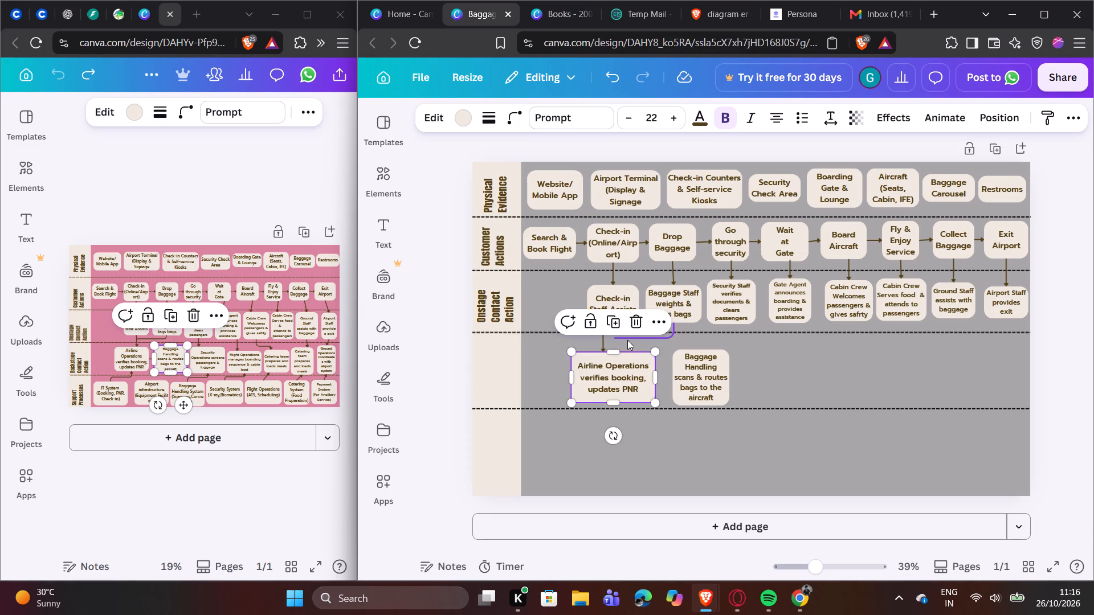
Extend the elbowed line from the Baggage Staff box to meet the shifted arrow above "Airline Operations".
left_click(627, 339)
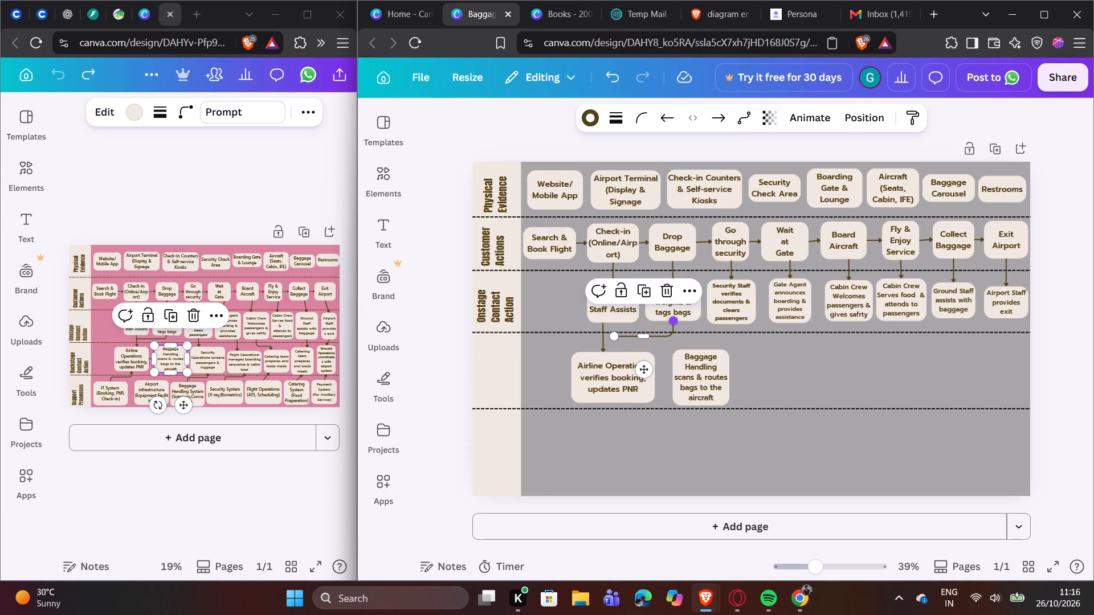
left_click(644, 338)
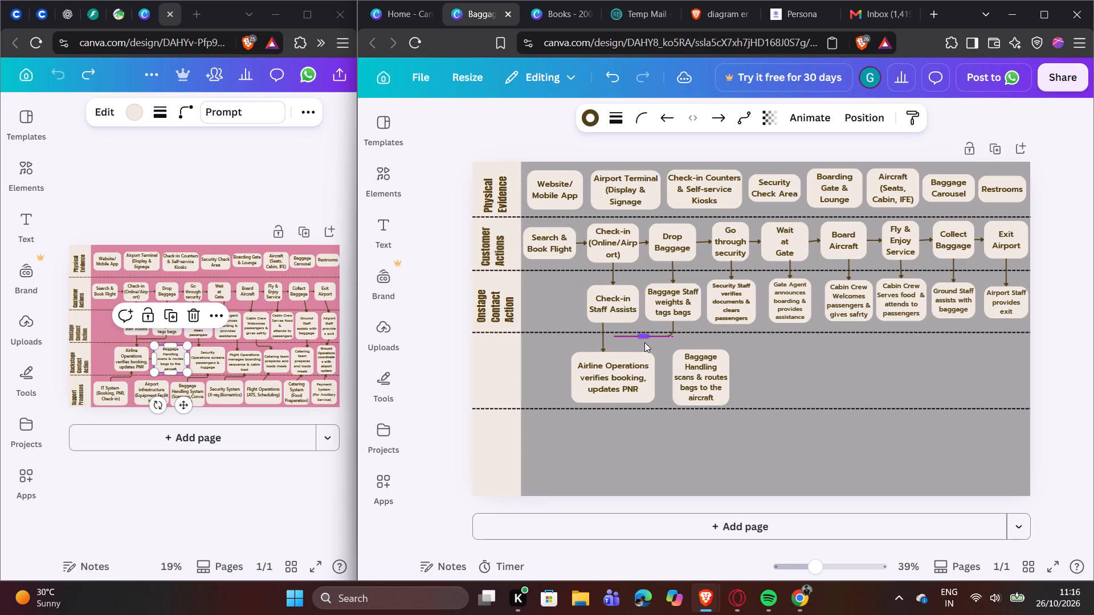
left_click_drag(617, 337, 613, 337)
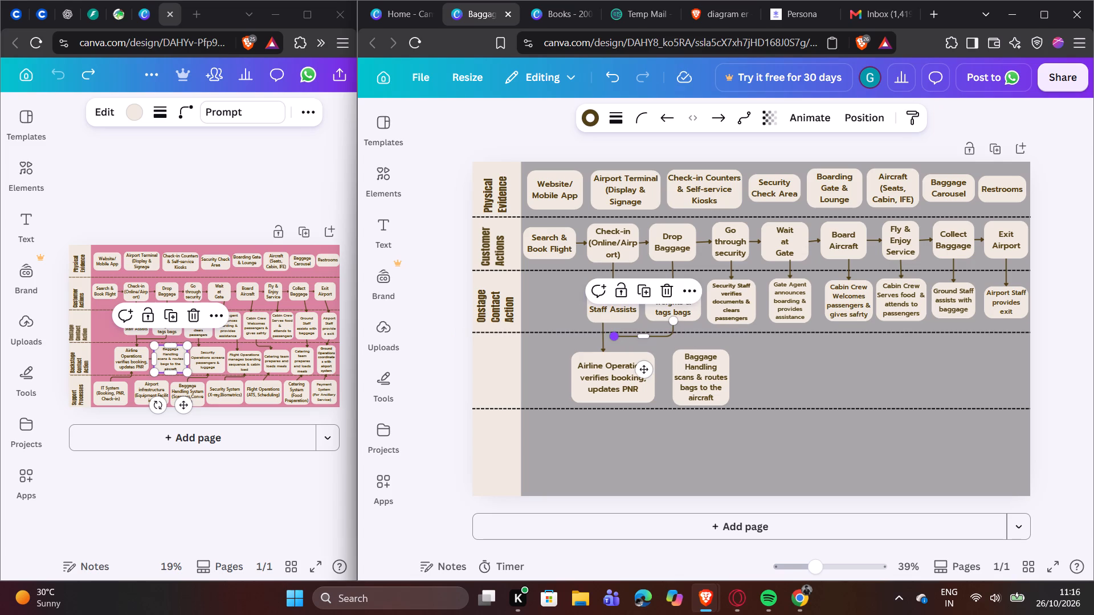
left_click_drag(613, 337, 607, 337)
left_click(639, 334)
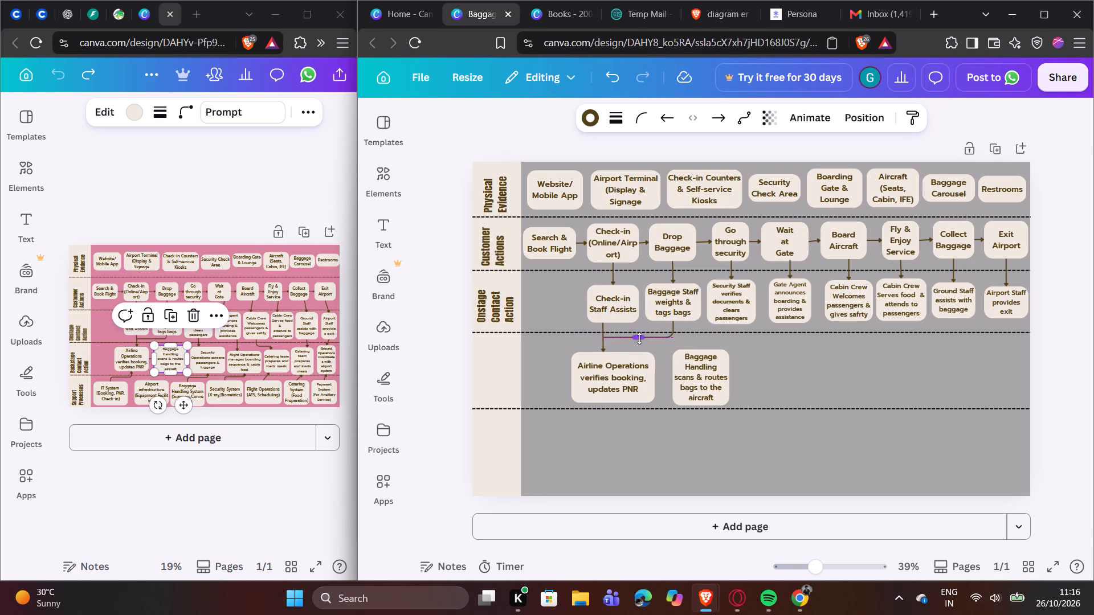
Move the dashed divider beneath the Onstage Contact Action row slightly upward.
left_click(769, 341)
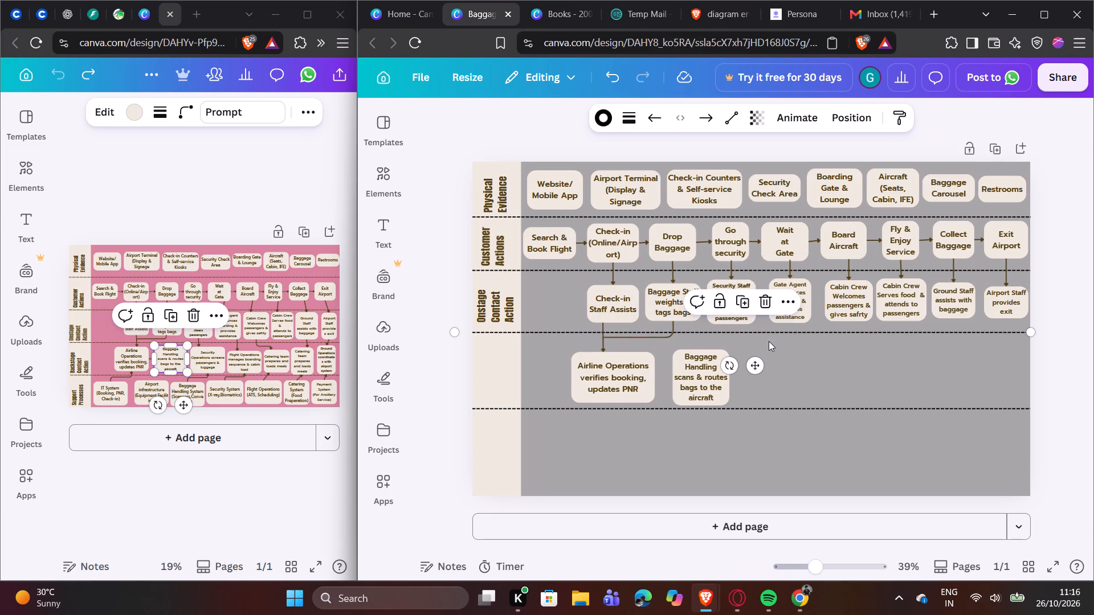
left_click(768, 330)
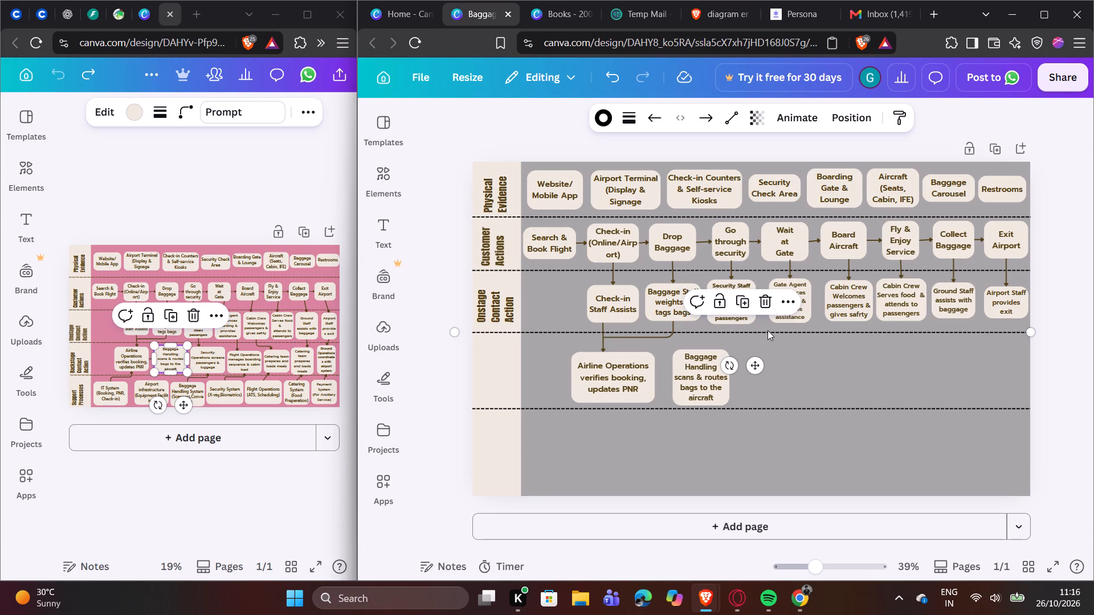
left_click(768, 331)
left_click(766, 331)
left_click(761, 331)
left_click(761, 331)
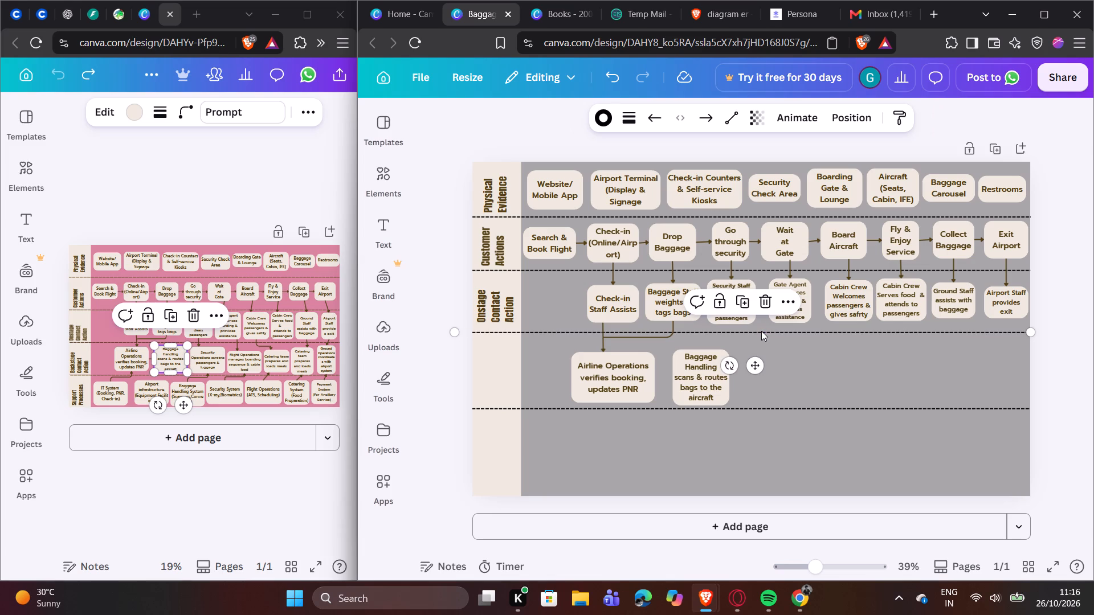
left_click(761, 331)
left_click(761, 331)
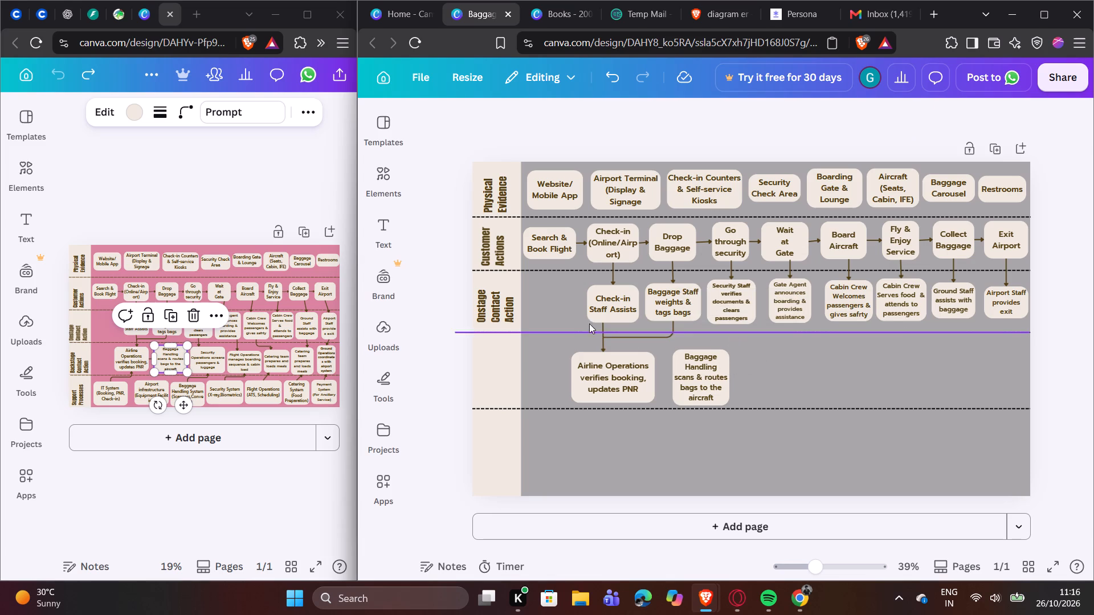
left_click(571, 327)
left_click(571, 331)
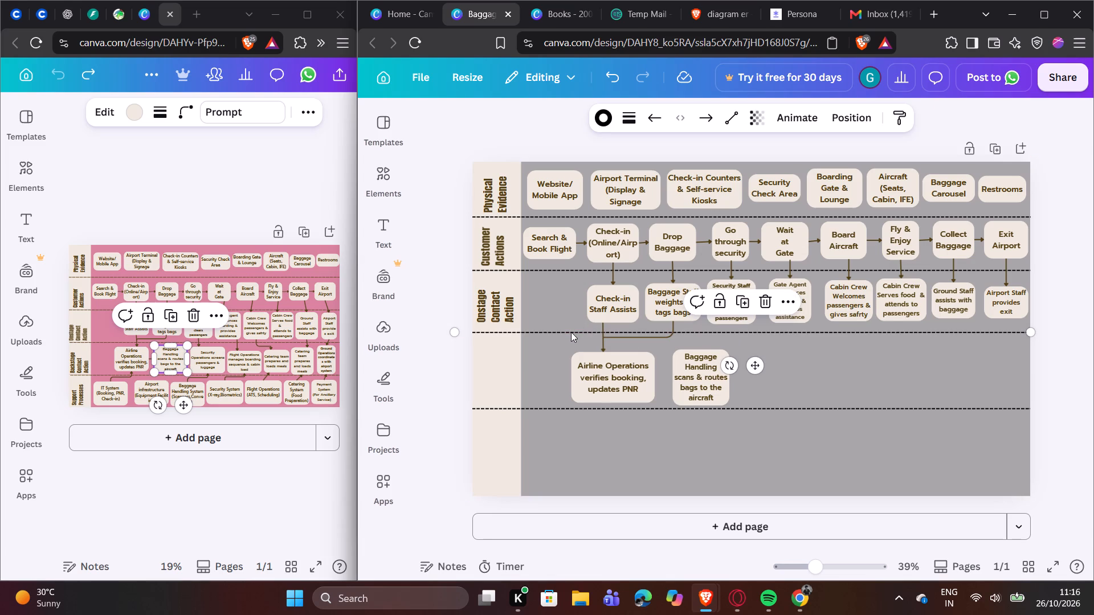
left_click(827, 362)
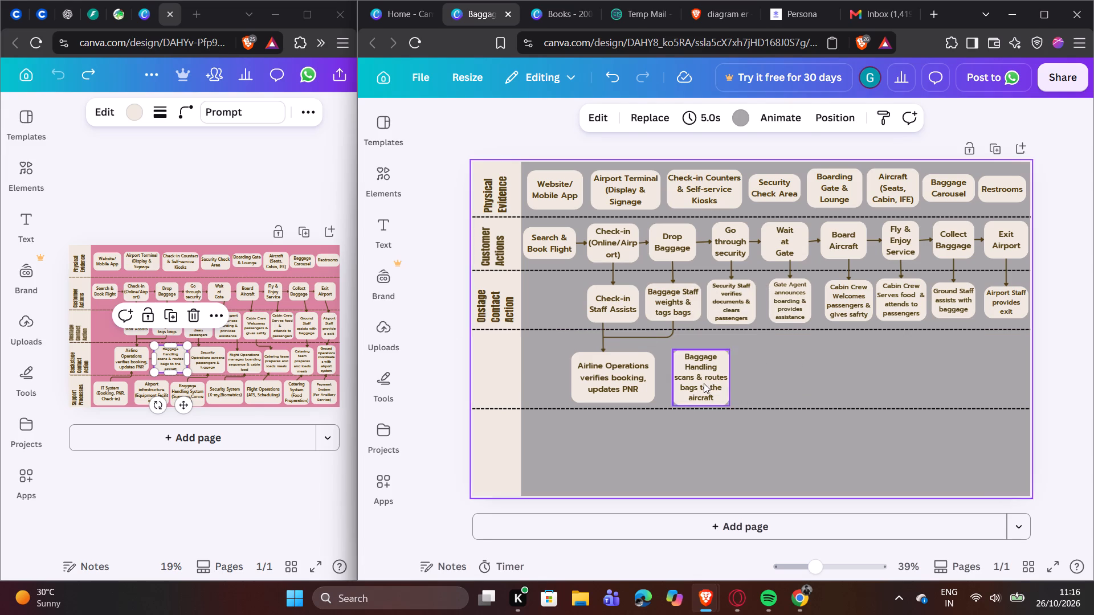
Move the Baggage Handling box left and slightly up, closer to the "Airline Operations" box.
left_click_drag(704, 383, 692, 380)
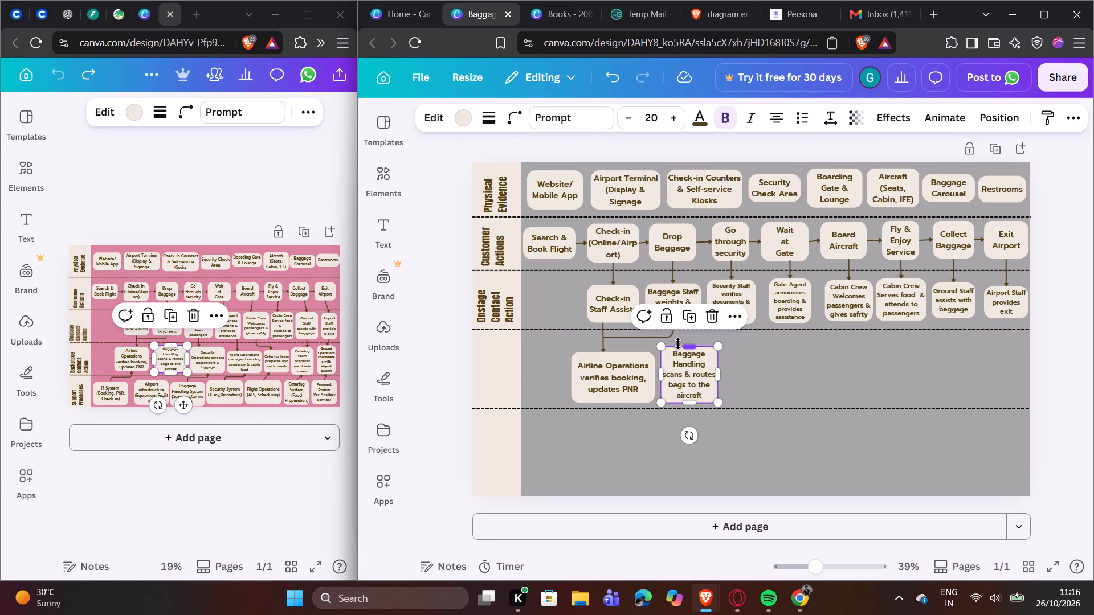
left_click(784, 379)
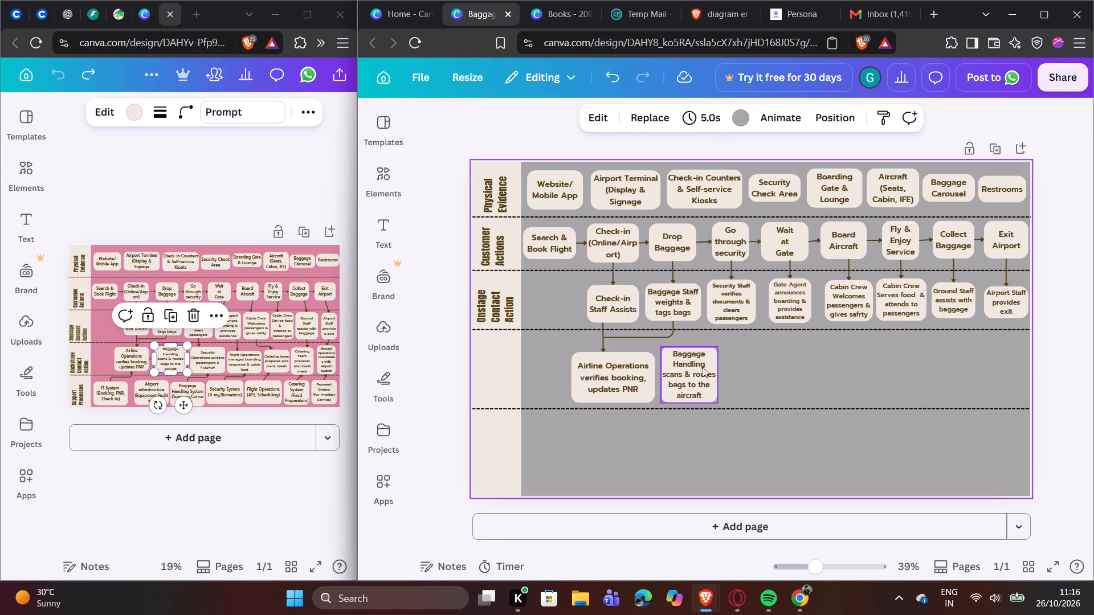
left_click(693, 368)
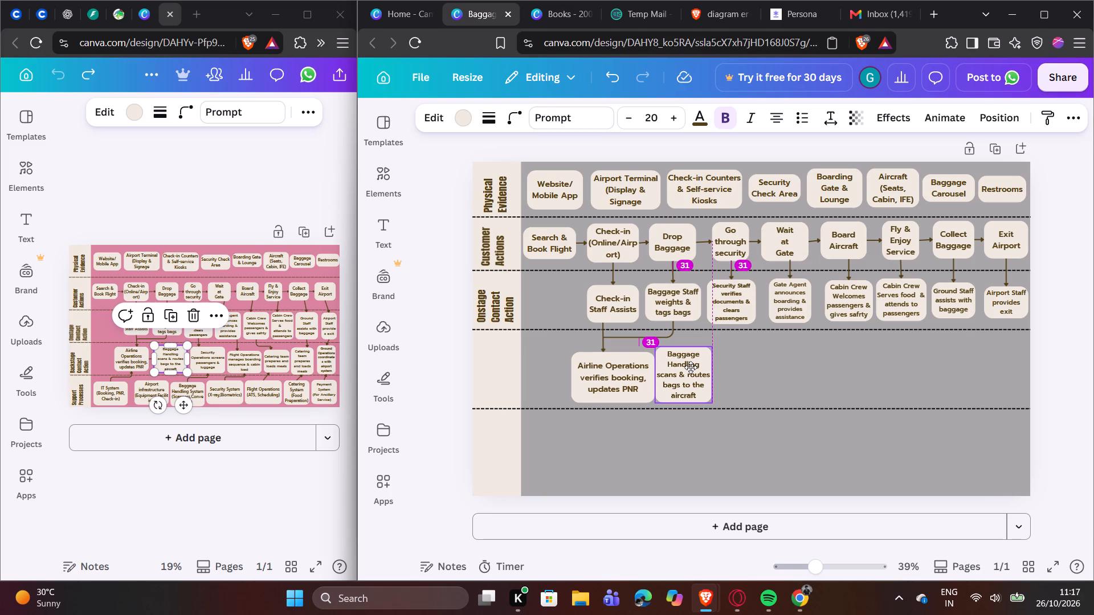
Narrow the "Airline Operations" box slightly from its right edge, keeping its text on three lines.
left_click(631, 375)
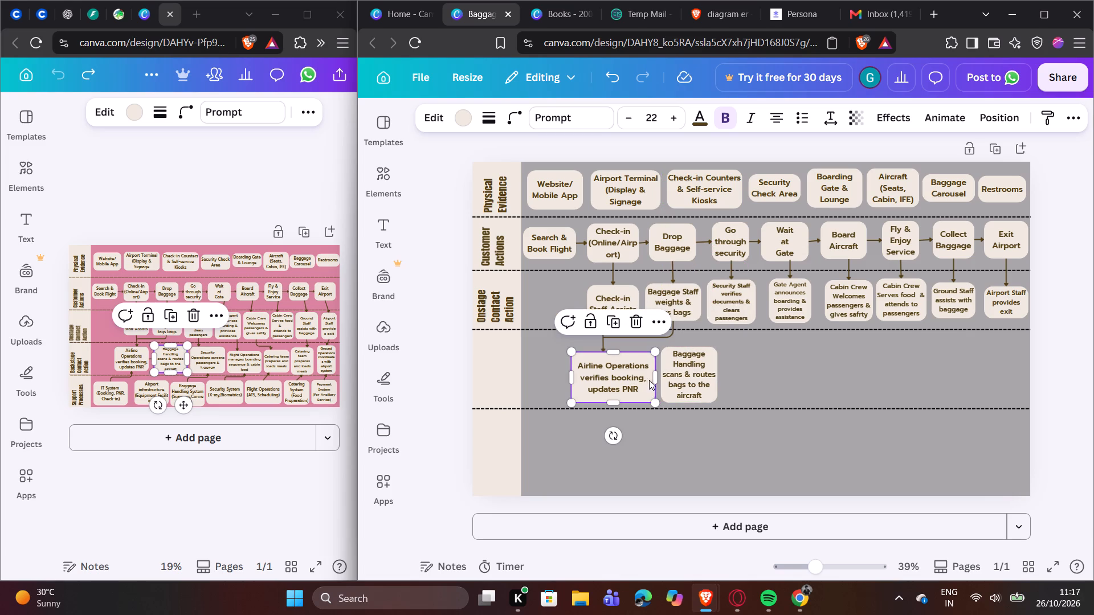
left_click_drag(652, 380, 644, 379)
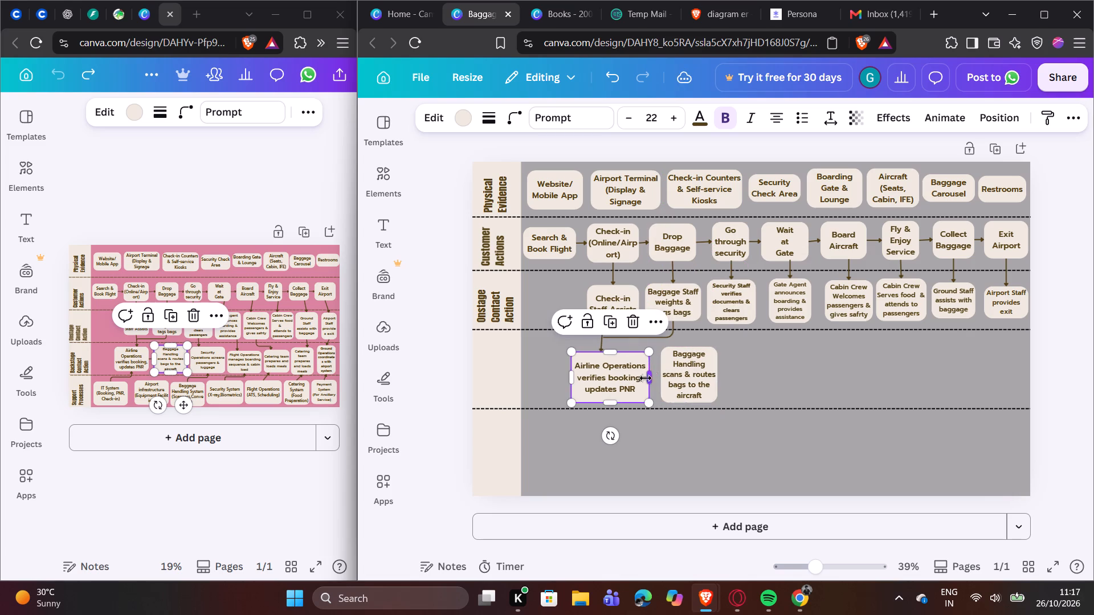
left_click(825, 362)
Move the Baggage Handling box left and slightly up so it sits directly beside the "Airline Operations" box.
left_click_drag(697, 366, 692, 367)
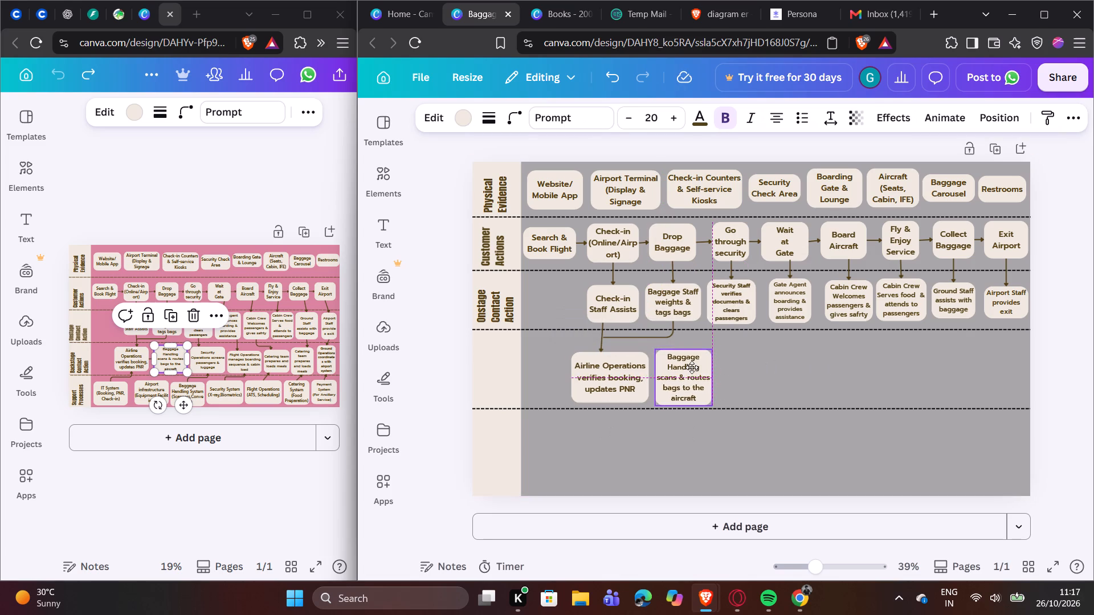
left_click_drag(692, 367, 688, 364)
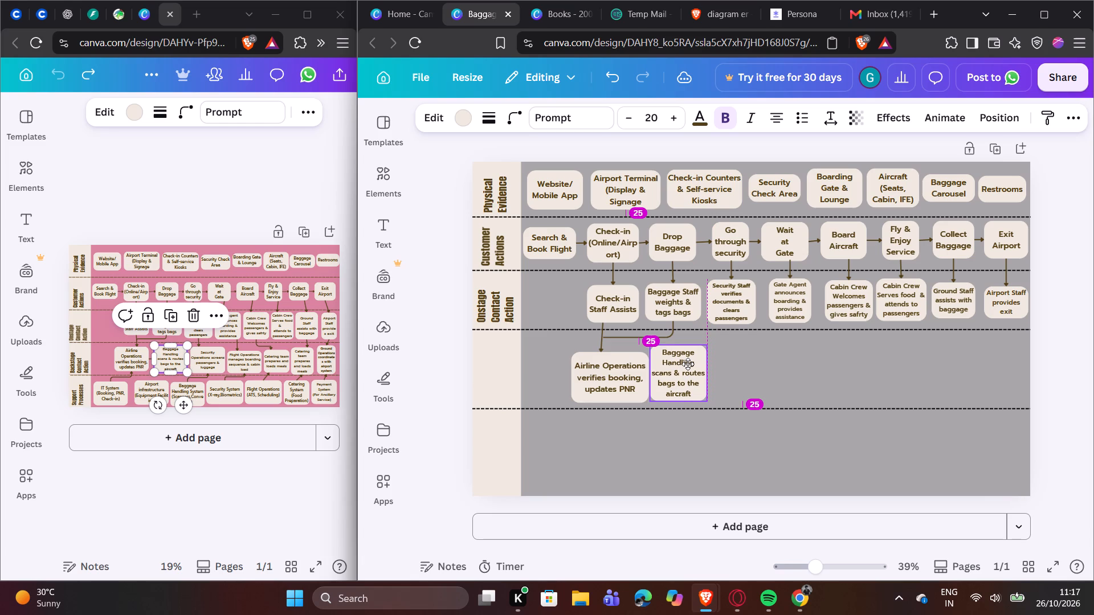
left_click_drag(688, 364, 687, 364)
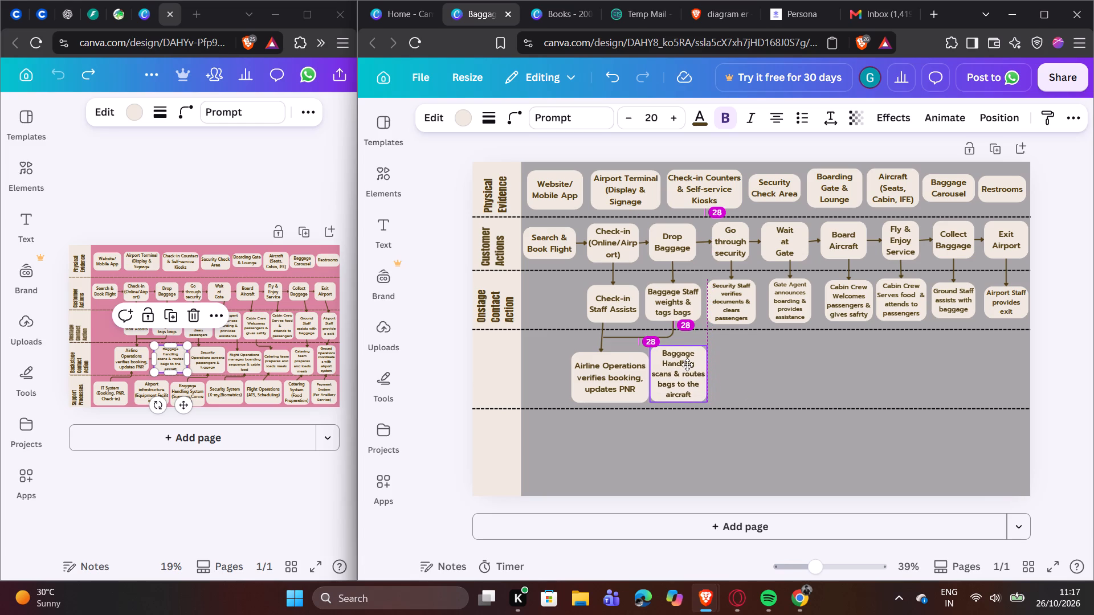
left_click_drag(687, 364, 688, 363)
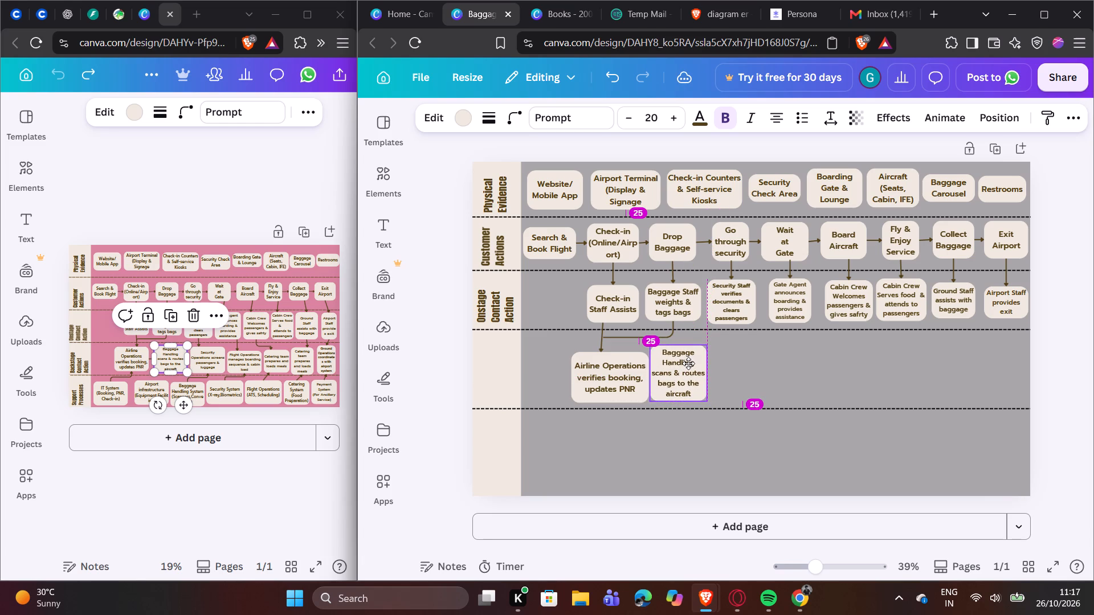
left_click_drag(688, 363, 690, 362)
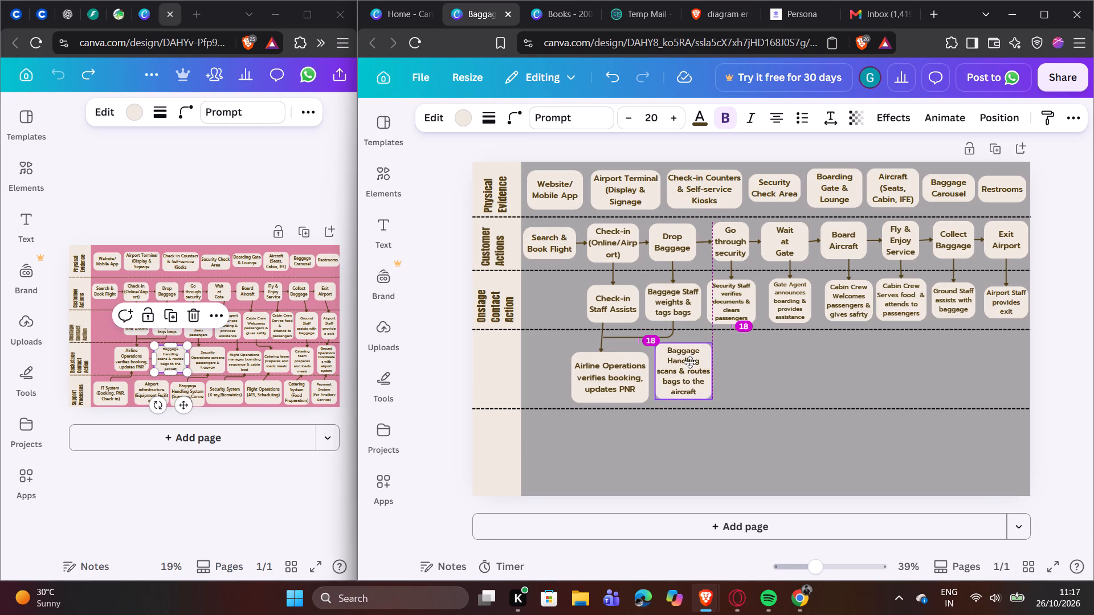
left_click_drag(690, 362, 689, 362)
left_click_drag(689, 362, 688, 366)
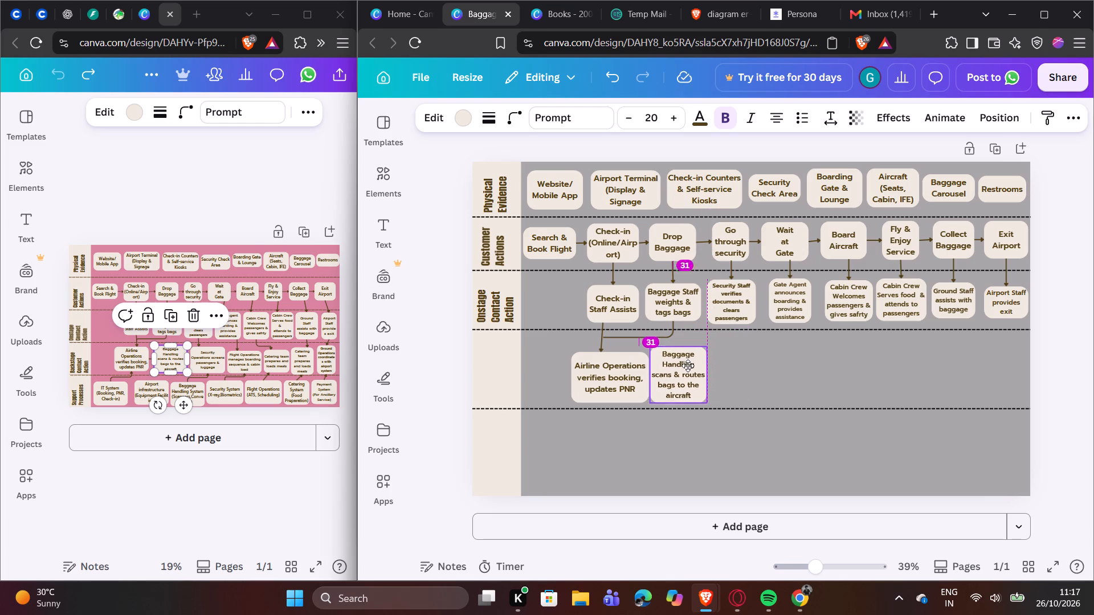
left_click_drag(688, 366, 688, 370)
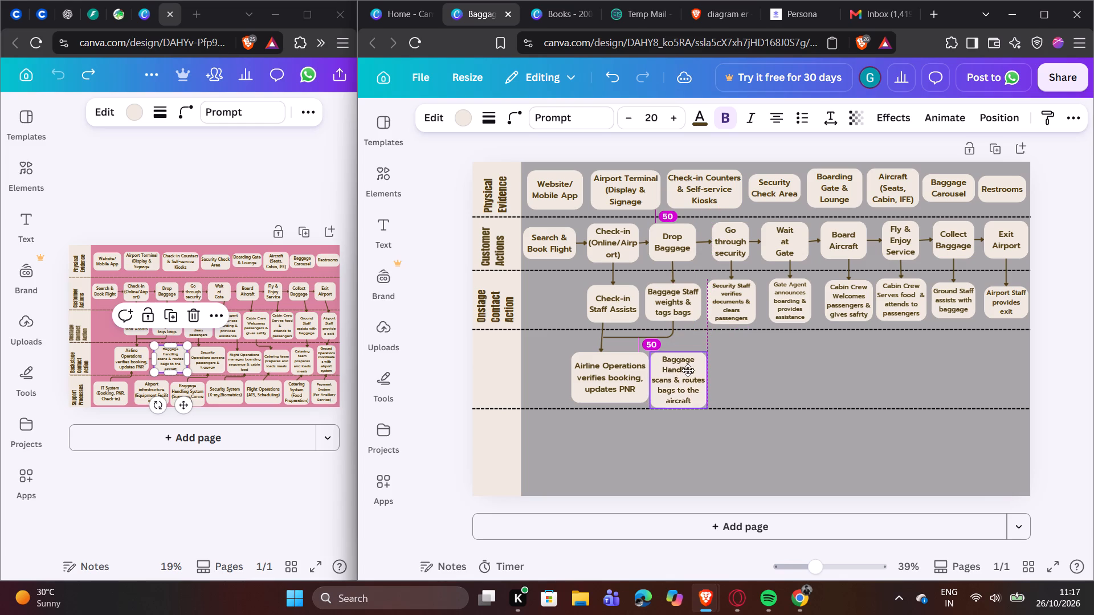
left_click_drag(688, 370, 691, 365)
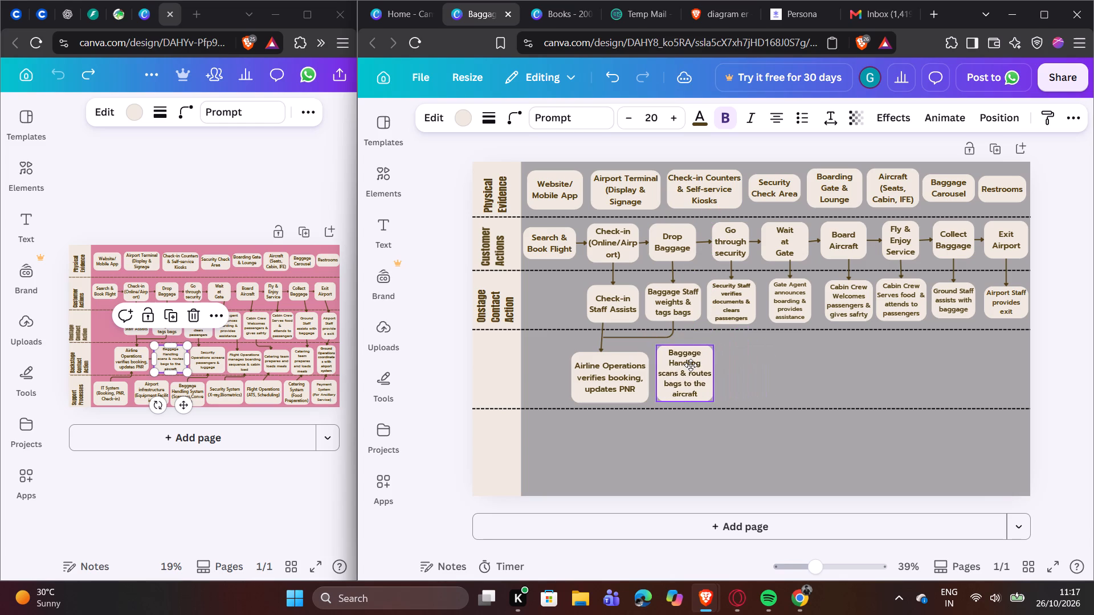
left_click_drag(691, 365, 688, 365)
left_click(766, 365)
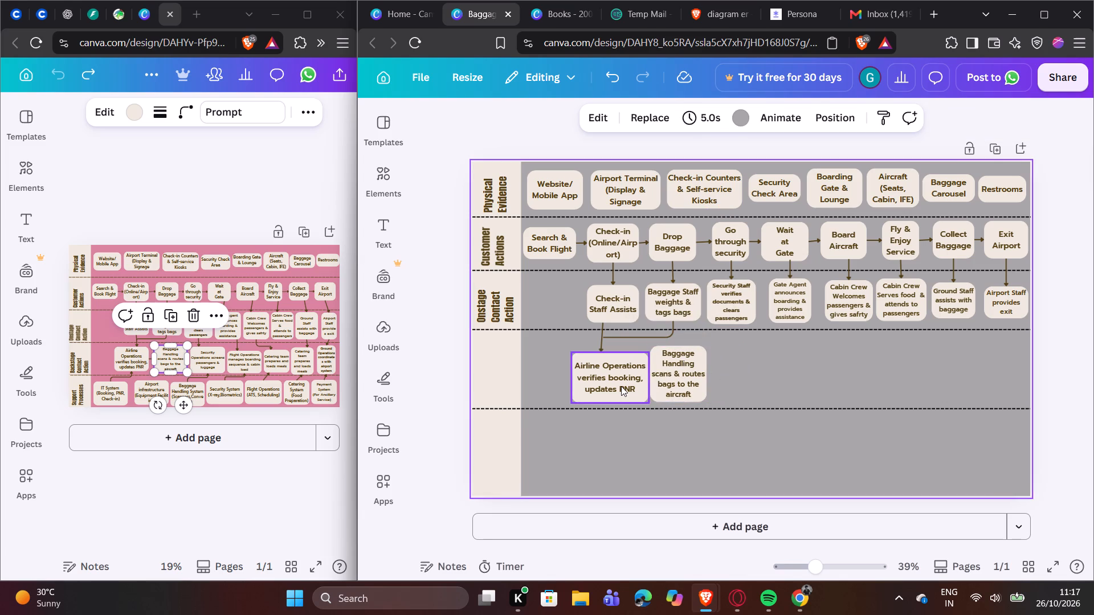
Shift the "Airline Operations" box slightly left and up, and straighten the arrow above it to vertical.
left_click(621, 386)
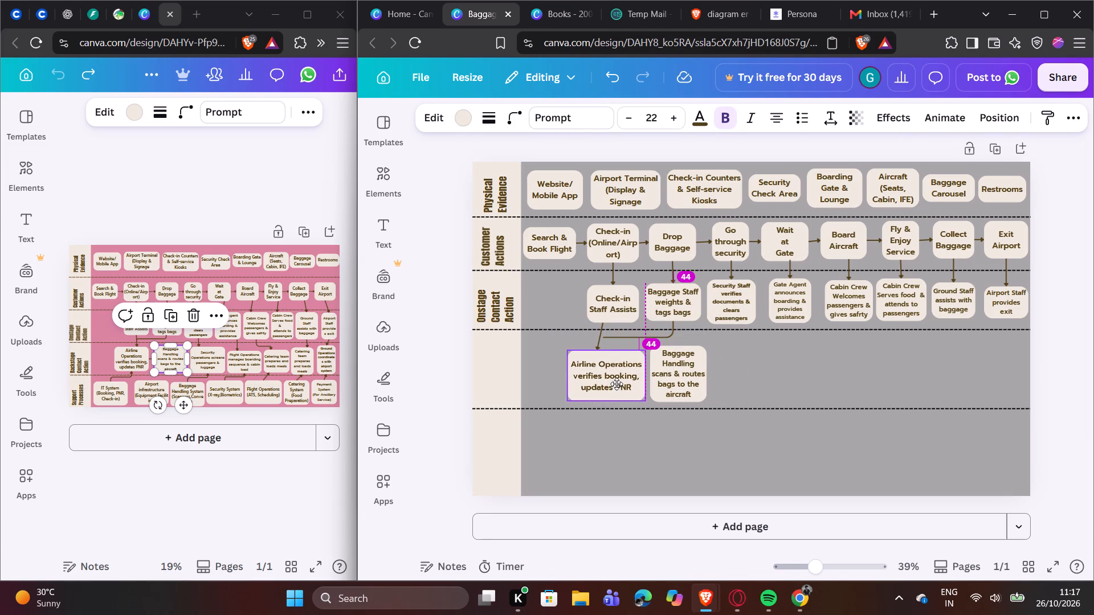
left_click(600, 338)
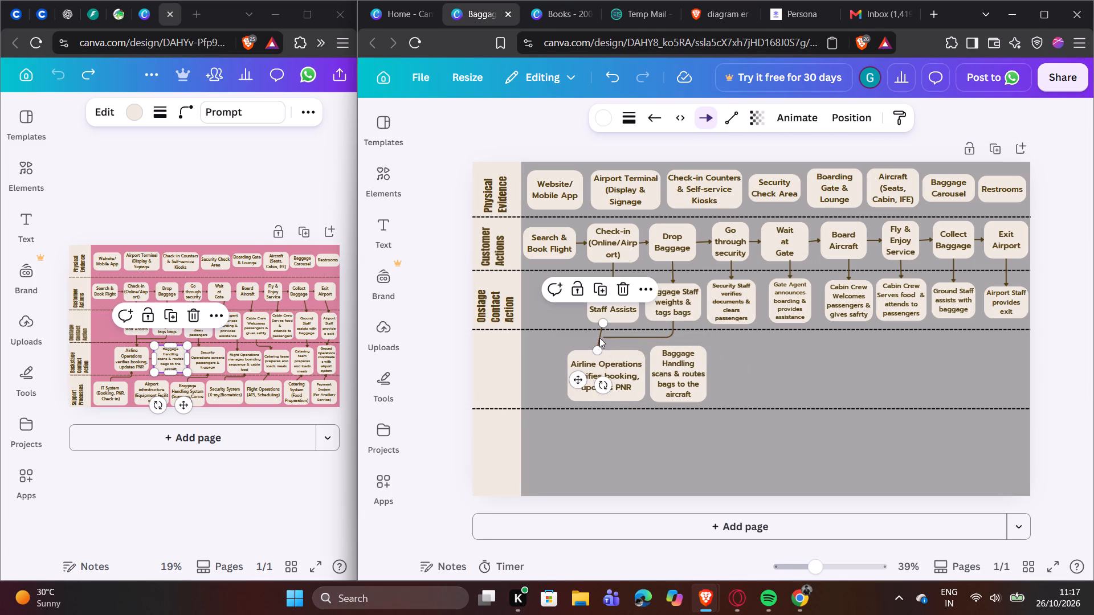
left_click_drag(603, 326, 598, 326)
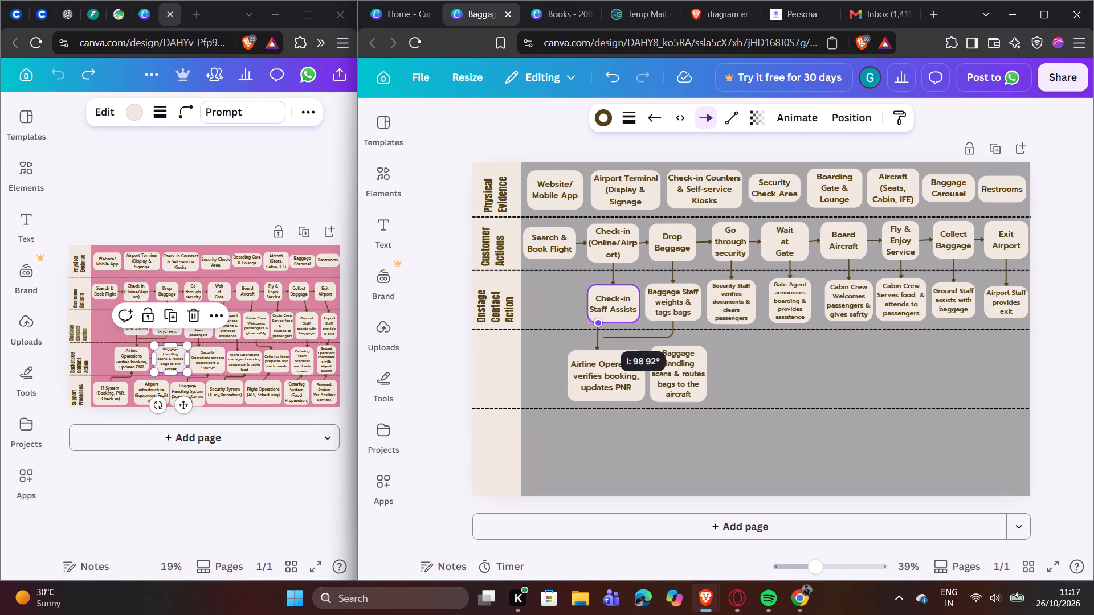
left_click_drag(598, 326, 598, 327)
Extend the elbowed line from the Baggage Staff box to meet the straightened arrow above "Airline Operations".
left_click(612, 338)
left_click(602, 340)
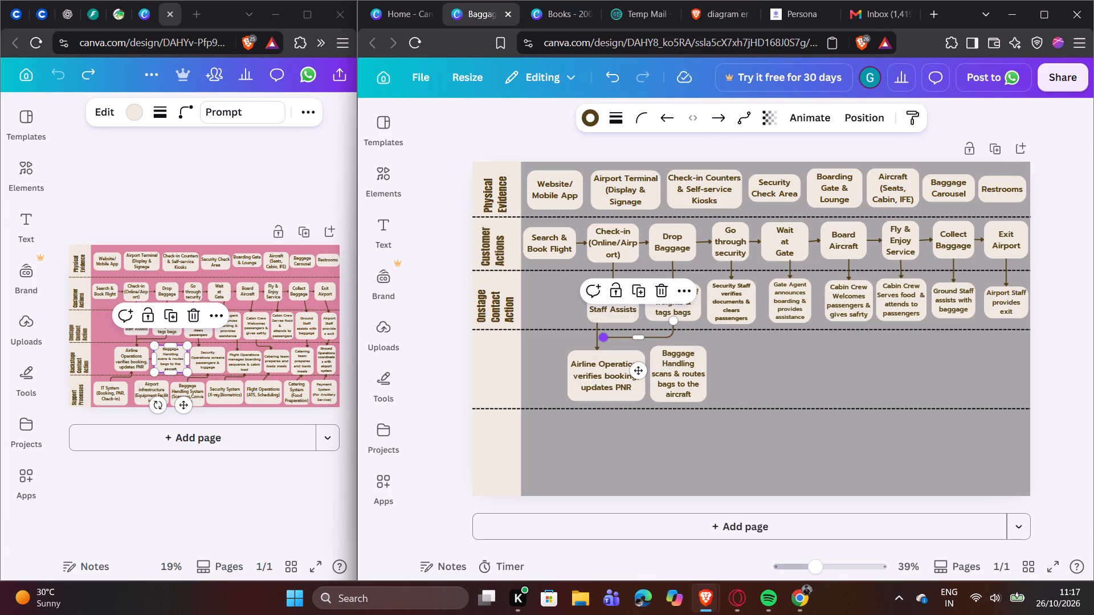
left_click(557, 343)
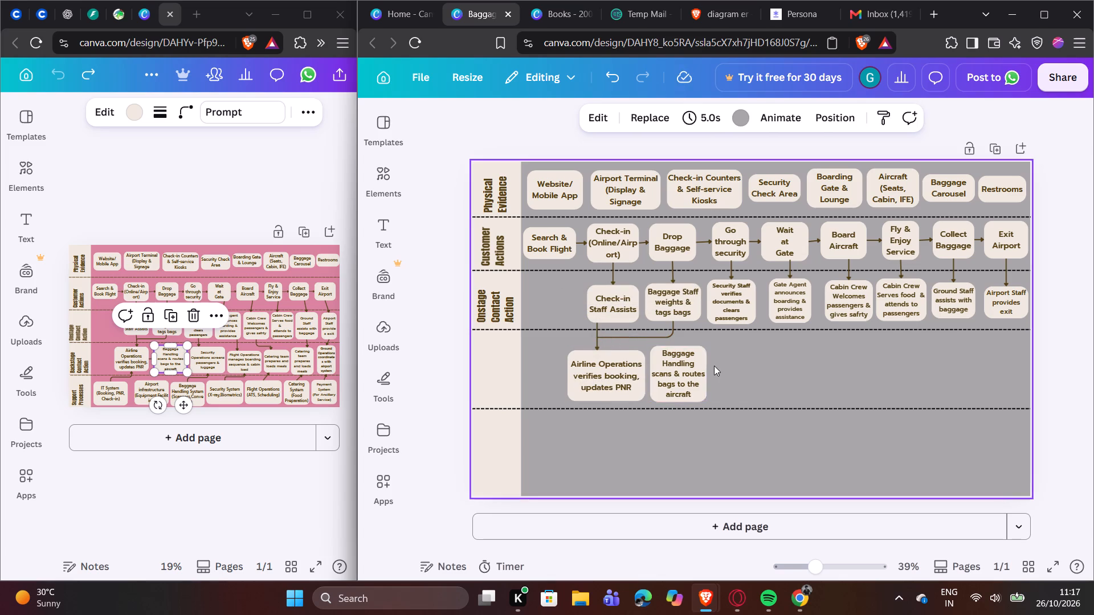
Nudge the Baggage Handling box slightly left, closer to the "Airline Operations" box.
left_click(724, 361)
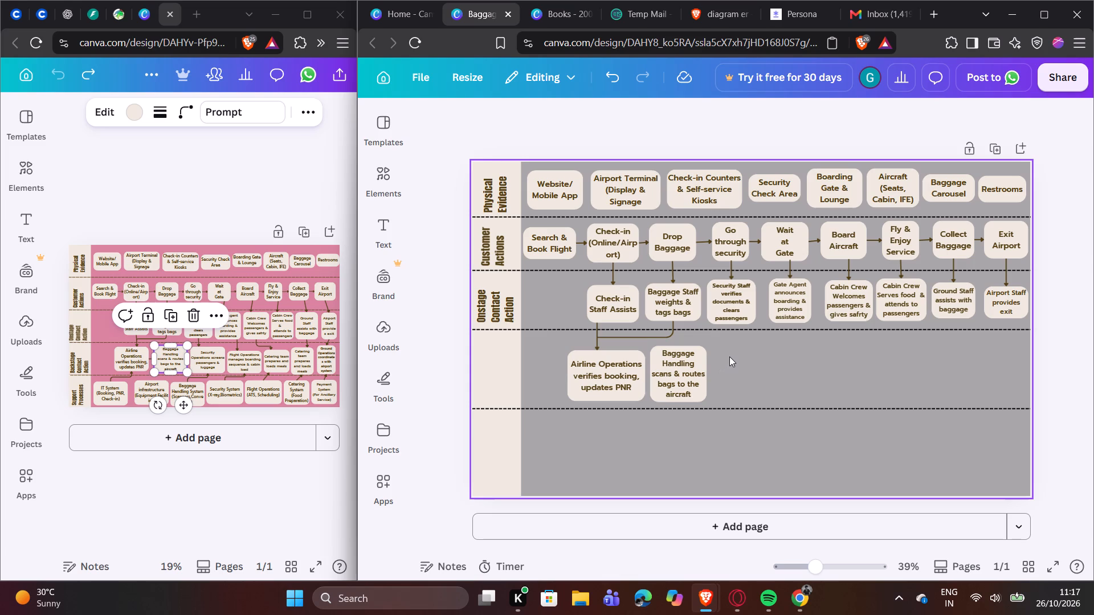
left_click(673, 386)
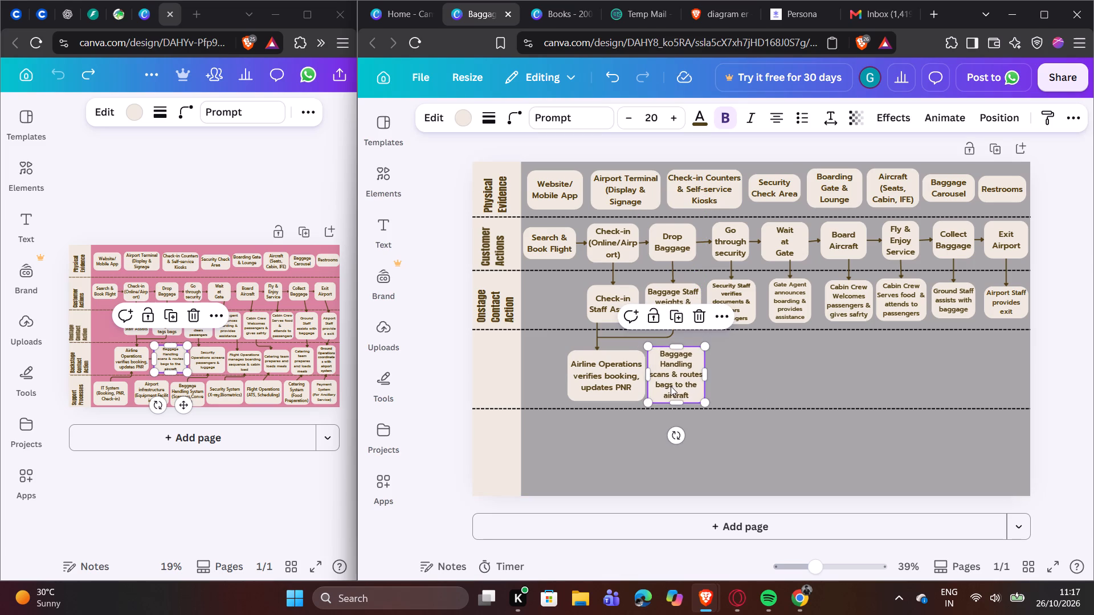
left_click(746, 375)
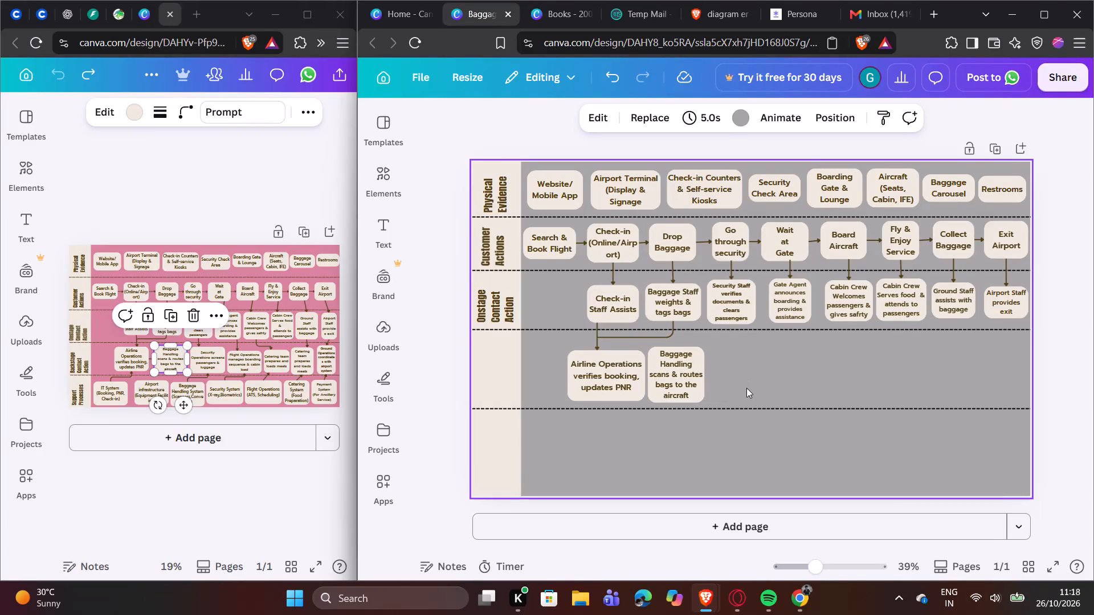
Copy the "Security Operations screens passengers & luggage" box from the pink reference and place it beside the Baggage Handling box in the grey design.
left_click(232, 483)
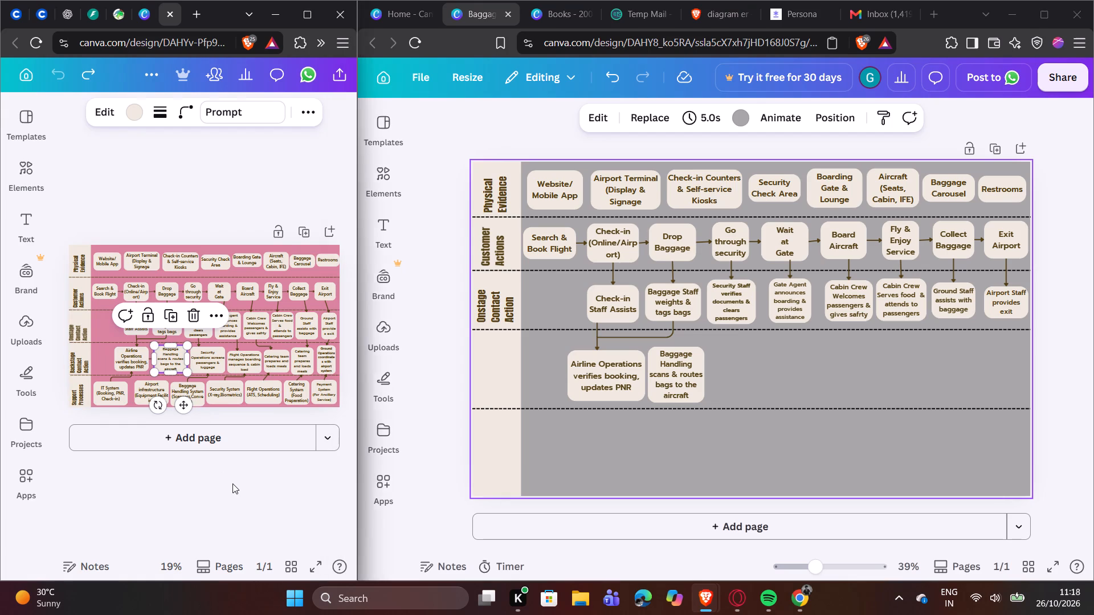
left_click(214, 360)
right_click(214, 362)
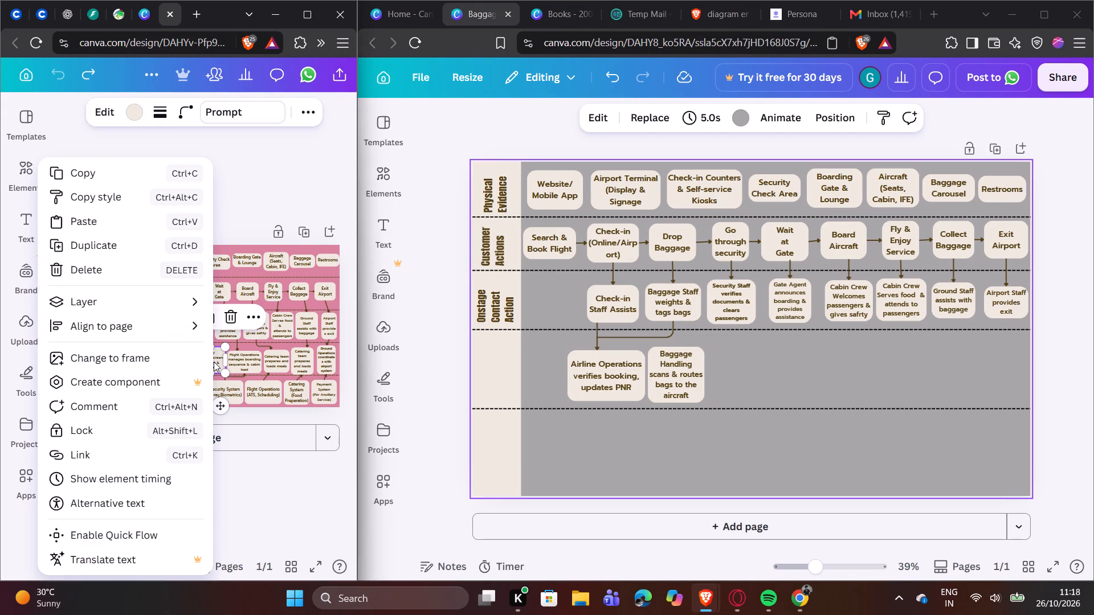
left_click(101, 173)
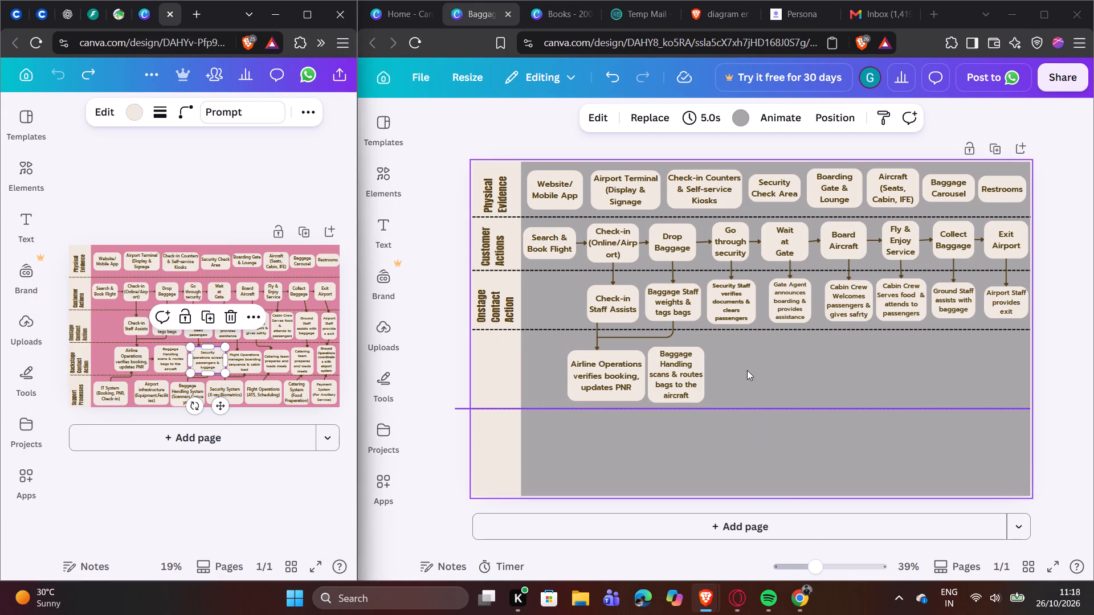
right_click(742, 372)
left_click(787, 346)
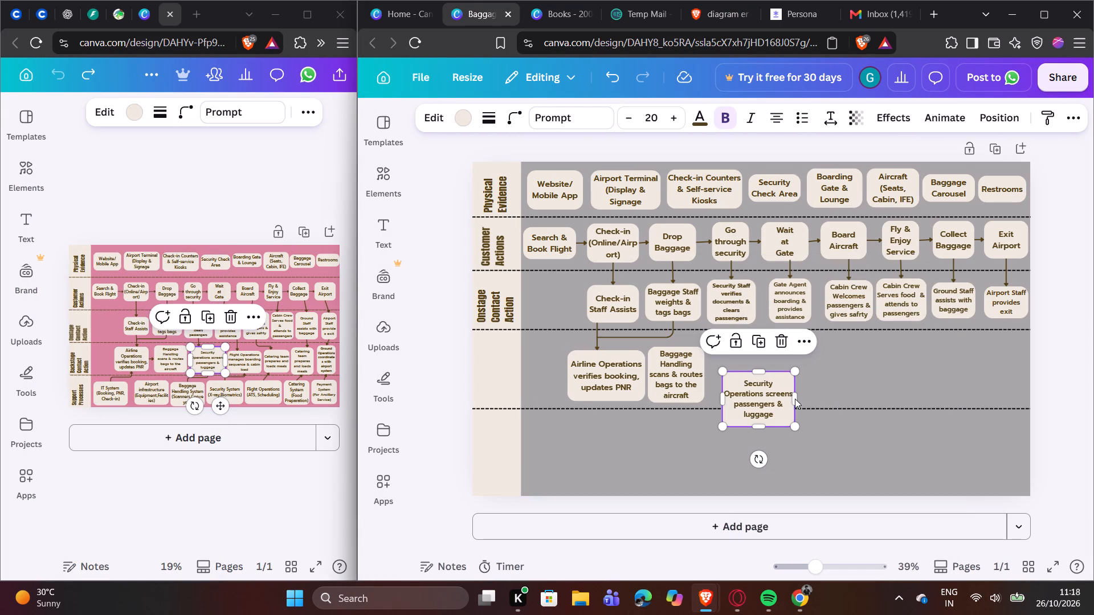
left_click(823, 386)
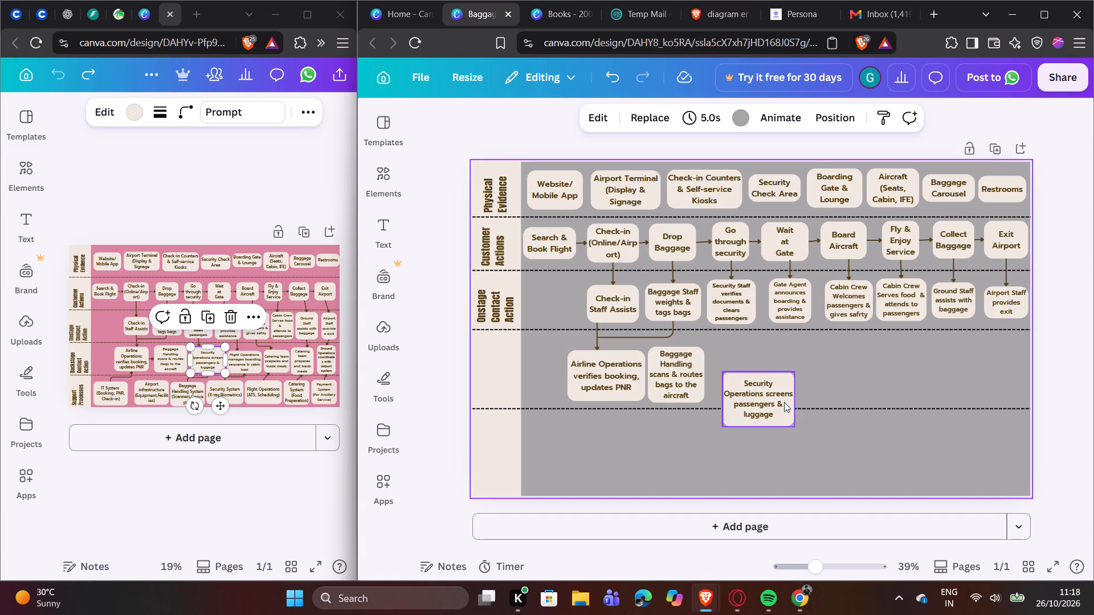
left_click_drag(784, 402, 777, 372)
Move the Baggage Handling box slightly right, leaving a small gap after the "Airline Operations" box.
left_click_drag(675, 383, 681, 381)
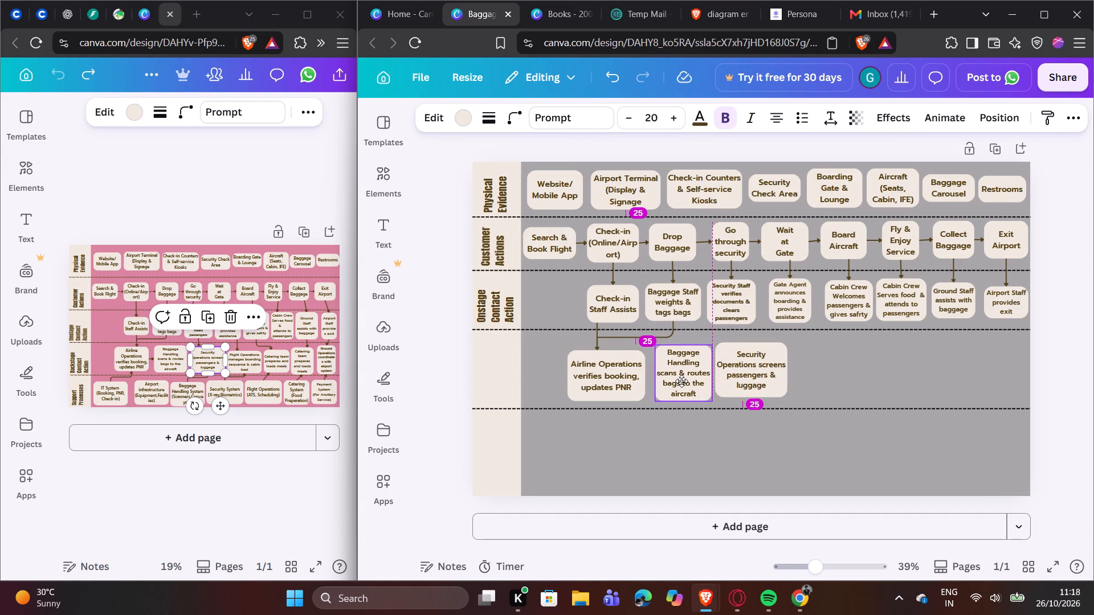
left_click_drag(681, 381, 681, 380)
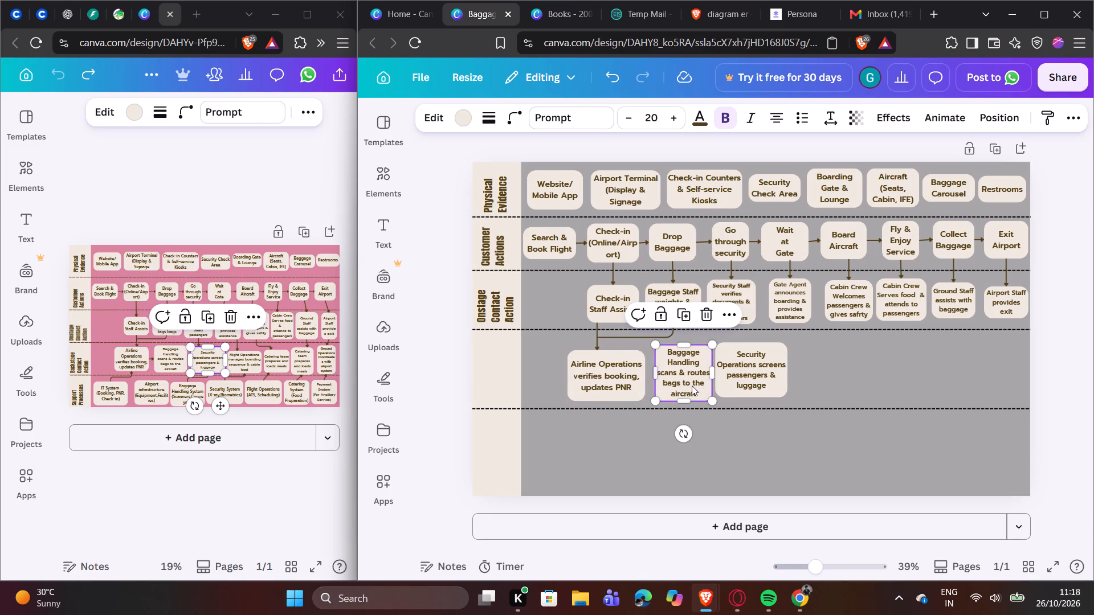
Set the Baggage Handling box's text size to 18.
triple_click(692, 387)
left_click(692, 387)
left_click(701, 391)
left_click_drag(701, 391, 693, 391)
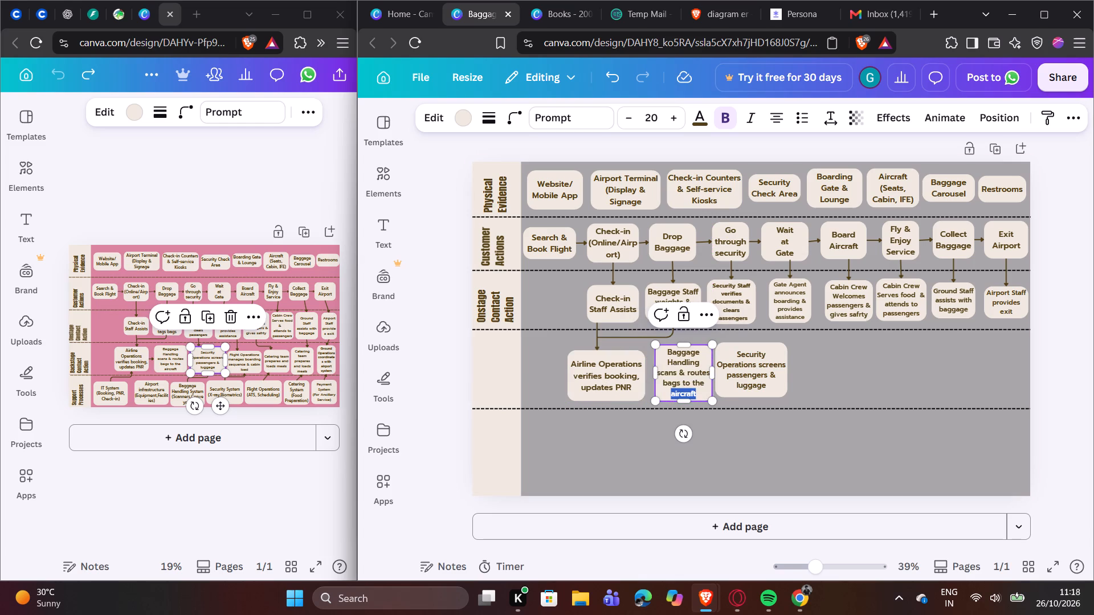
left_click_drag(693, 391, 670, 346)
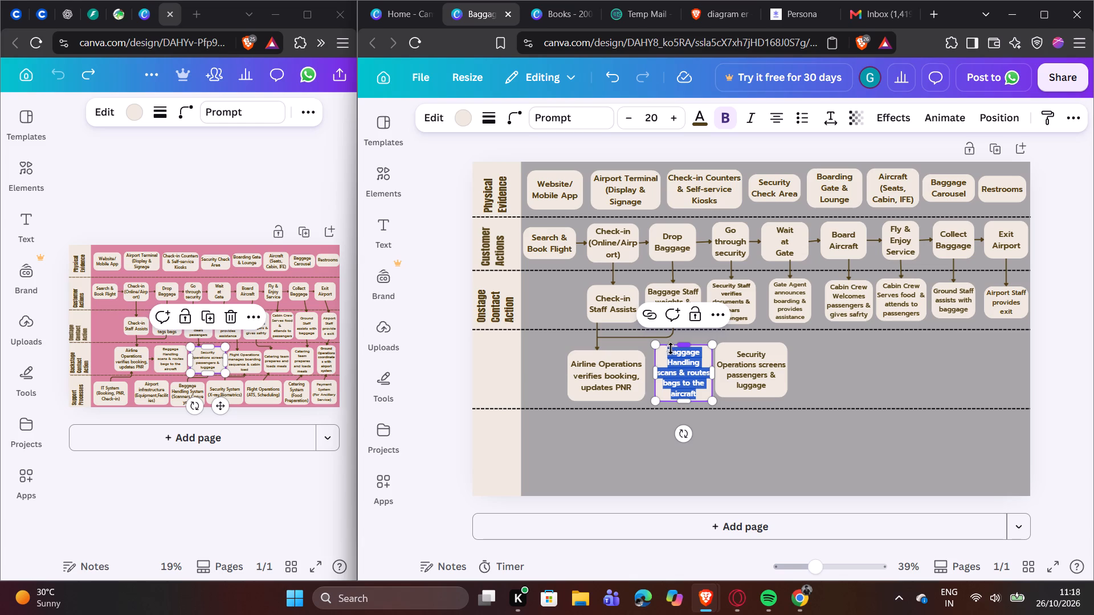
triple_click(625, 125)
left_click(677, 123)
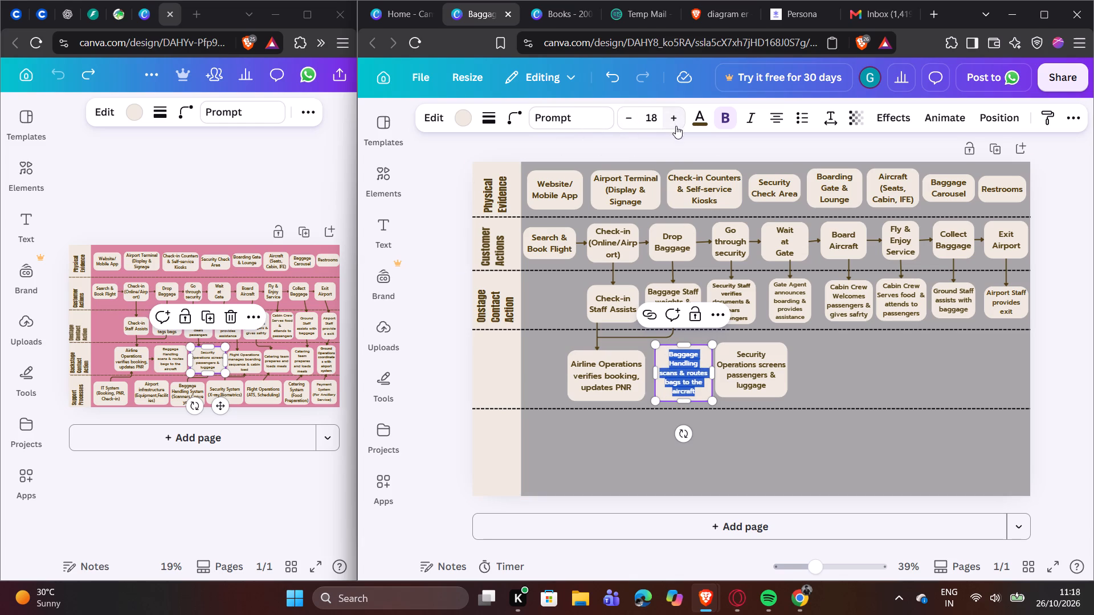
left_click(814, 370)
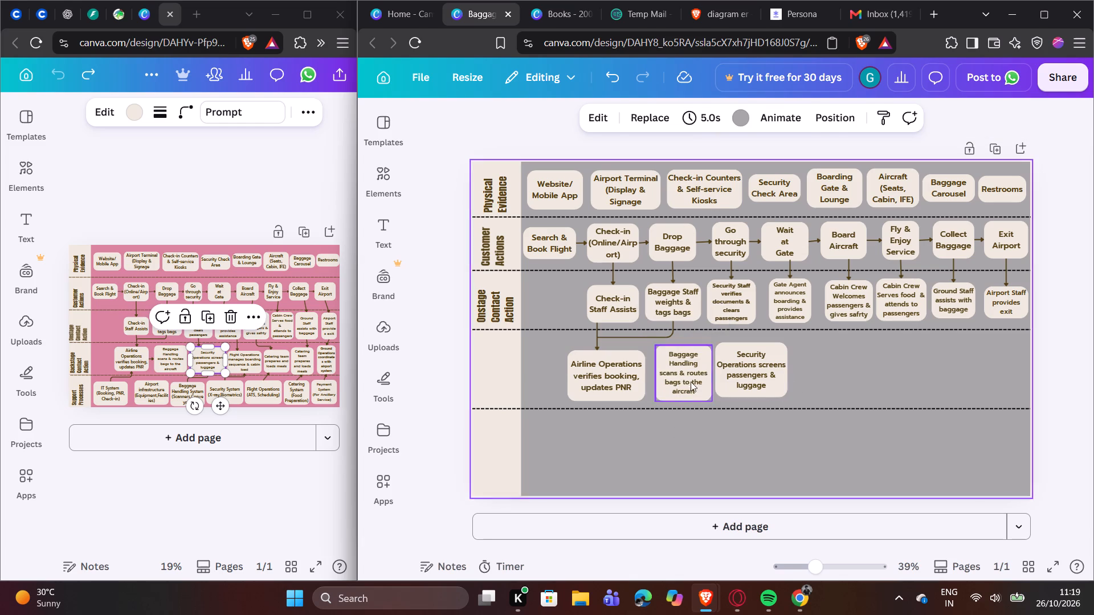
Reduce the Baggage Handling box's height from its bottom and top edges to fit the text closely.
left_click(689, 380)
left_click_drag(686, 403, 689, 382)
left_click_drag(681, 346, 688, 358)
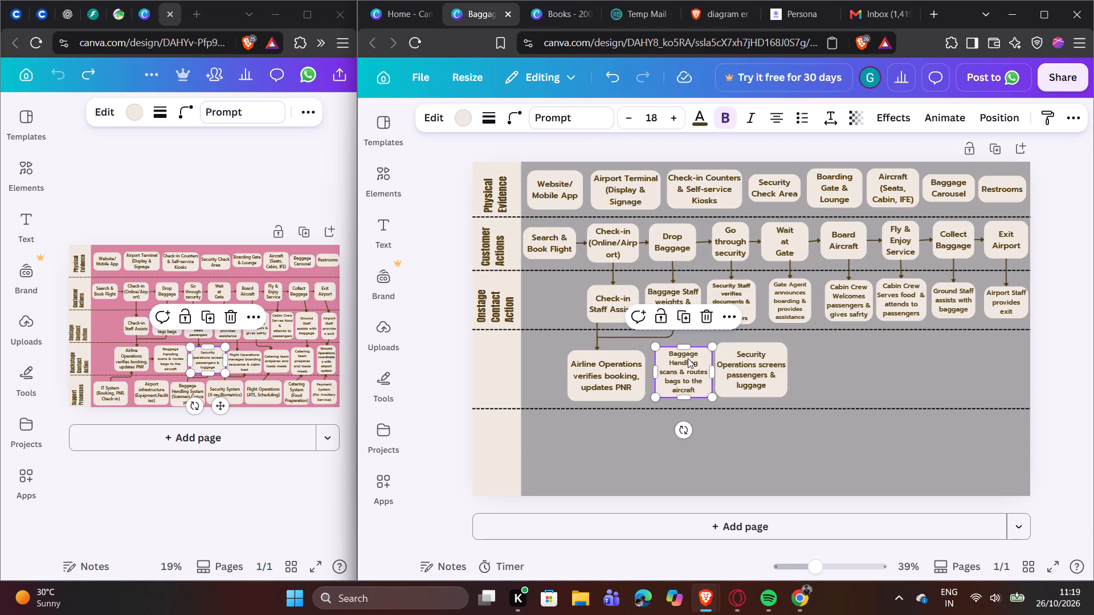
left_click(871, 393)
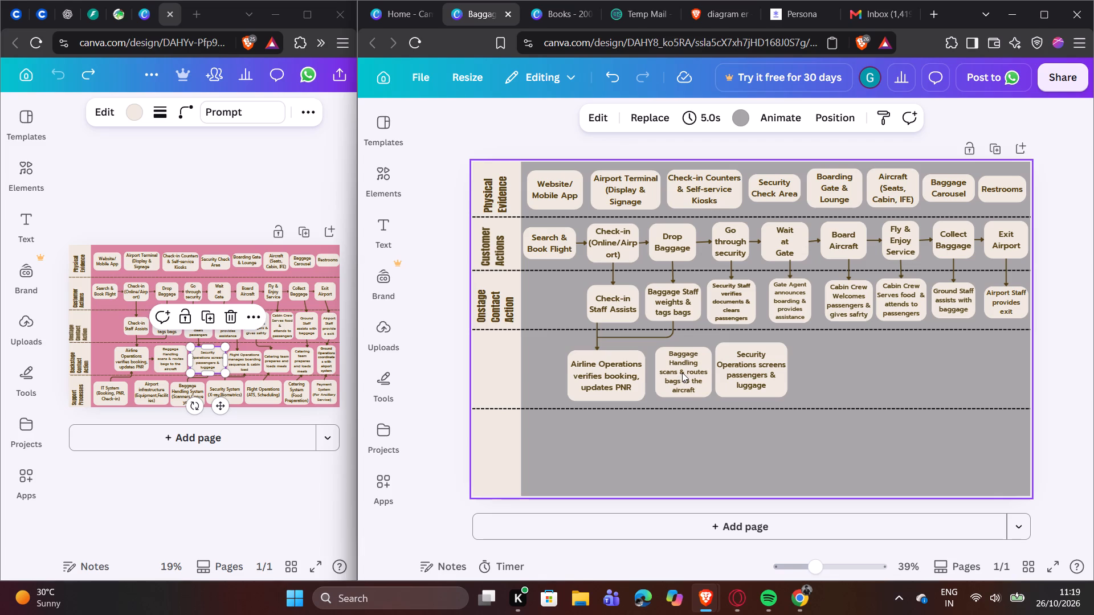
Move the Baggage Handling and Security Operations boxes slightly down to line up with the "Airline Operations" box.
left_click(682, 372)
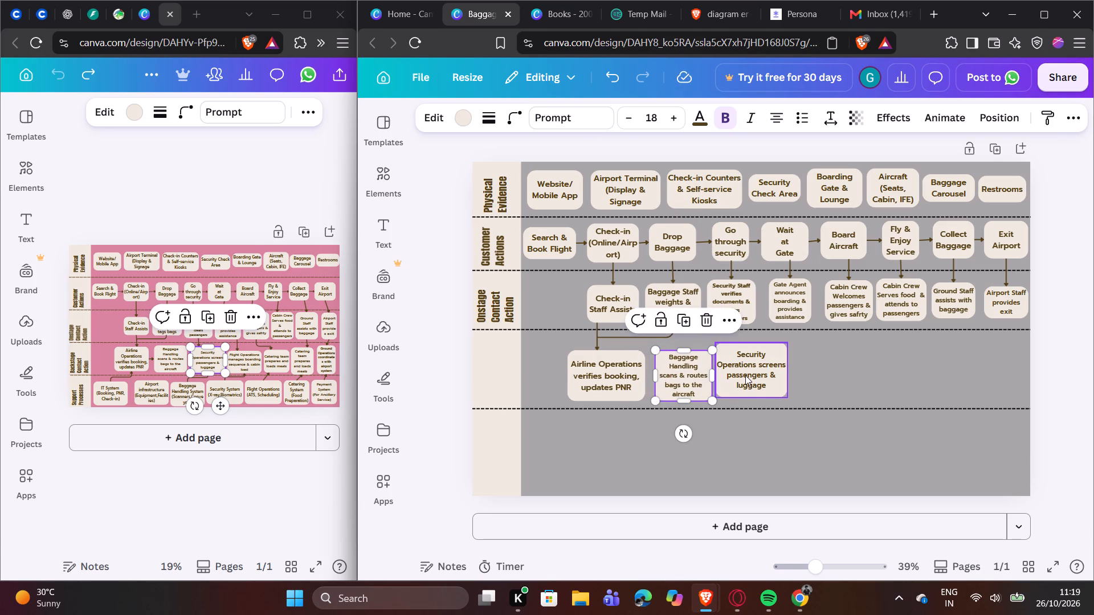
left_click_drag(745, 375, 749, 380)
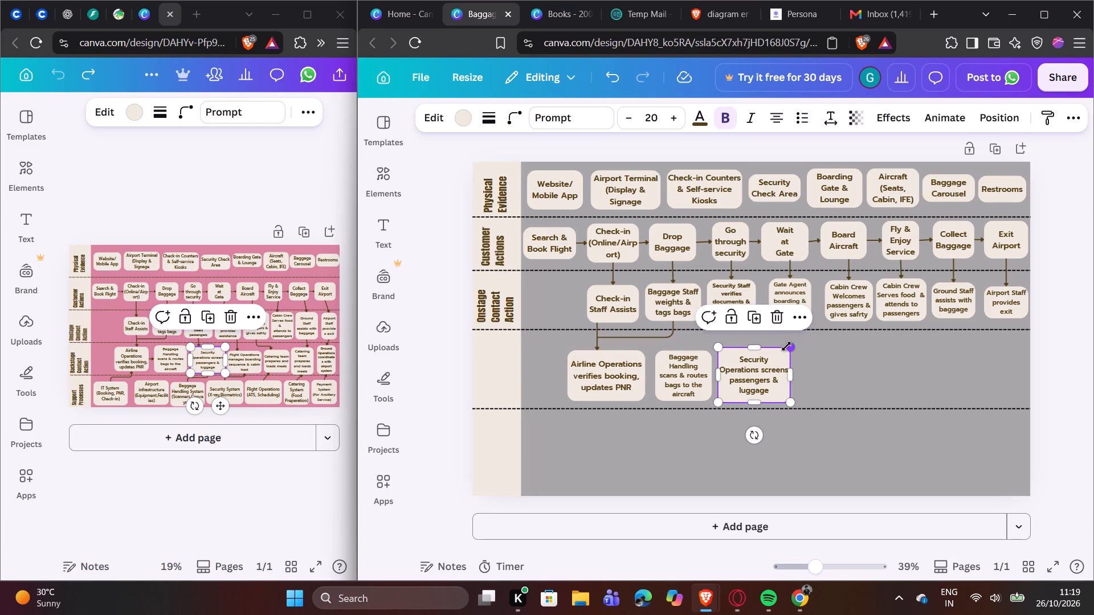
Narrow the Security Operations box from its right side so its text wraps onto five lines.
left_click_drag(788, 346, 774, 371)
Set the Security Operations box's text size to 18.
triple_click(750, 392)
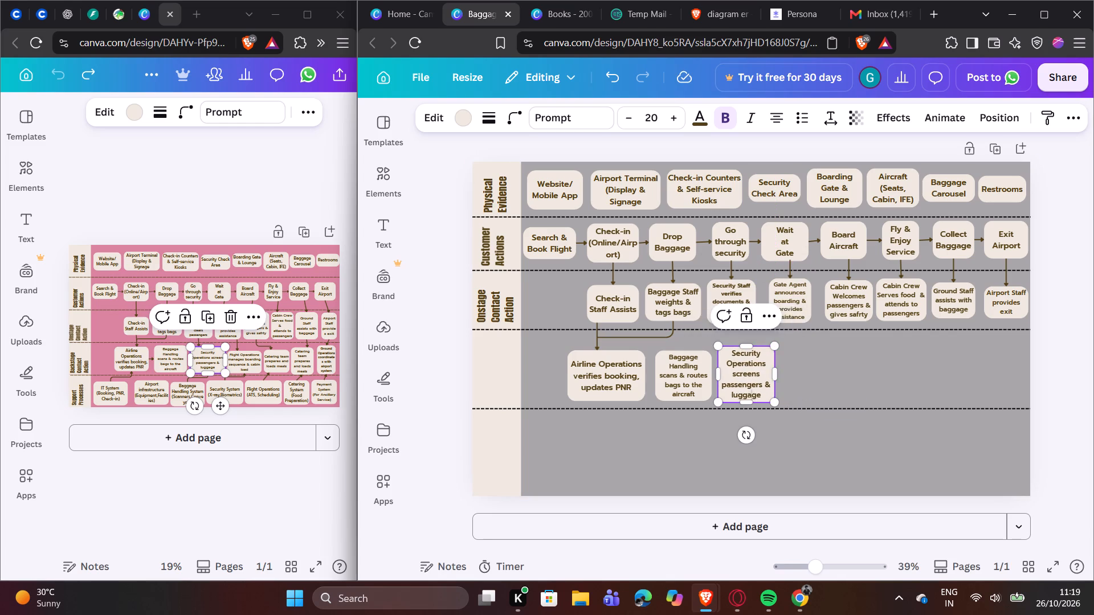
left_click(750, 391)
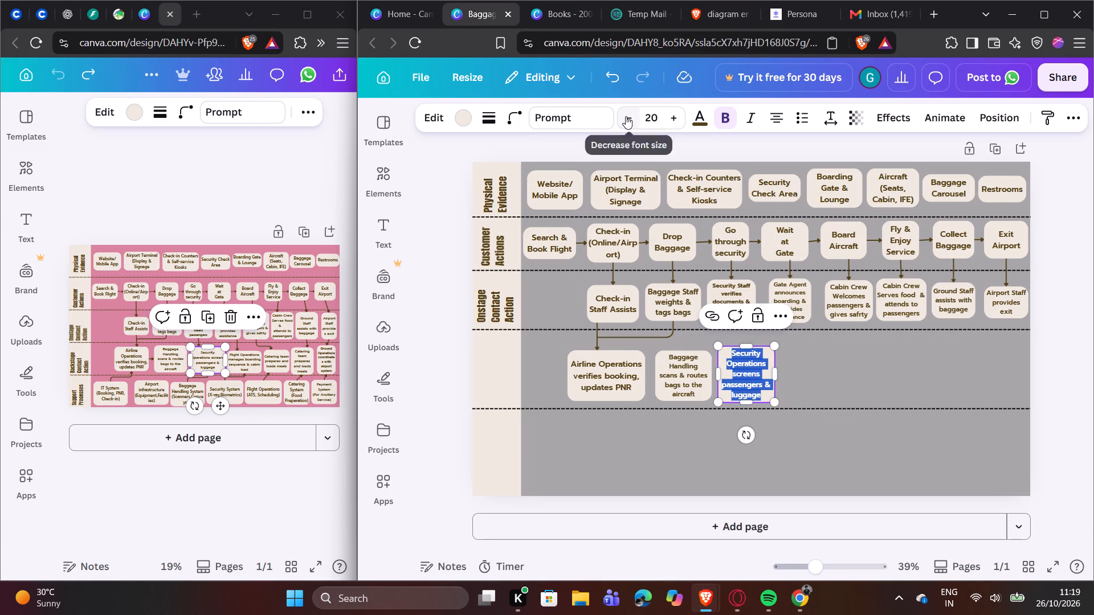
double_click(626, 116)
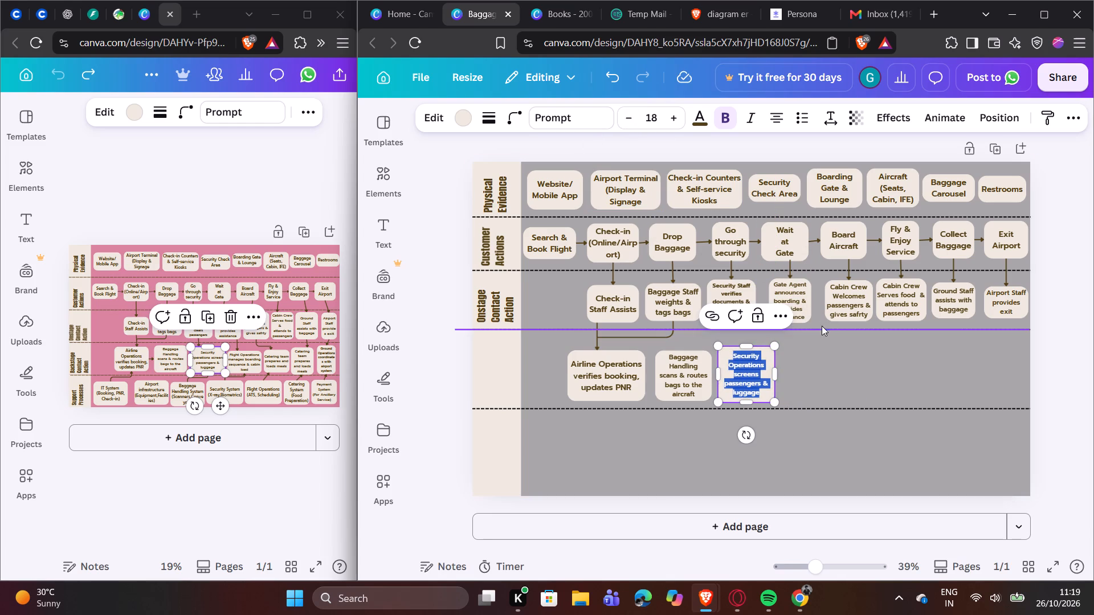
left_click(835, 341)
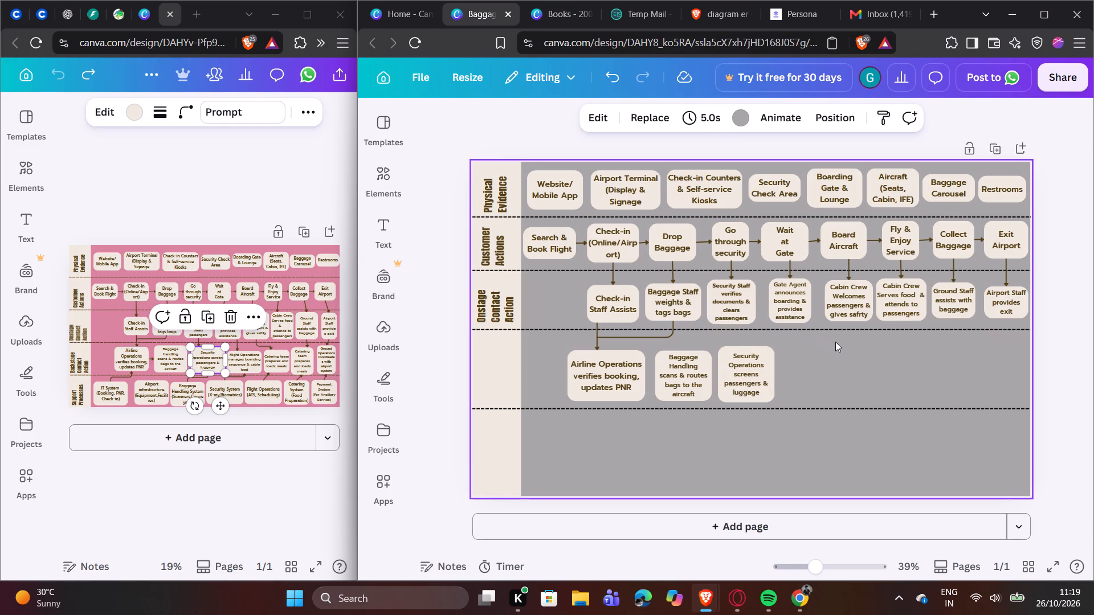
Widen the Security Operations box slightly from its right side, keeping its text on five lines.
left_click(771, 370)
left_click_drag(774, 374, 781, 374)
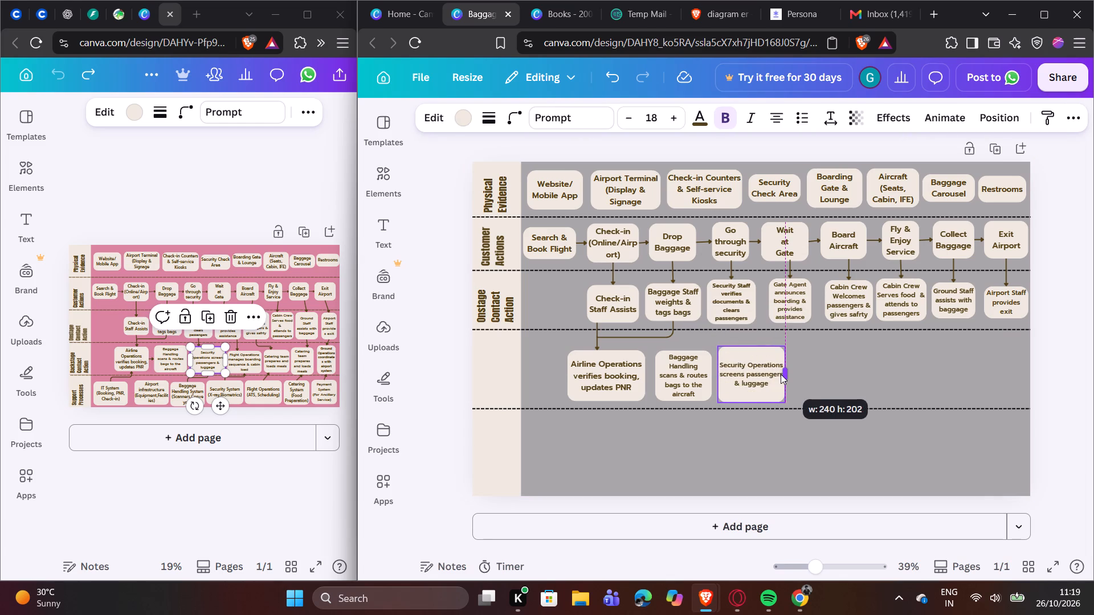
left_click_drag(781, 374, 779, 375)
left_click(810, 372)
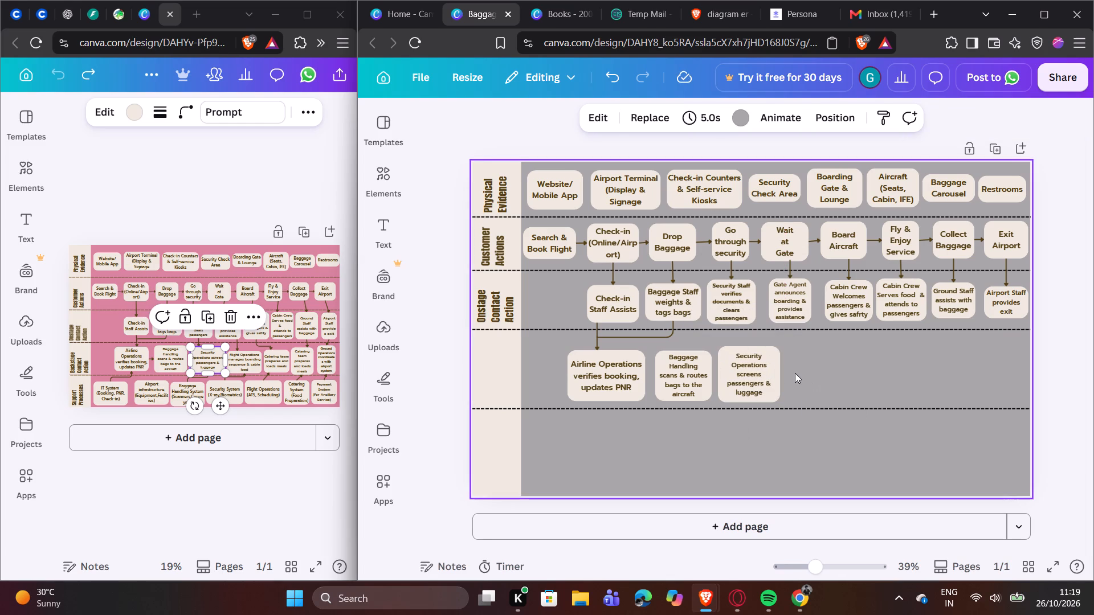
Shift the Security Operations box slightly down and shrink it from its lower-right corner to fit the text and roughly match the Baggage Handling box.
left_click(284, 506)
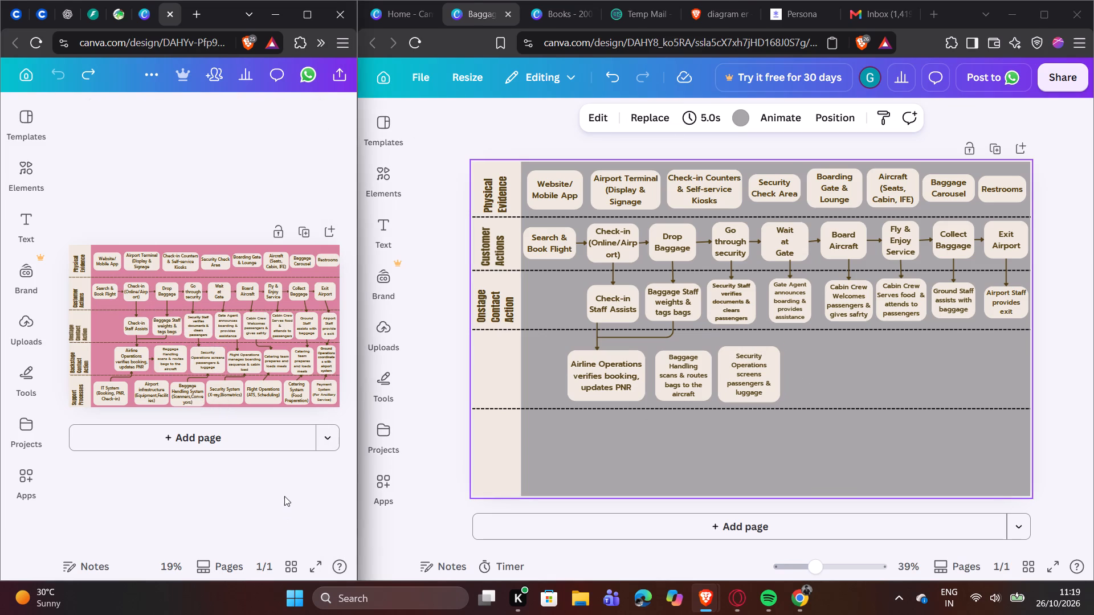
left_click(737, 373)
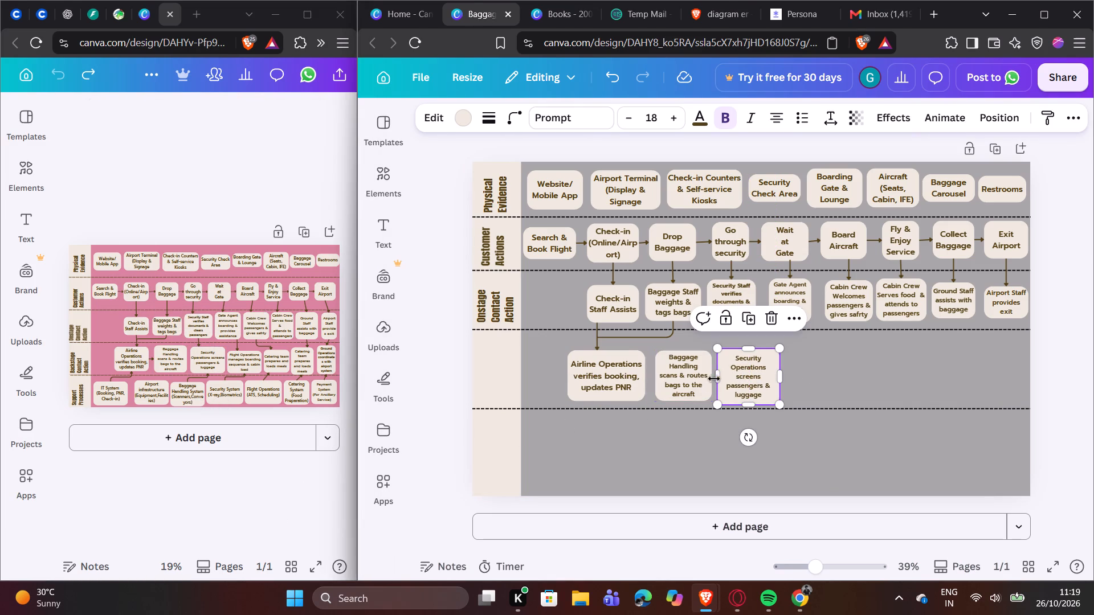
left_click(737, 378)
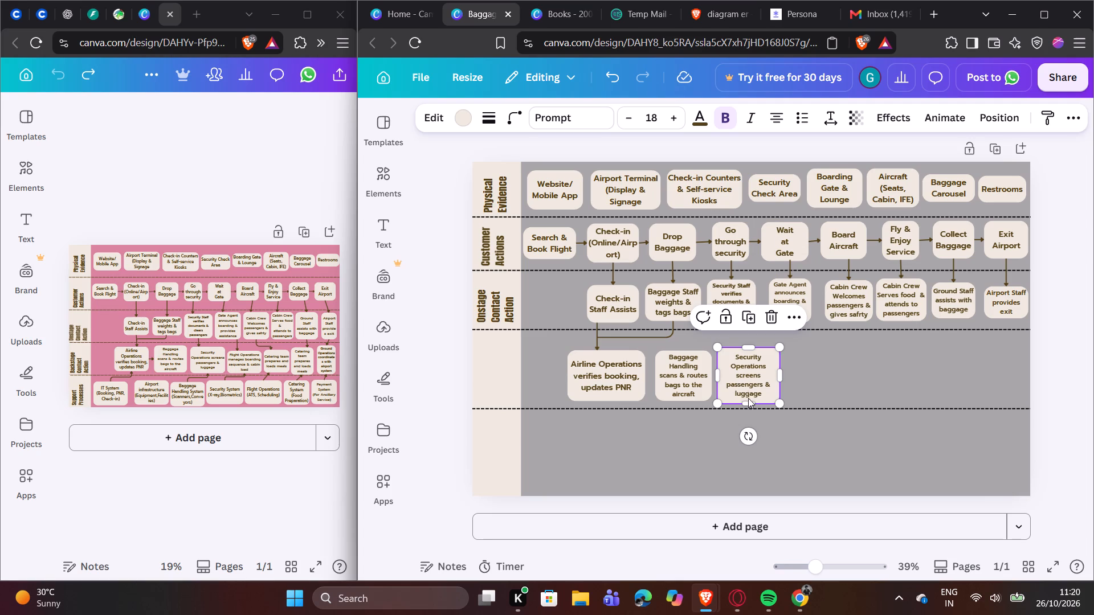
left_click_drag(780, 403, 766, 390)
left_click(787, 380)
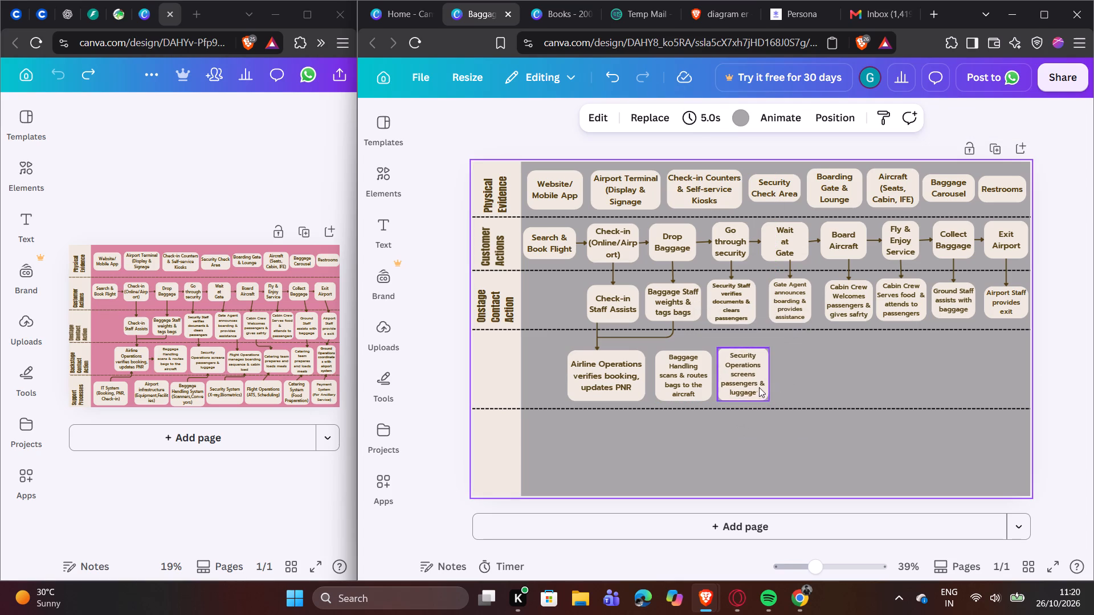
Duplicate the arrow from "Check-in Staff Assists" to "Airline Operations" and reconnect the copy vertically from the Security Staff box to the Security Operations box.
left_click(597, 335)
left_click(598, 297)
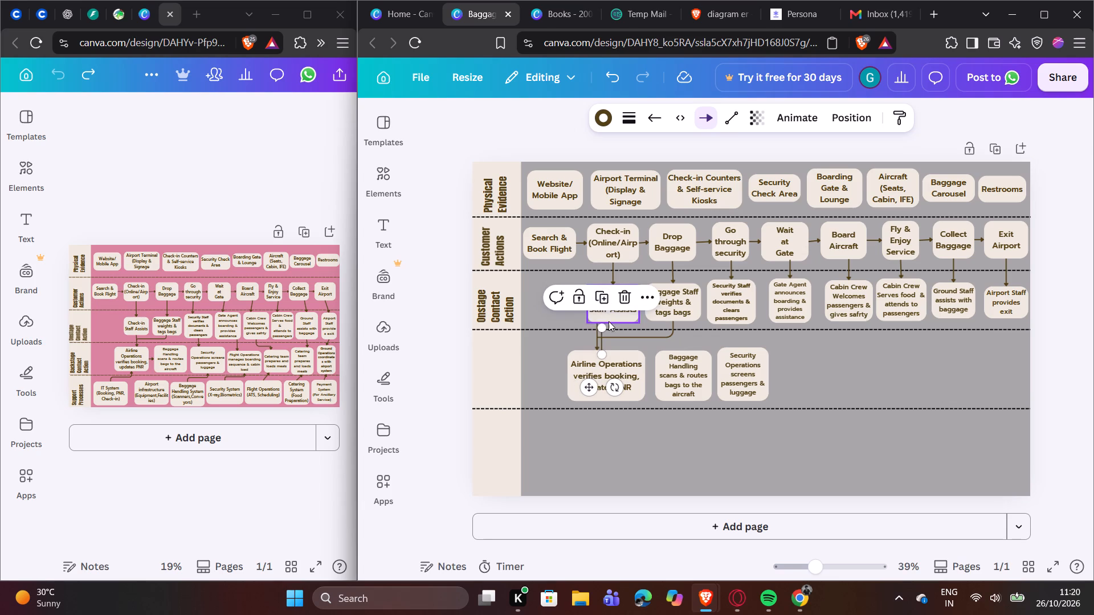
left_click_drag(605, 329, 728, 331)
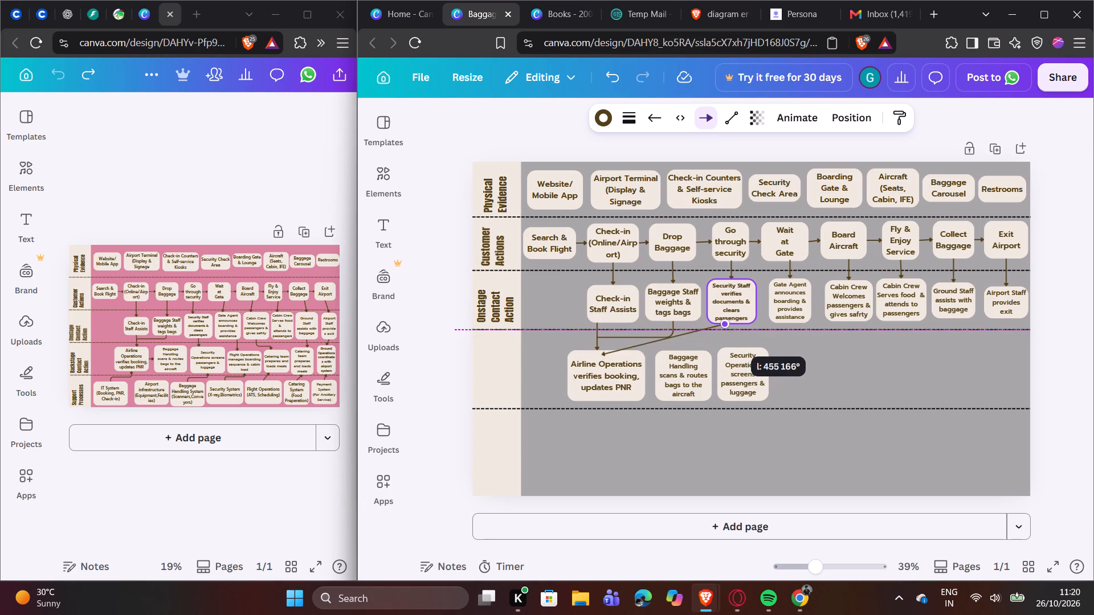
left_click_drag(728, 331, 746, 326)
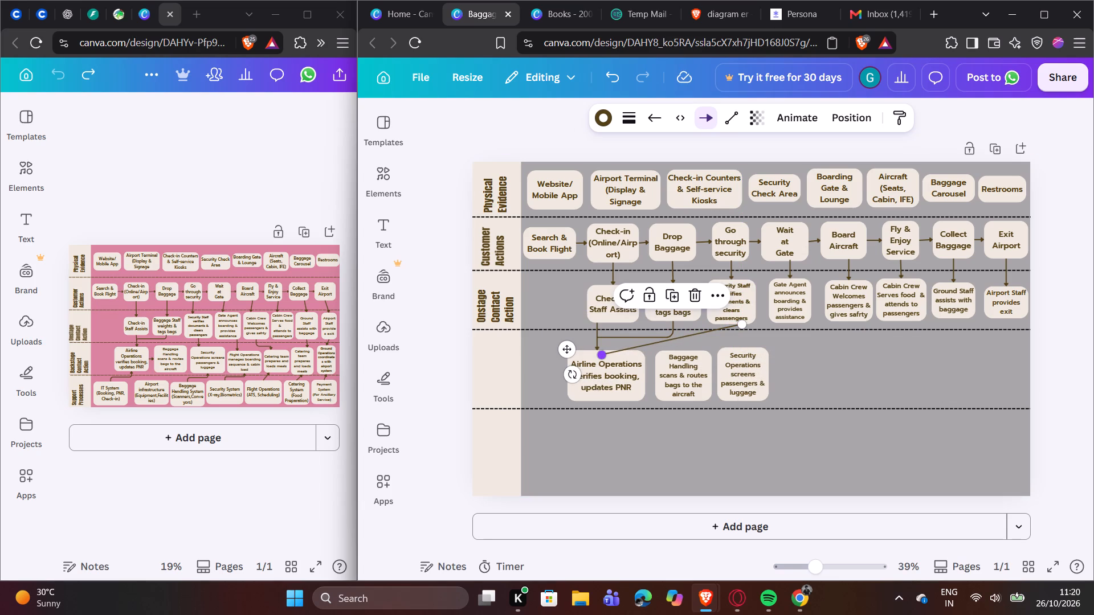
left_click_drag(601, 354, 734, 343)
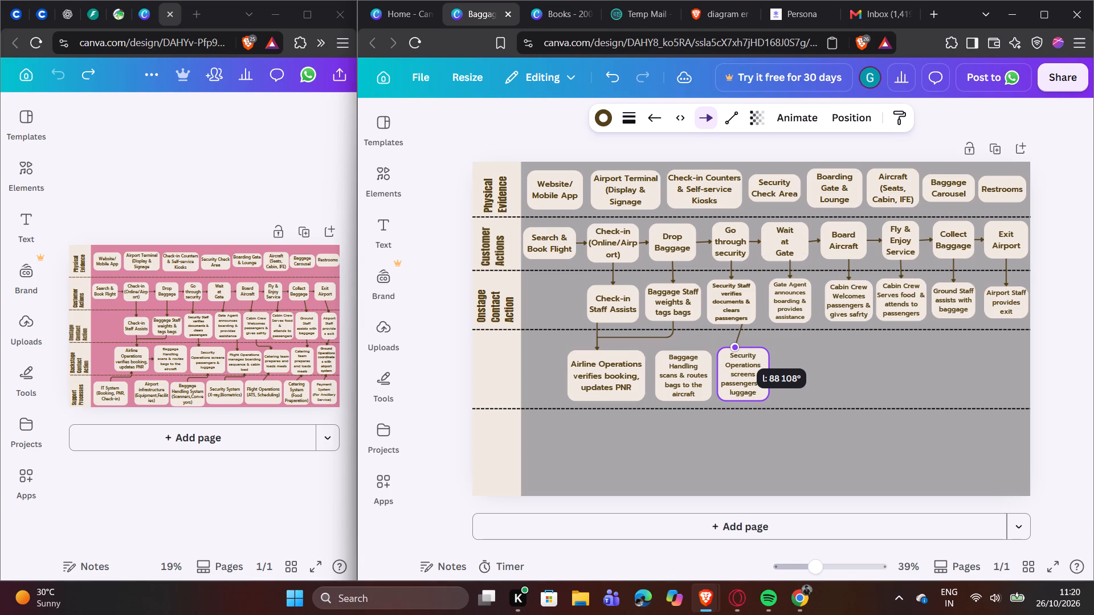
left_click_drag(734, 343, 737, 344)
left_click(881, 372)
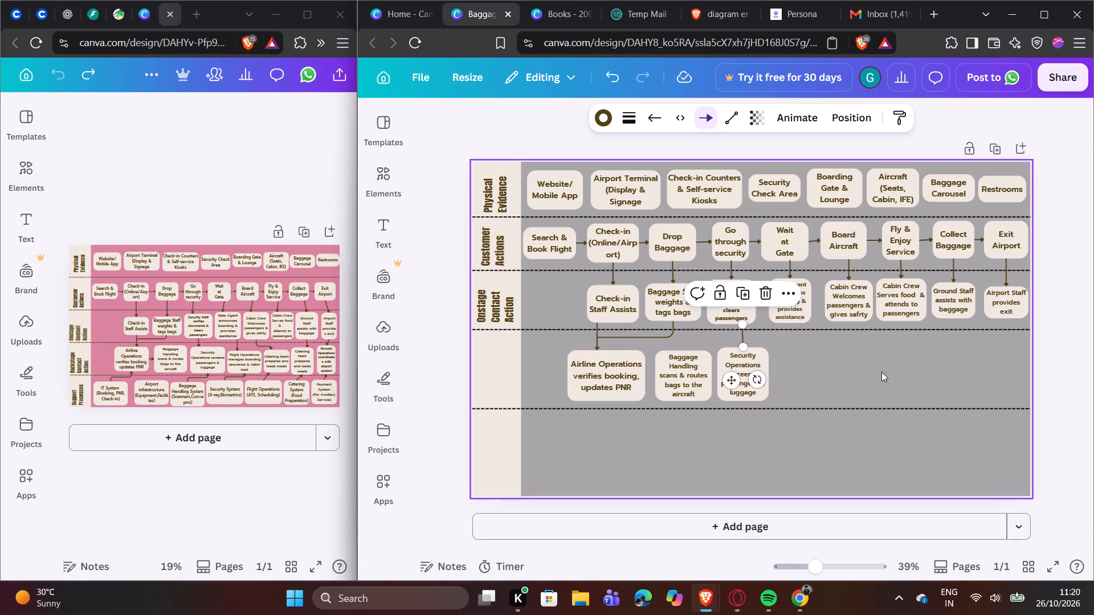
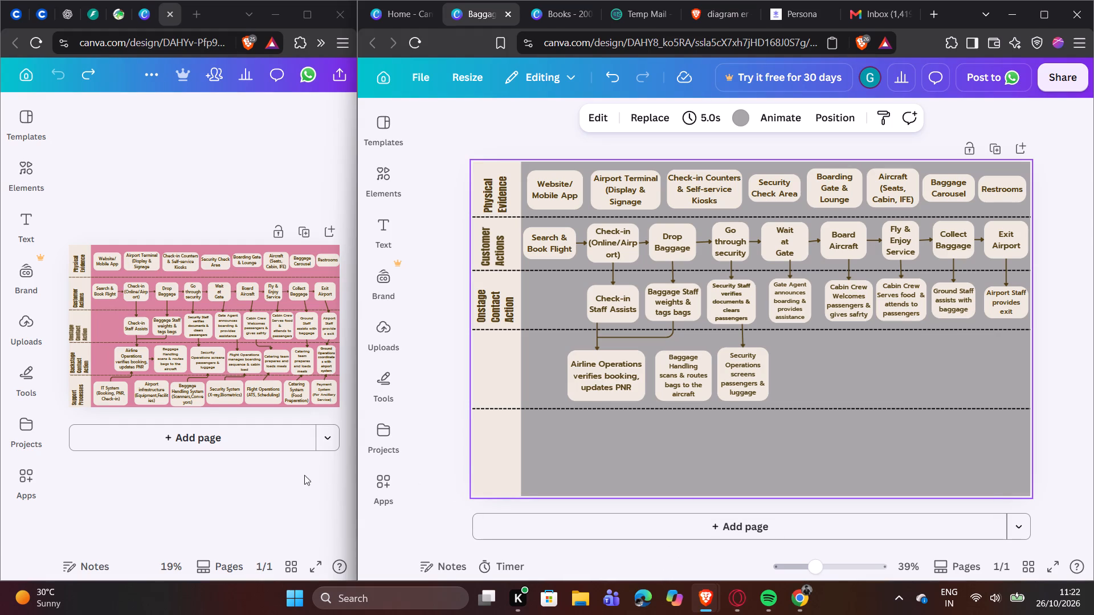
Copy the Flight Operations box from the pink reference into the grey design, below the Gate Agent box.
left_click(244, 364)
right_click(244, 364)
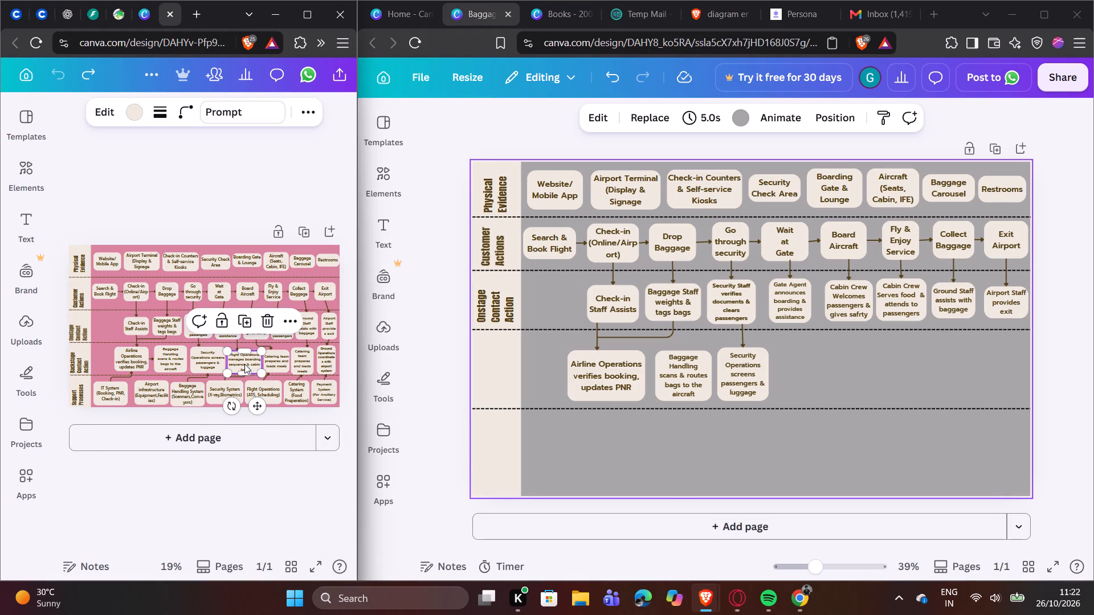
left_click(140, 174)
right_click(805, 382)
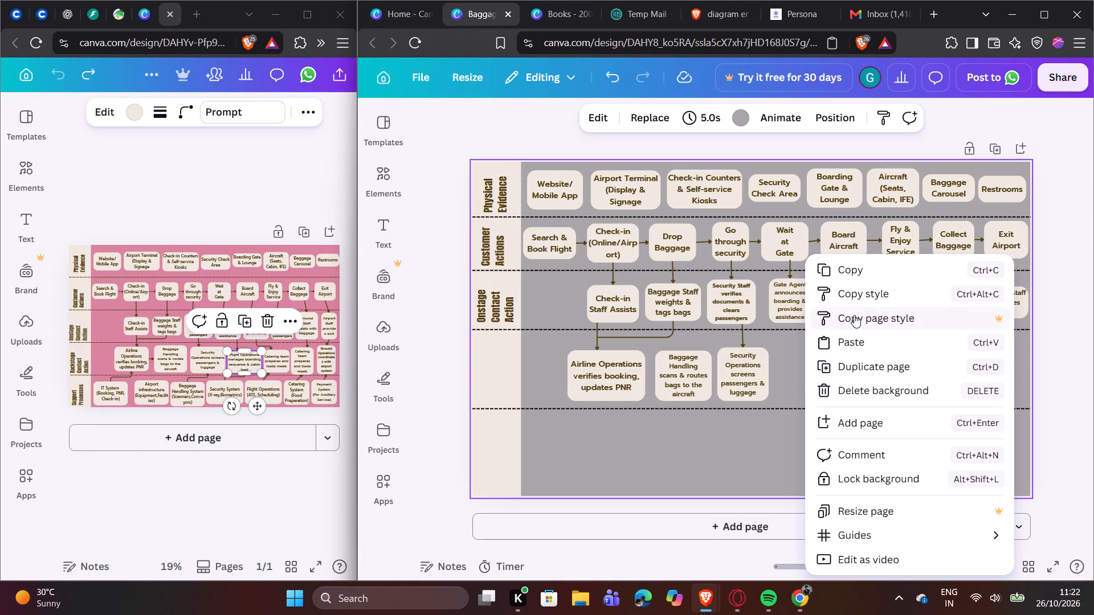
left_click(846, 335)
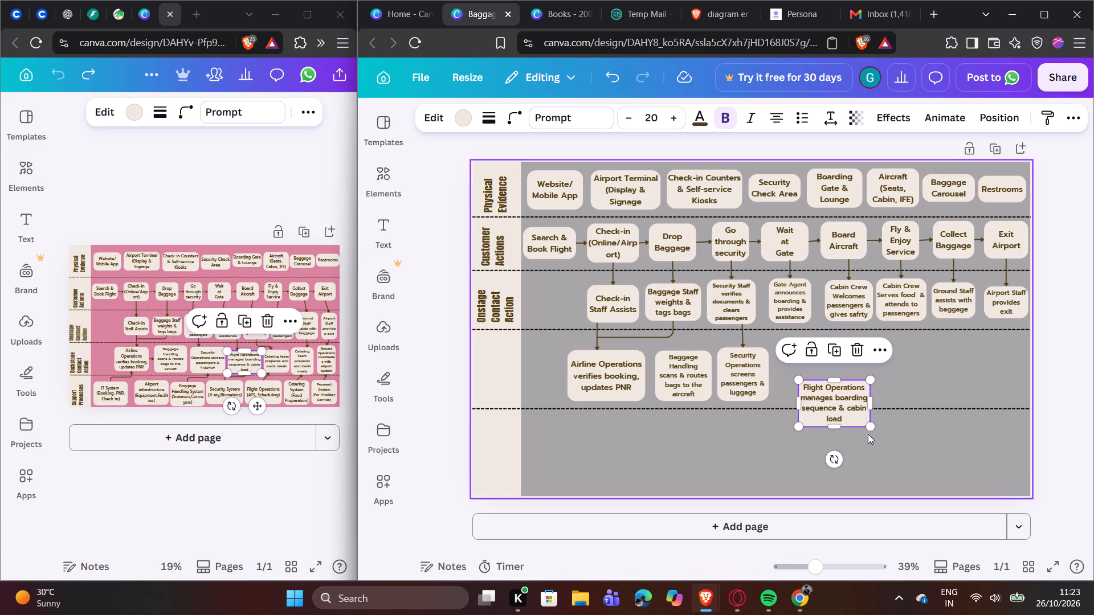
left_click_drag(851, 413, 839, 401)
Set the Flight Operations box's text size to 18.
double_click(839, 404)
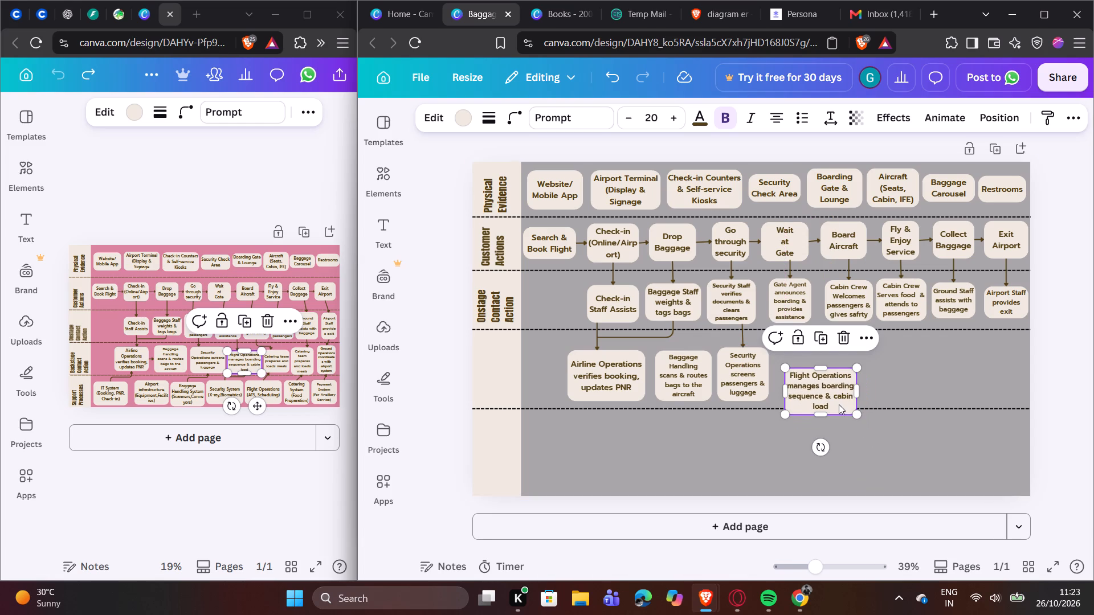
left_click_drag(836, 405, 799, 367)
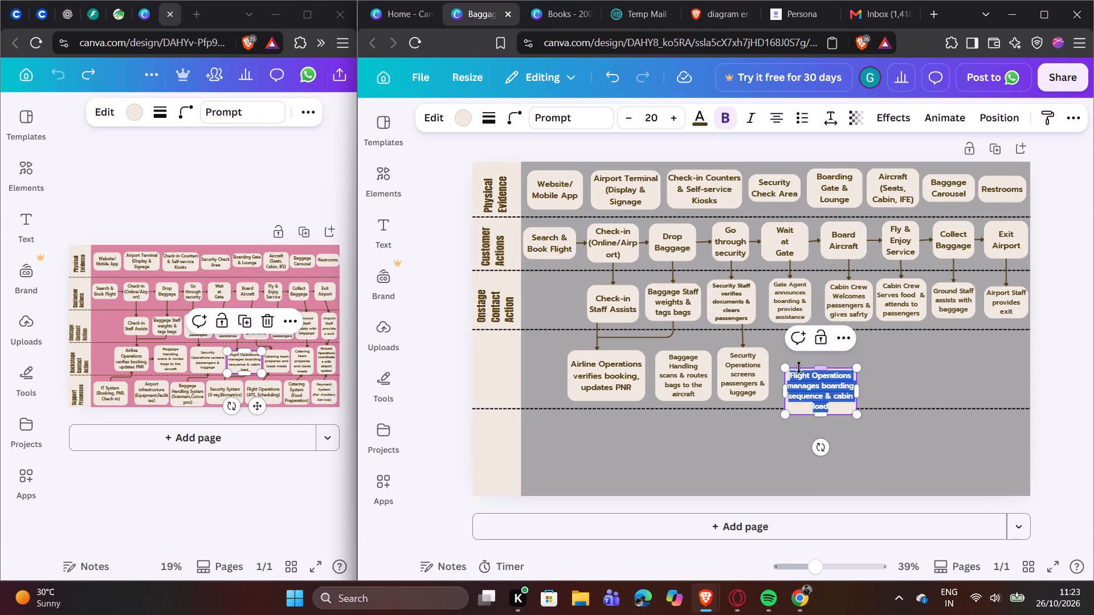
left_click_drag(799, 367, 795, 371)
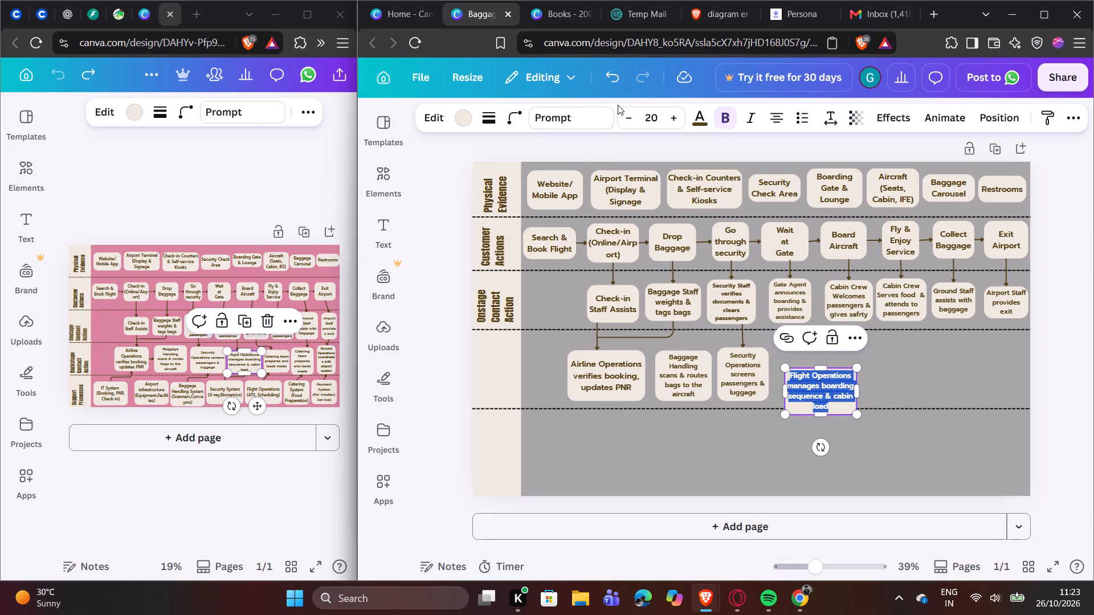
double_click(629, 112)
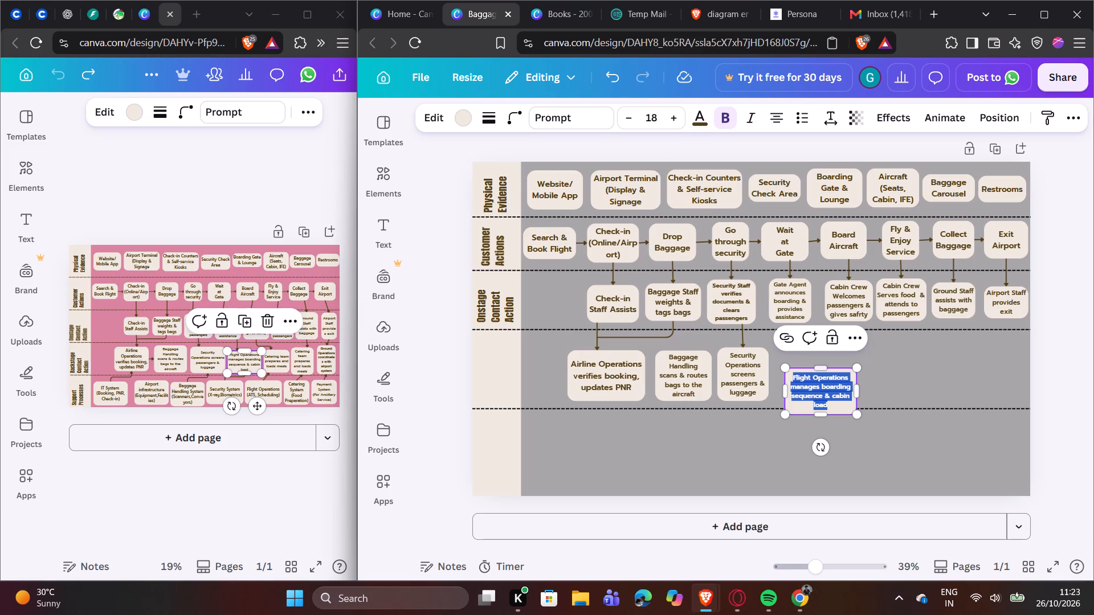
Shrink the Flight Operations box to about 230 by 148 and place it just right of the Security Operations box.
left_click_drag(860, 413, 852, 410)
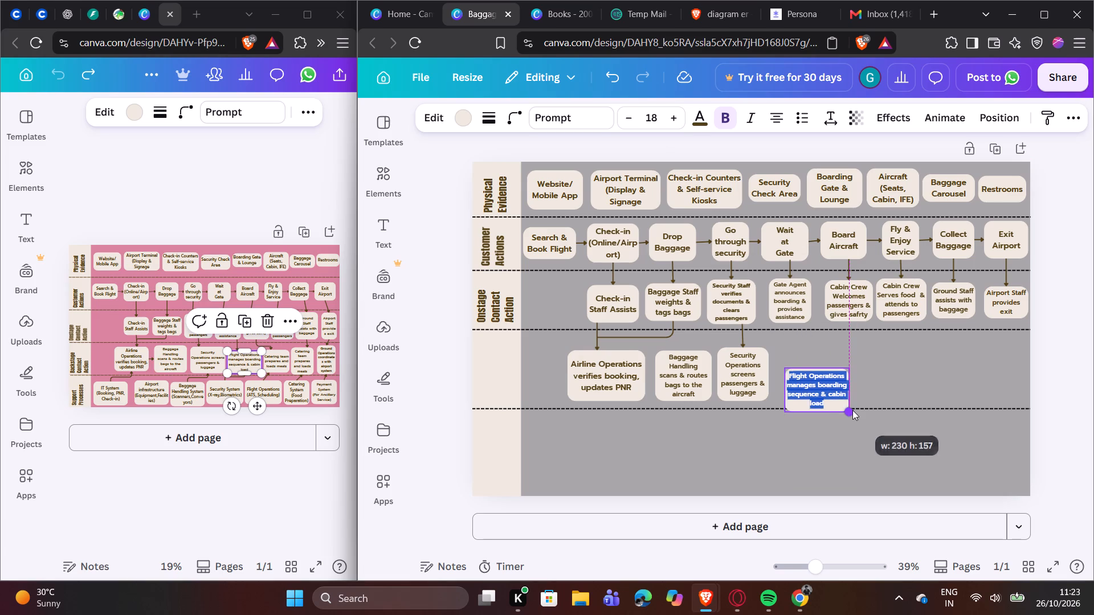
left_click_drag(852, 410, 852, 406)
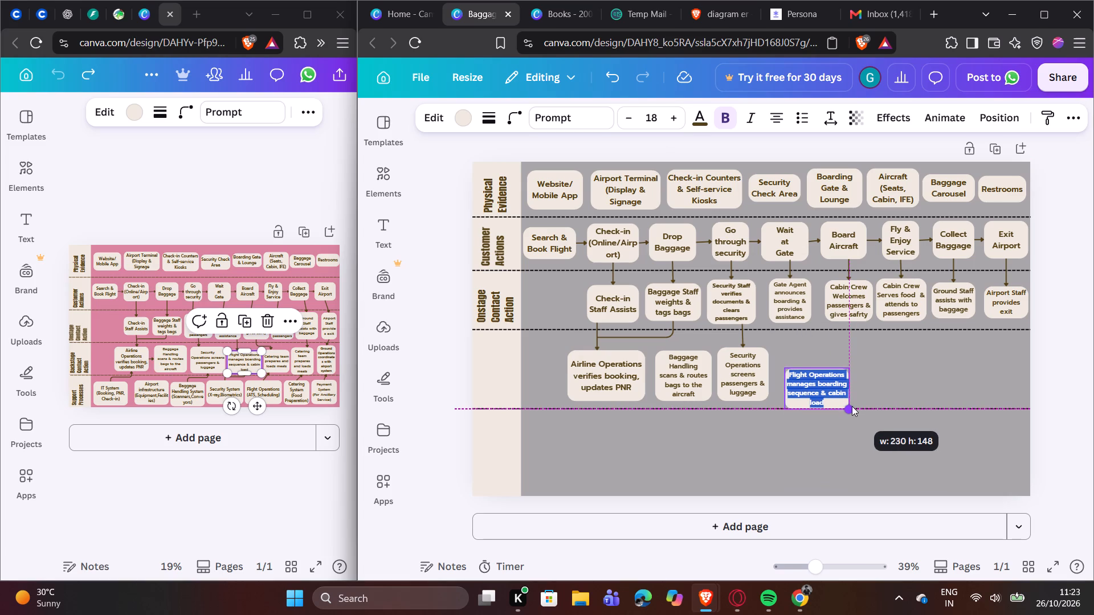
left_click_drag(852, 406, 853, 406)
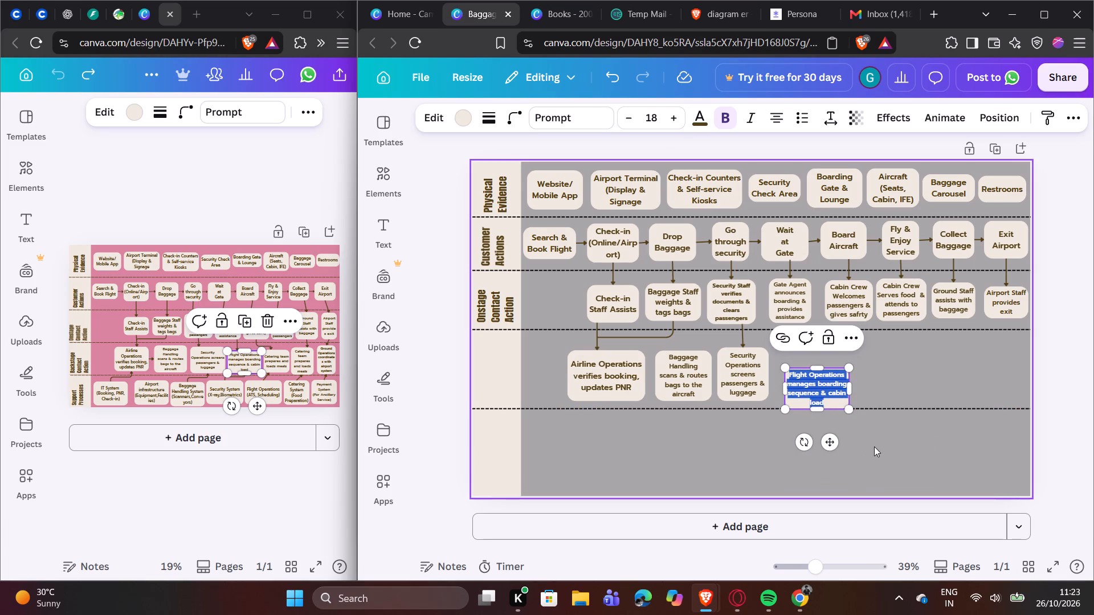
left_click(876, 461)
left_click_drag(821, 393, 824, 374)
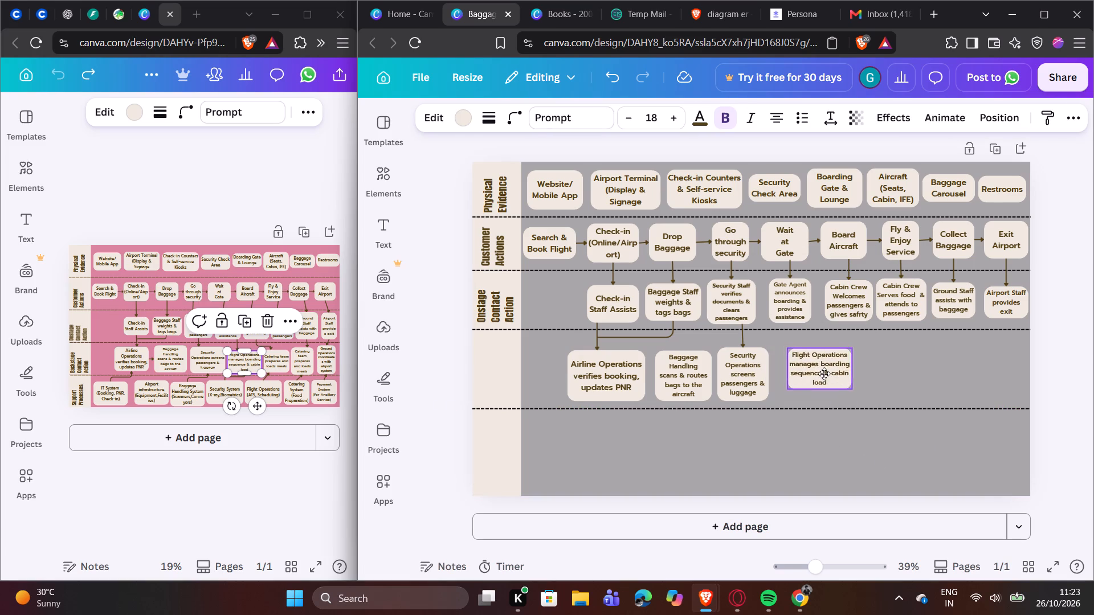
left_click_drag(824, 374, 813, 382)
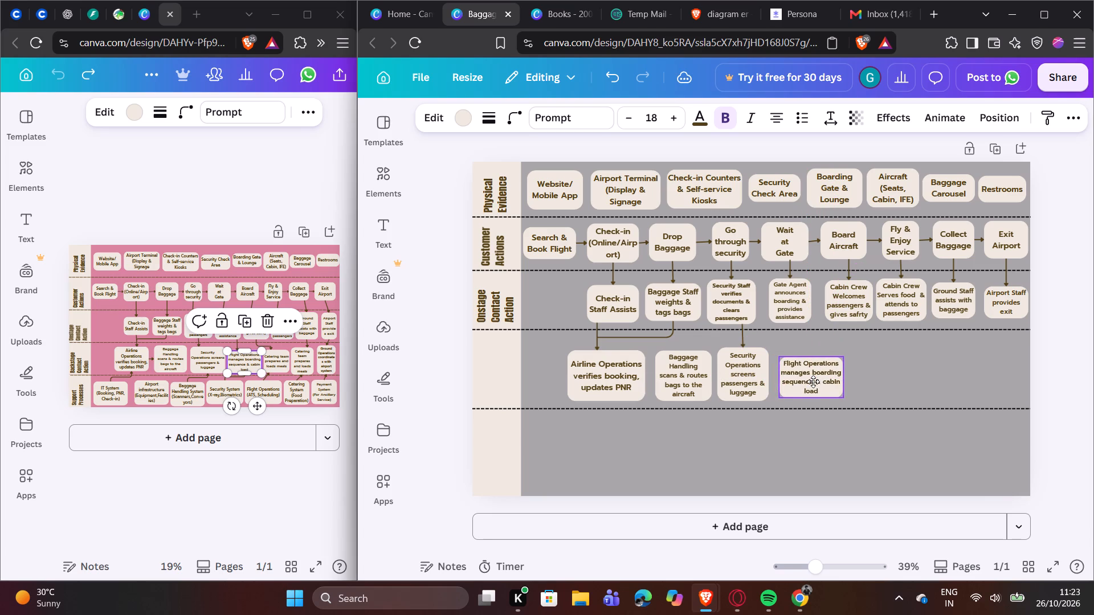
left_click_drag(813, 382, 809, 380)
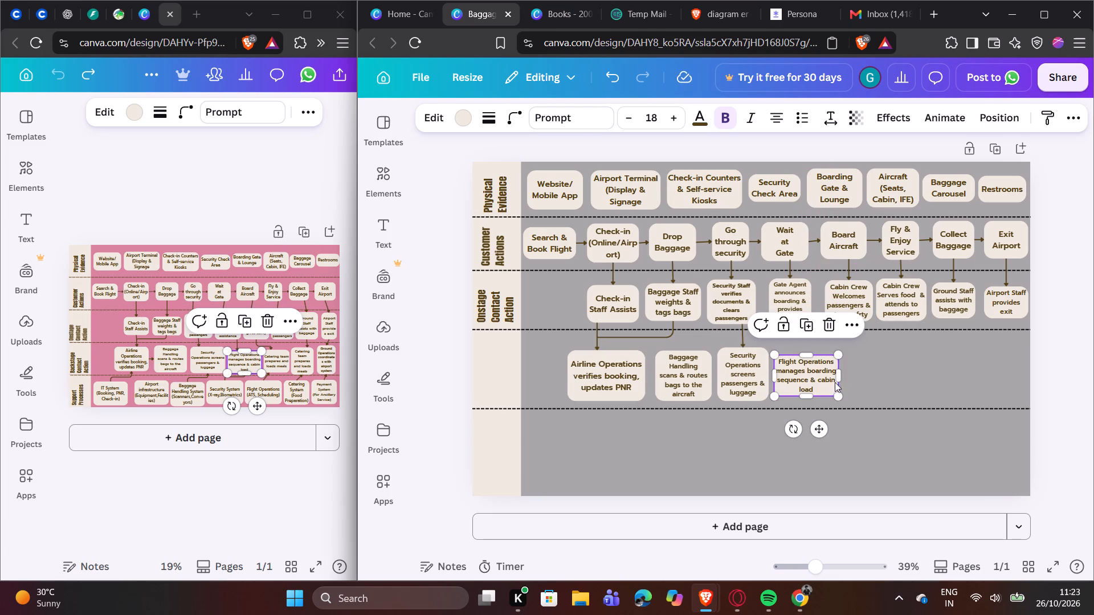
left_click(879, 377)
Duplicate the arrow above Security Operations and reconnect the copy vertically from the Gate Agent box to the Flight Operations box.
left_click(740, 327)
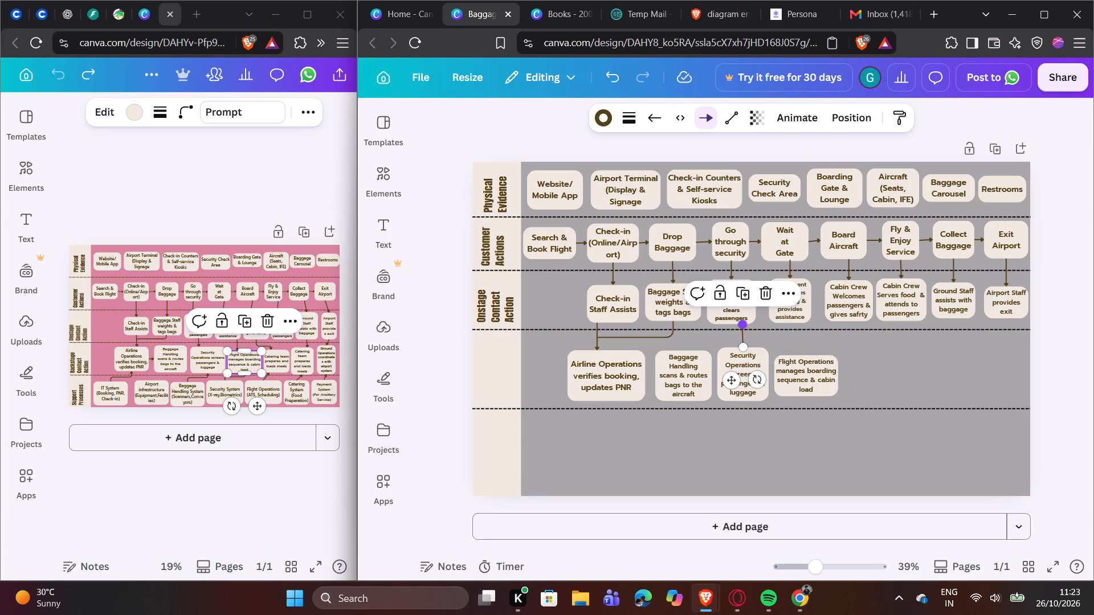
left_click(745, 297)
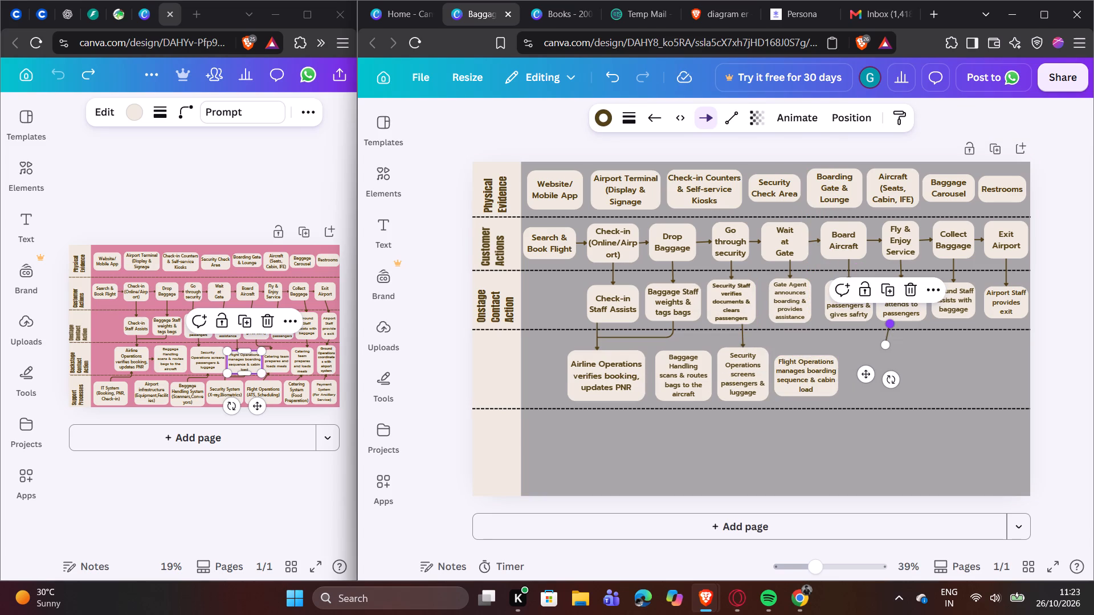
left_click_drag(893, 323, 808, 323)
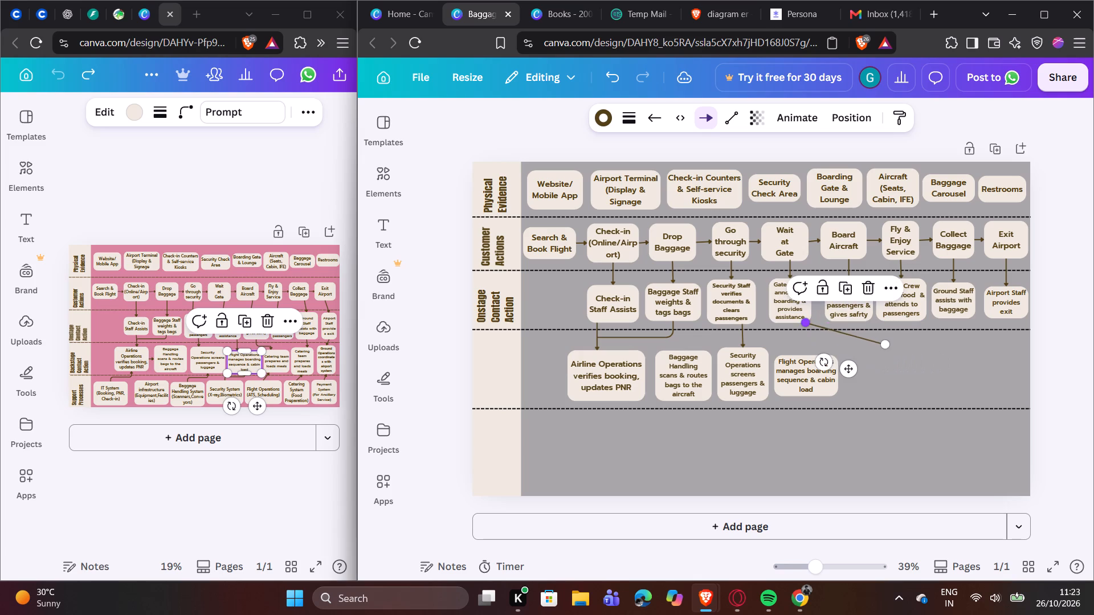
left_click_drag(884, 345, 810, 348)
left_click(885, 342)
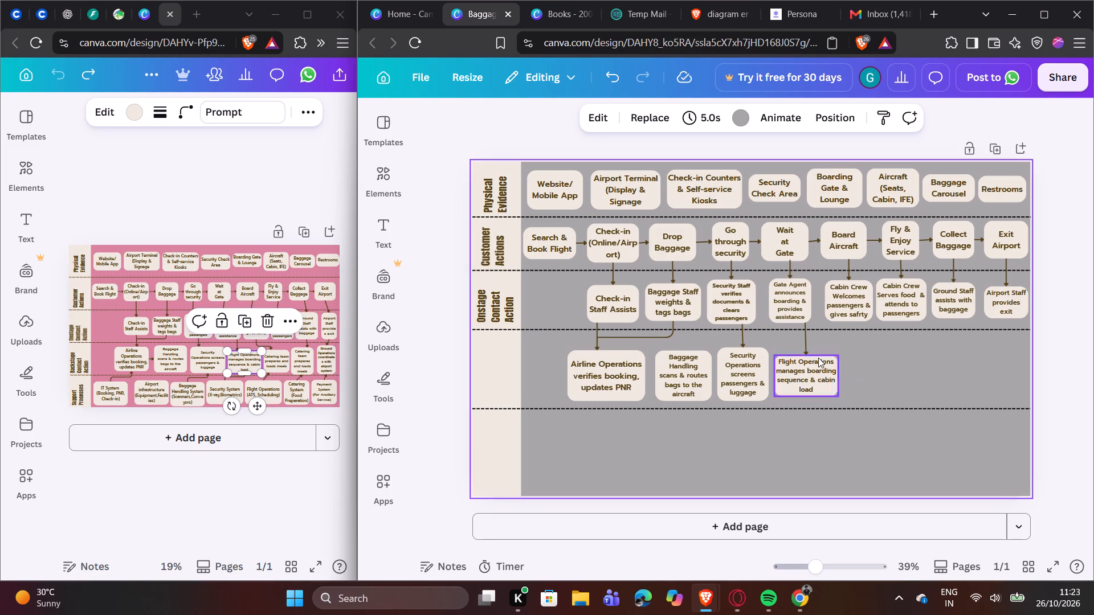
Copy the "Catering team prepares and loads meals" box from the pink reference and place it just right of the Flight Operations box.
left_click(271, 358)
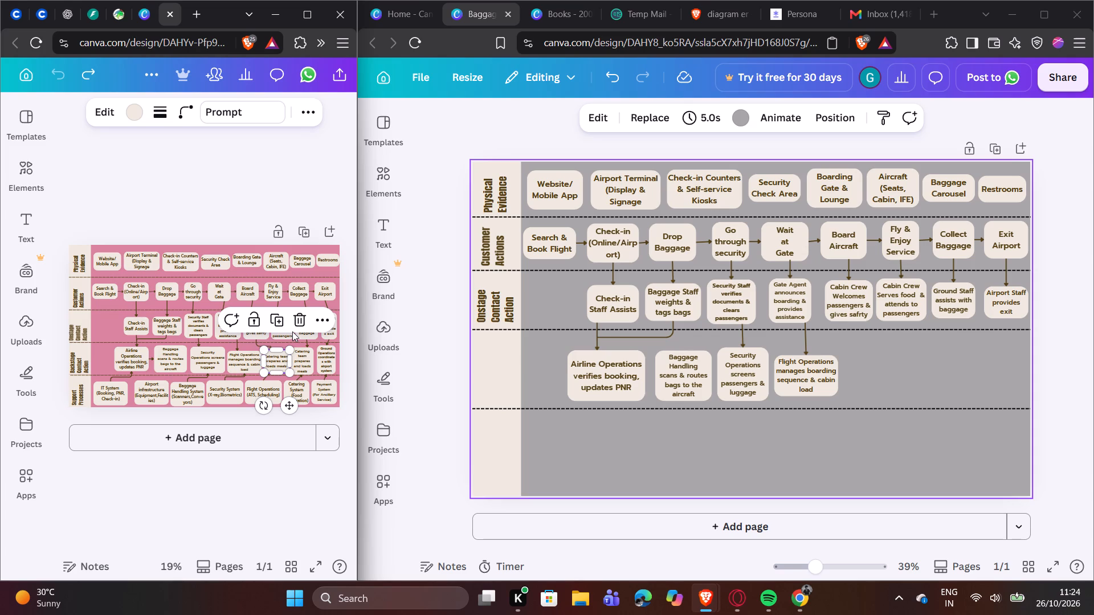
right_click(272, 359)
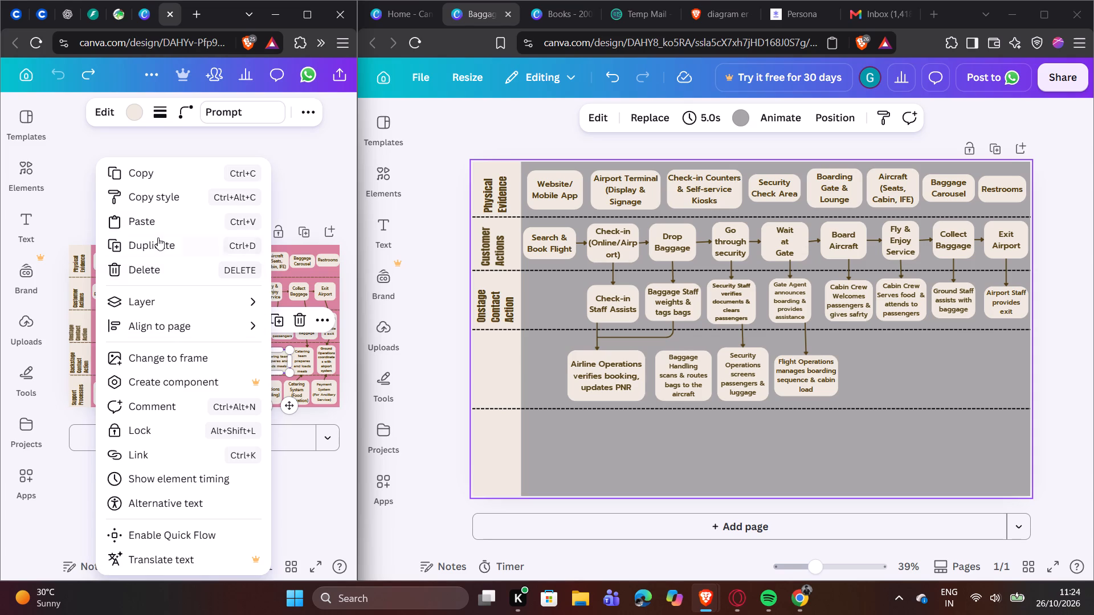
left_click(151, 173)
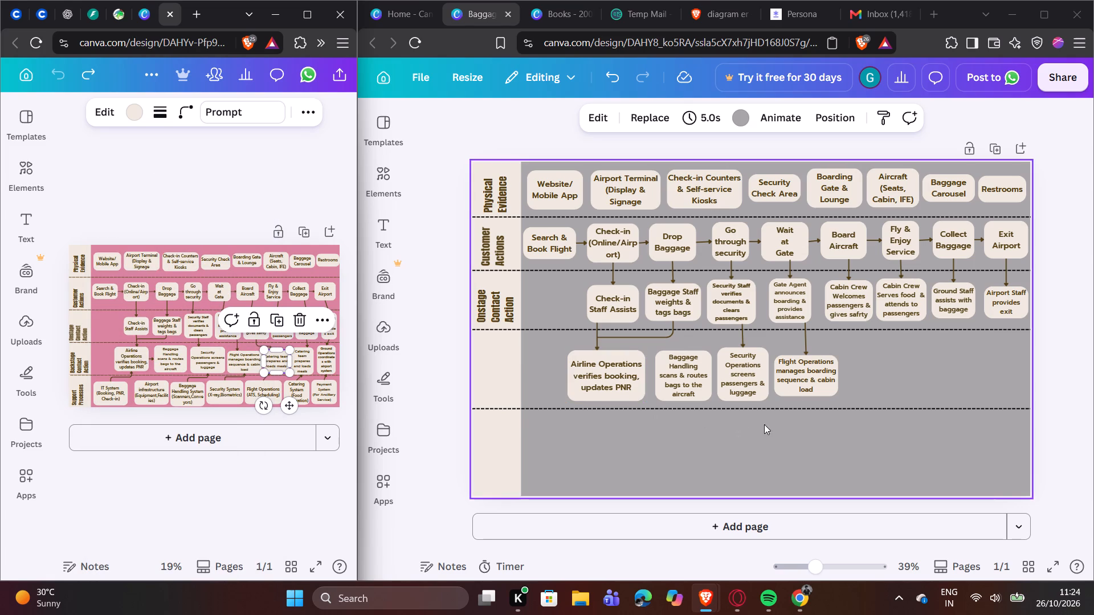
right_click(873, 368)
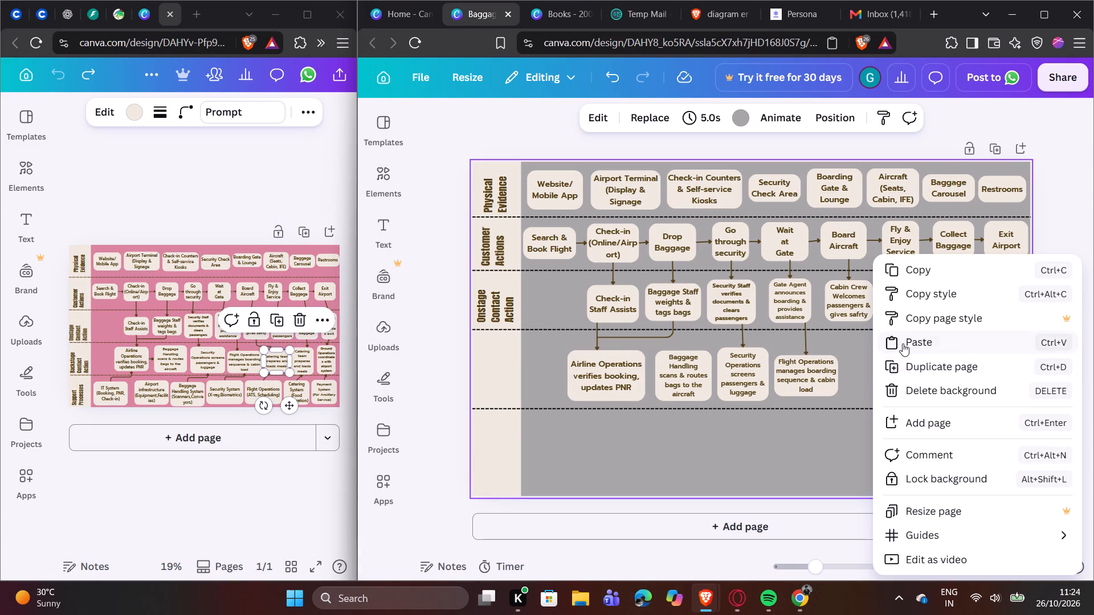
left_click(903, 343)
left_click(924, 407)
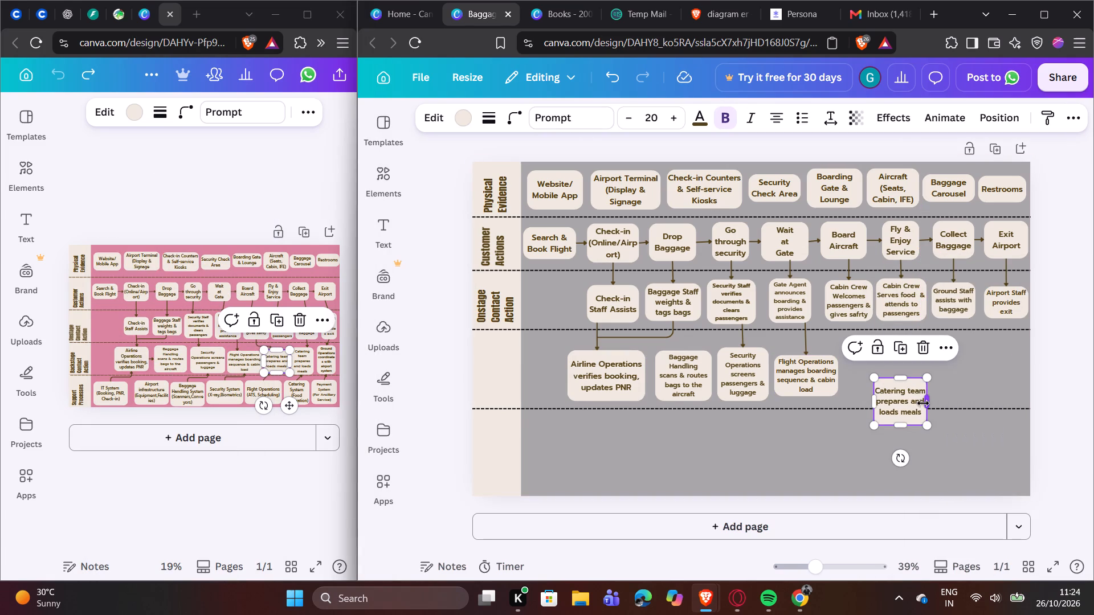
left_click(954, 381)
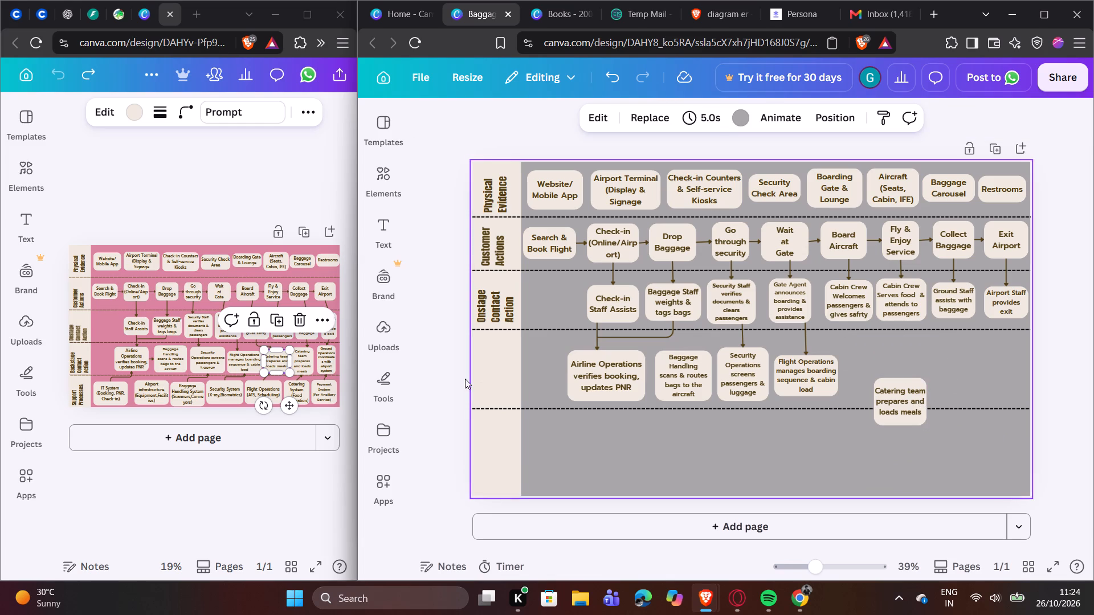
left_click(263, 460)
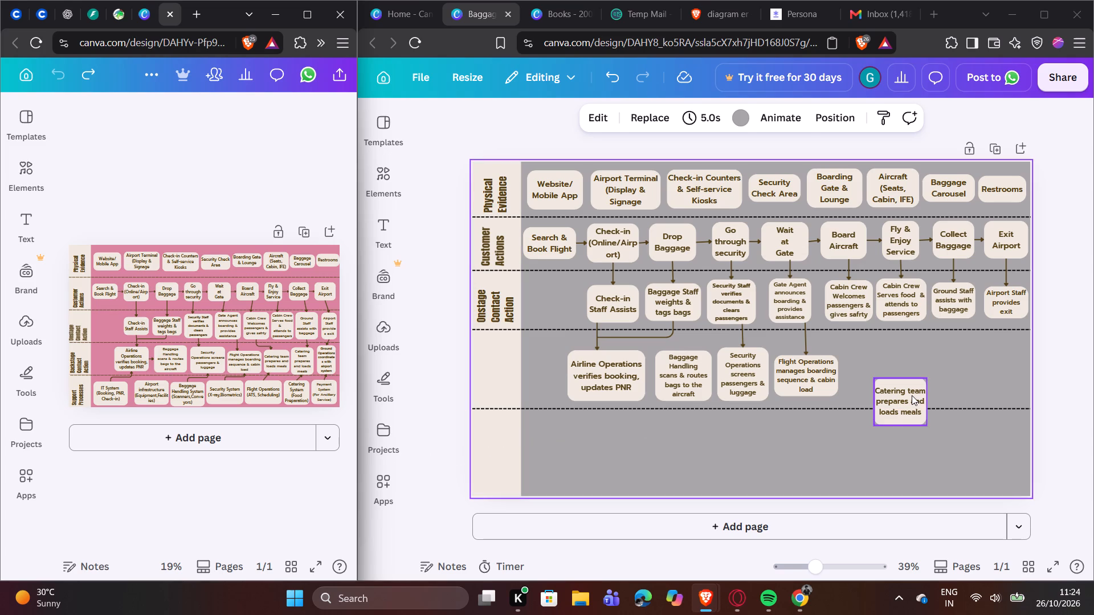
left_click_drag(912, 395, 879, 368)
left_click(934, 379)
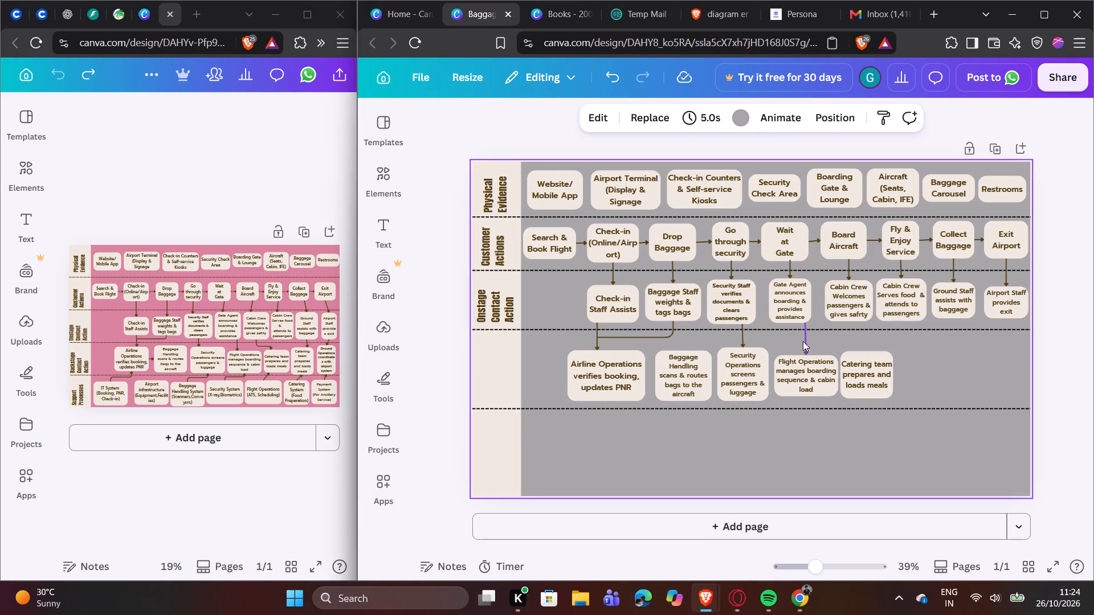
Duplicate the arrow above Flight Operations and reconnect the copy near-vertically from the "Cabin Crew Welcomes" box to the Catering team box.
left_click(803, 341)
left_click(806, 290)
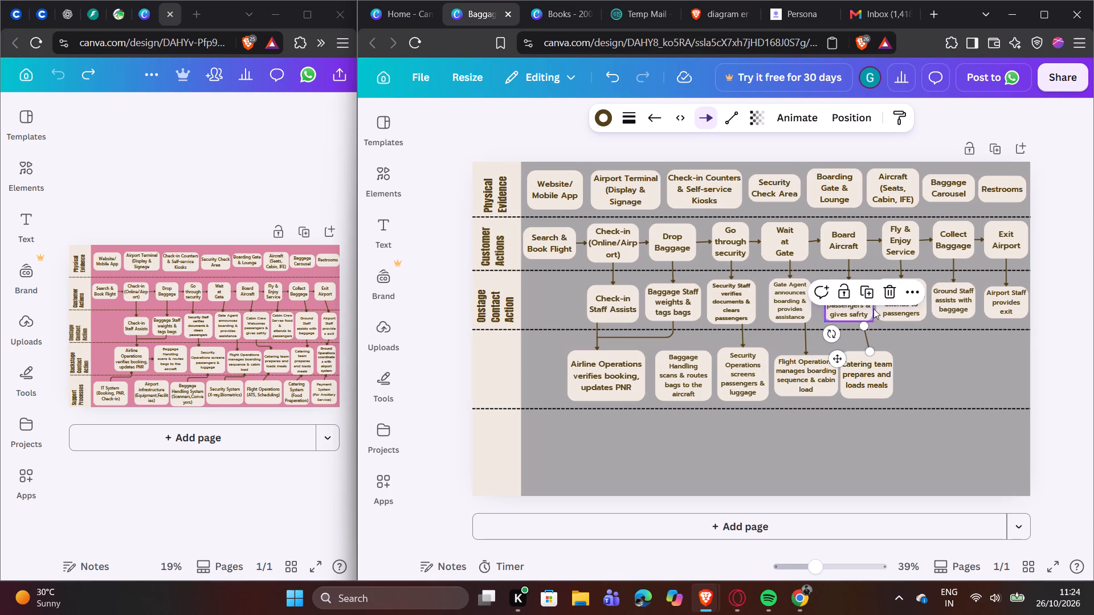
left_click(864, 325)
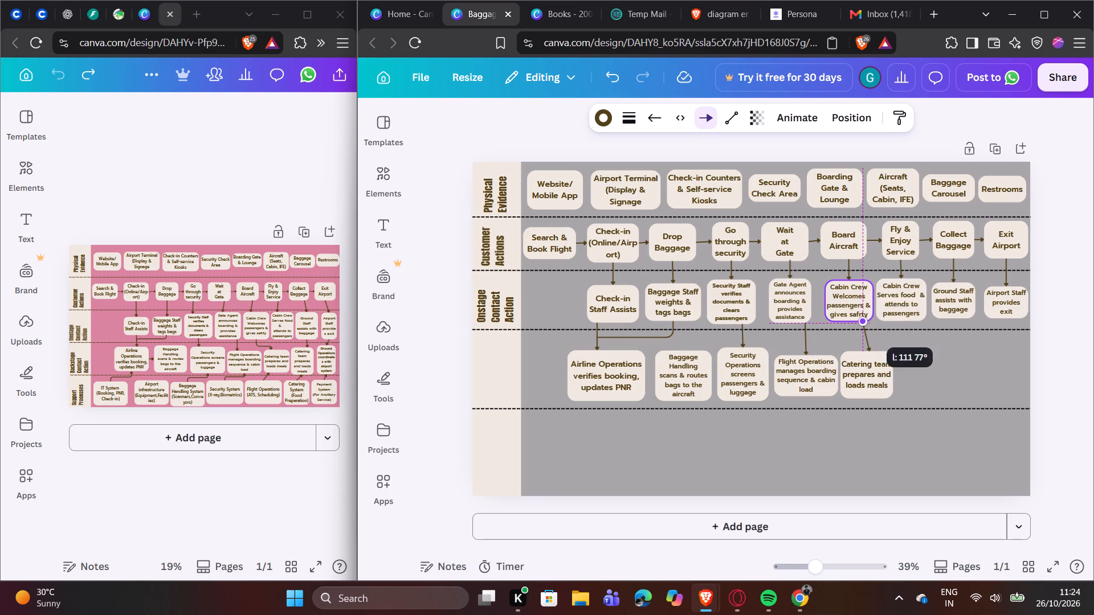
left_click_drag(870, 348, 861, 351)
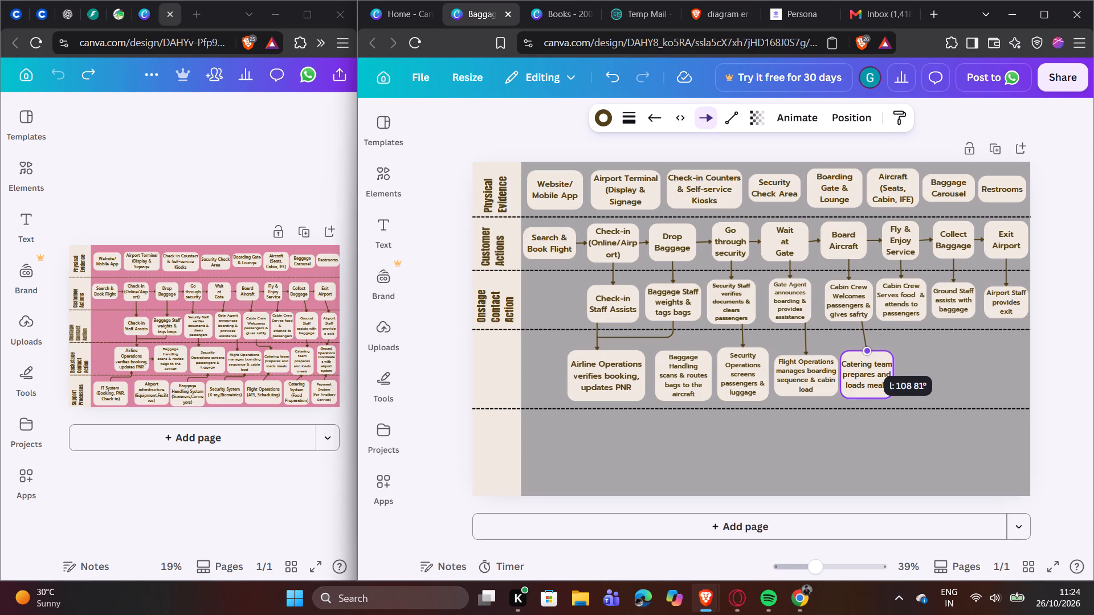
left_click_drag(861, 351, 860, 351)
left_click_drag(860, 351, 861, 351)
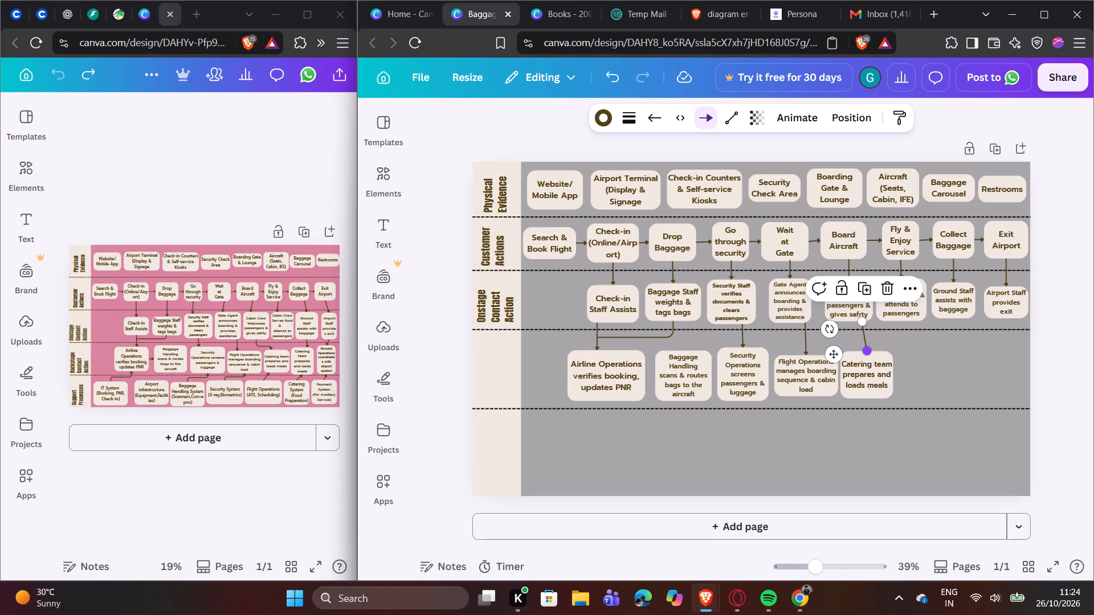
left_click_drag(866, 356, 856, 354)
left_click(858, 320)
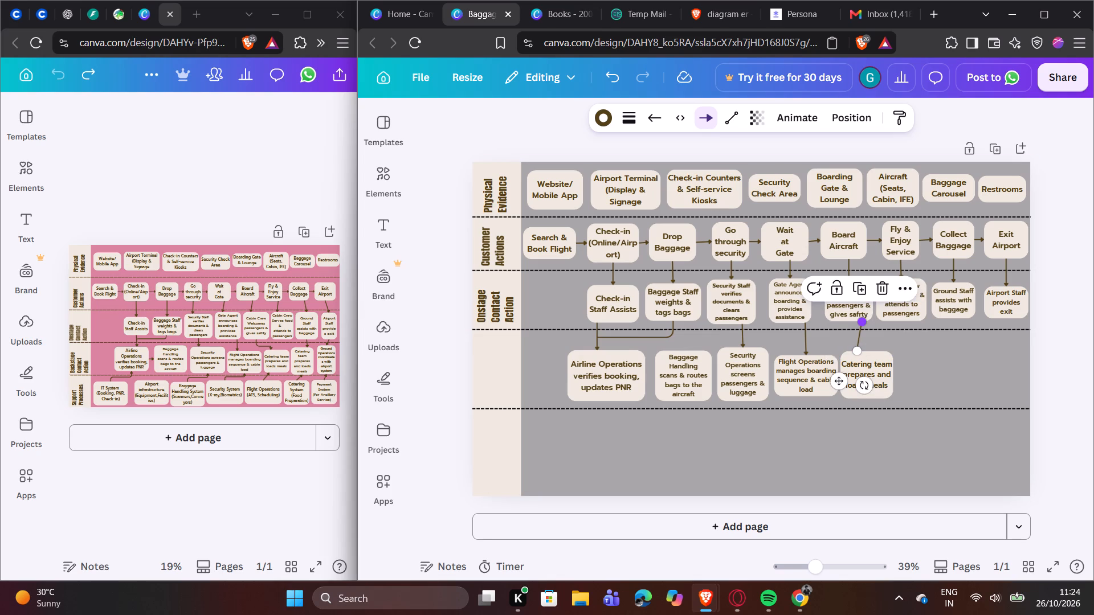
left_click(956, 347)
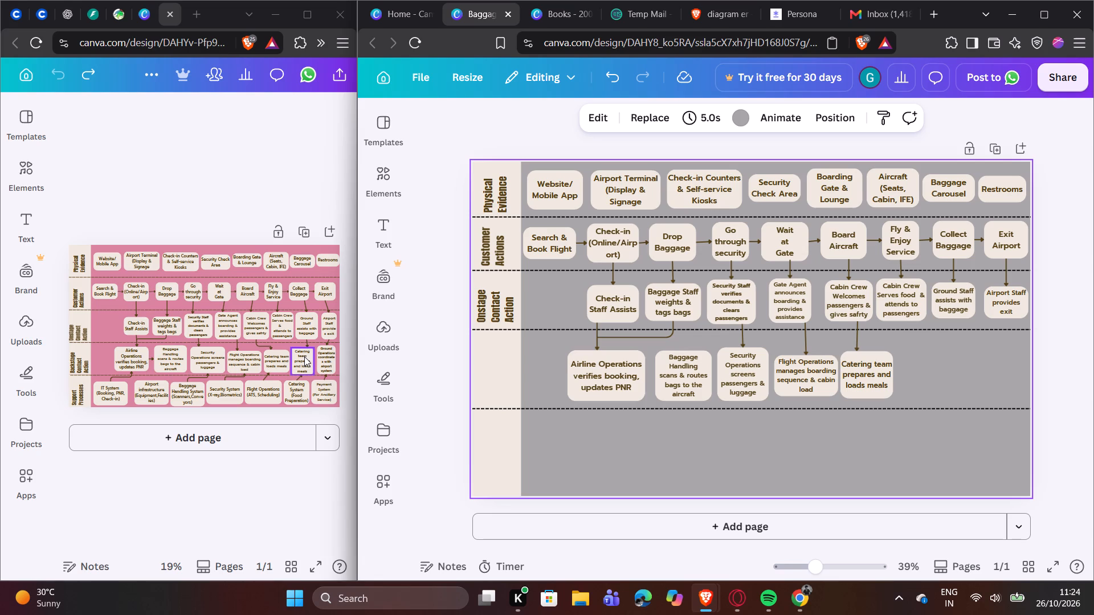
Widen the Catering team box slightly from its right side, keeping its text on three lines.
left_click(869, 367)
left_click_drag(895, 374, 896, 375)
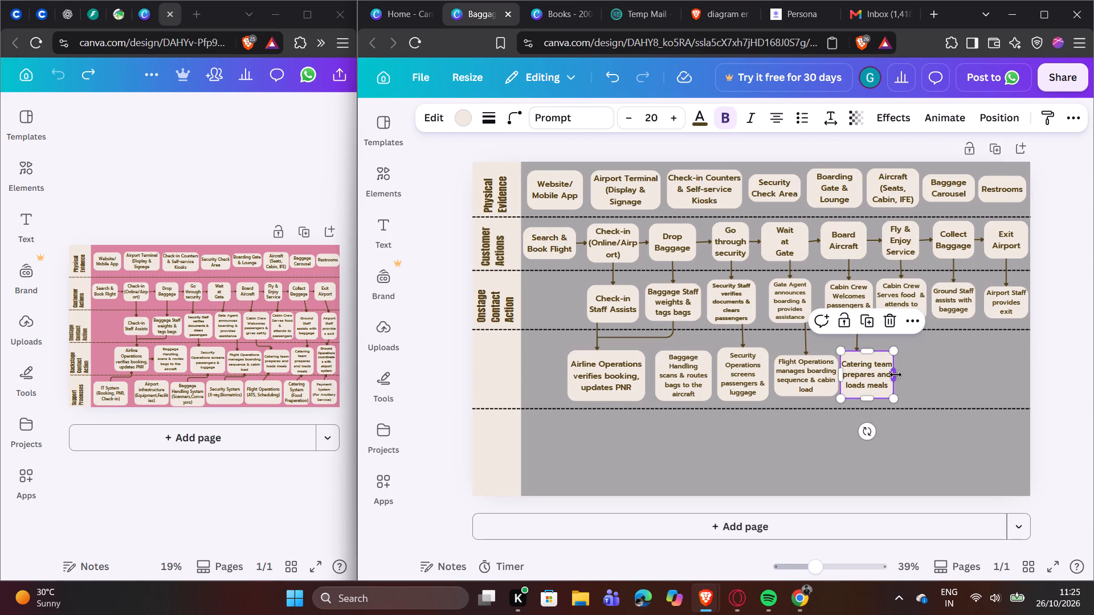
left_click_drag(896, 375, 901, 375)
left_click(942, 375)
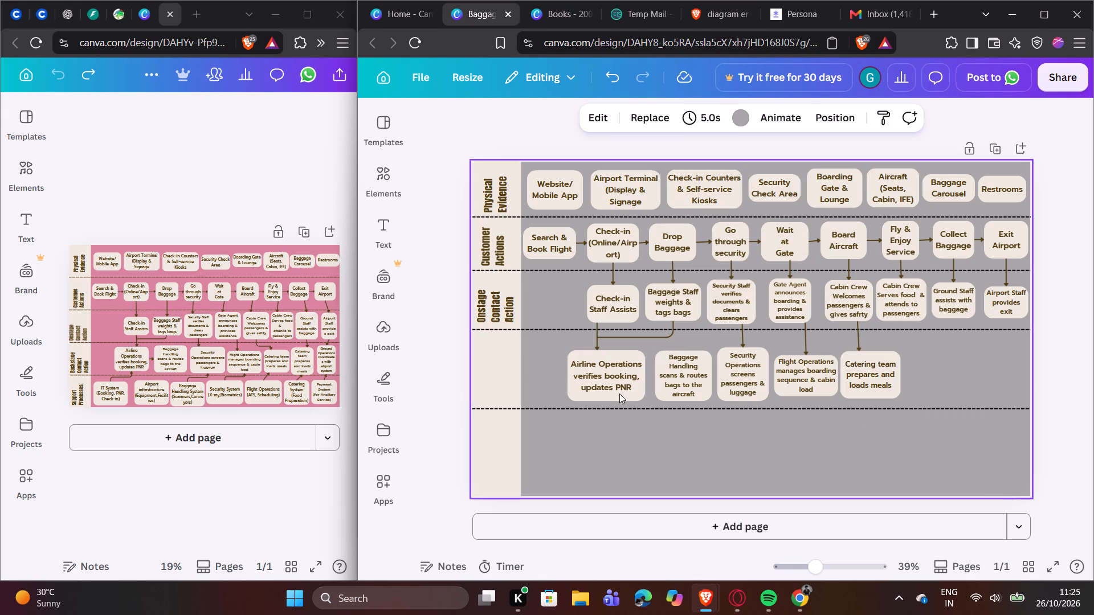
Copy the second "Catering team prepares and loads meals" box from the pink reference and paste it into the grey design.
left_click(296, 357)
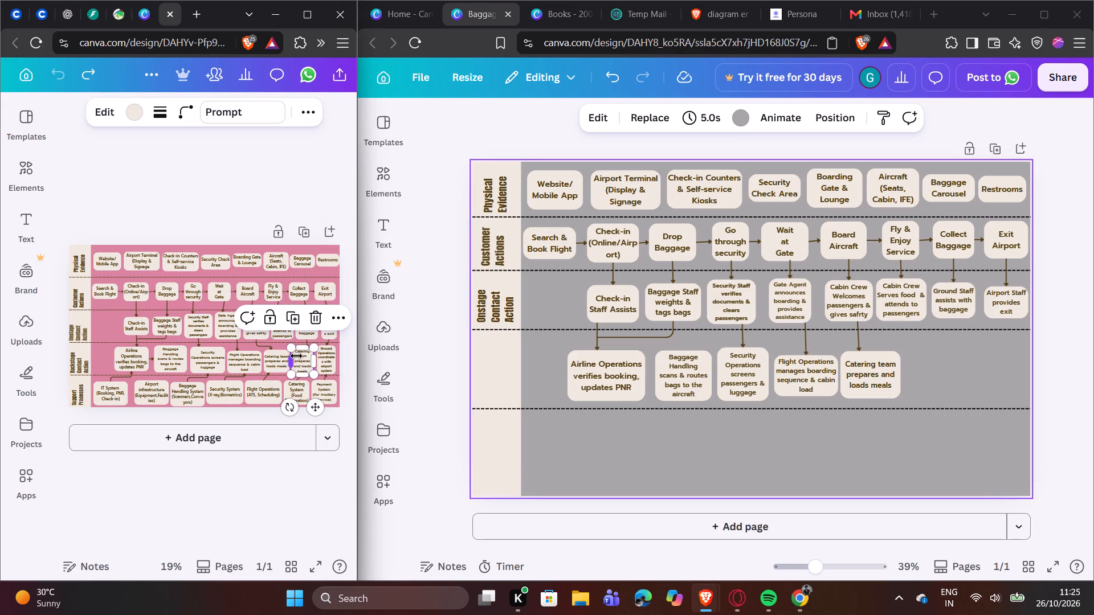
right_click(303, 359)
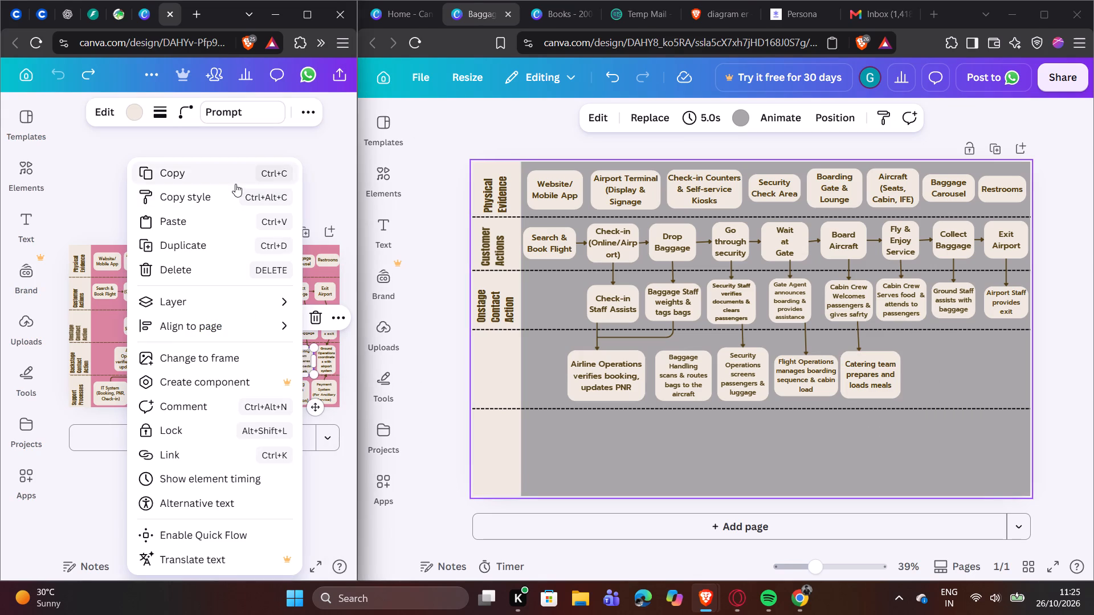
left_click(235, 181)
left_click(367, 269)
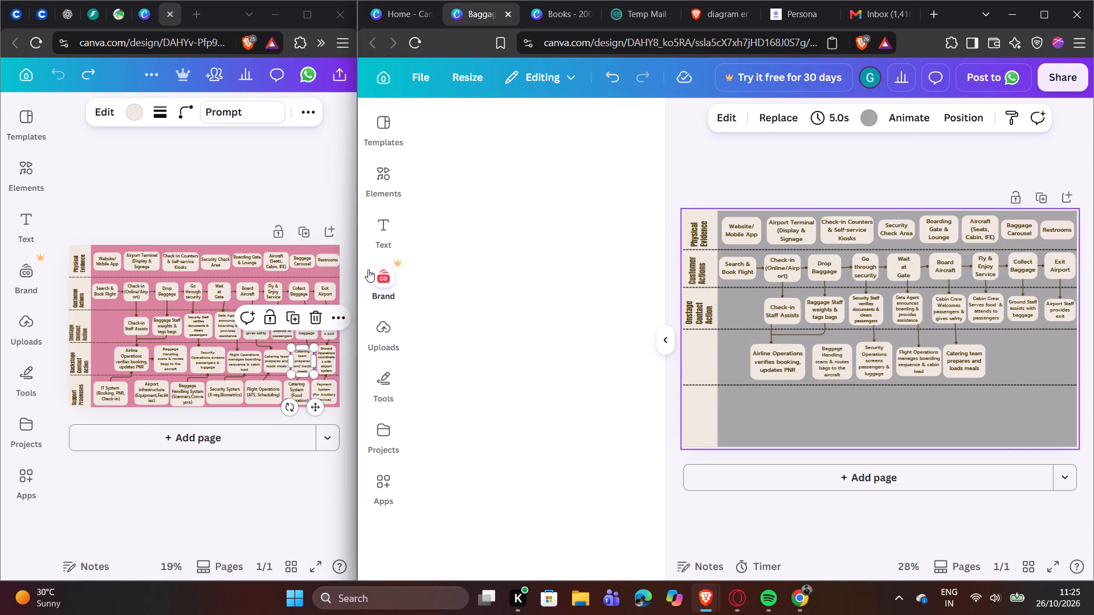
left_click(368, 269)
left_click(433, 367)
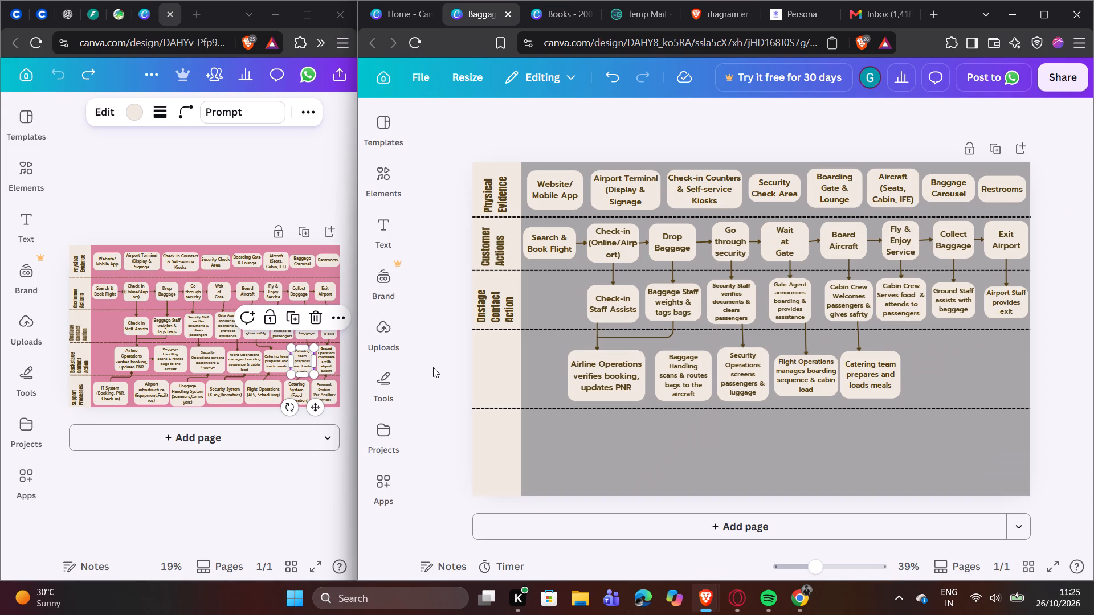
left_click(286, 498)
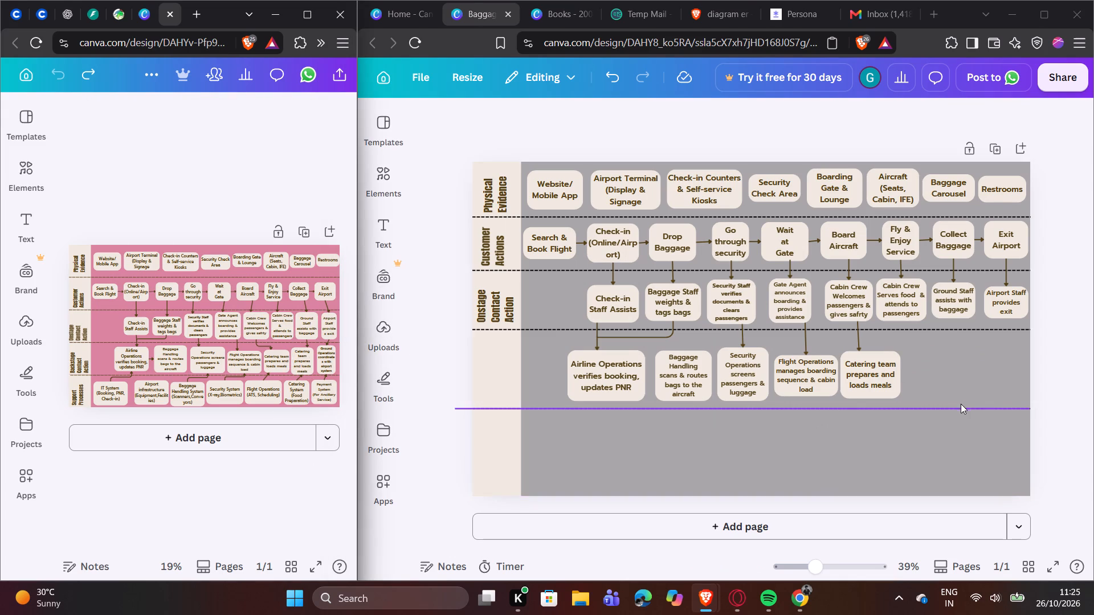
right_click(923, 371)
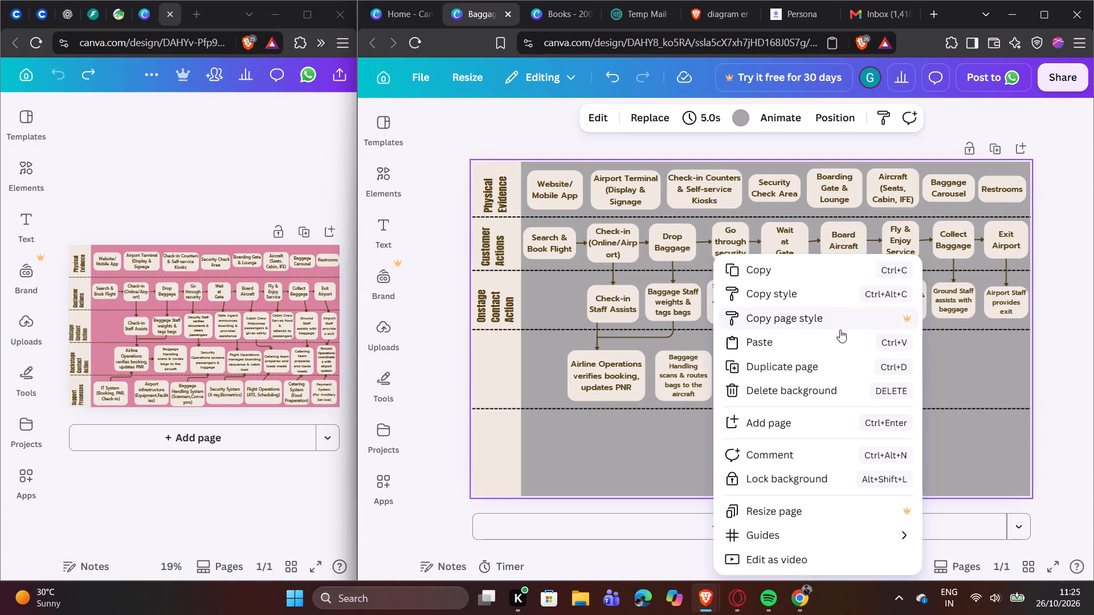
left_click(823, 341)
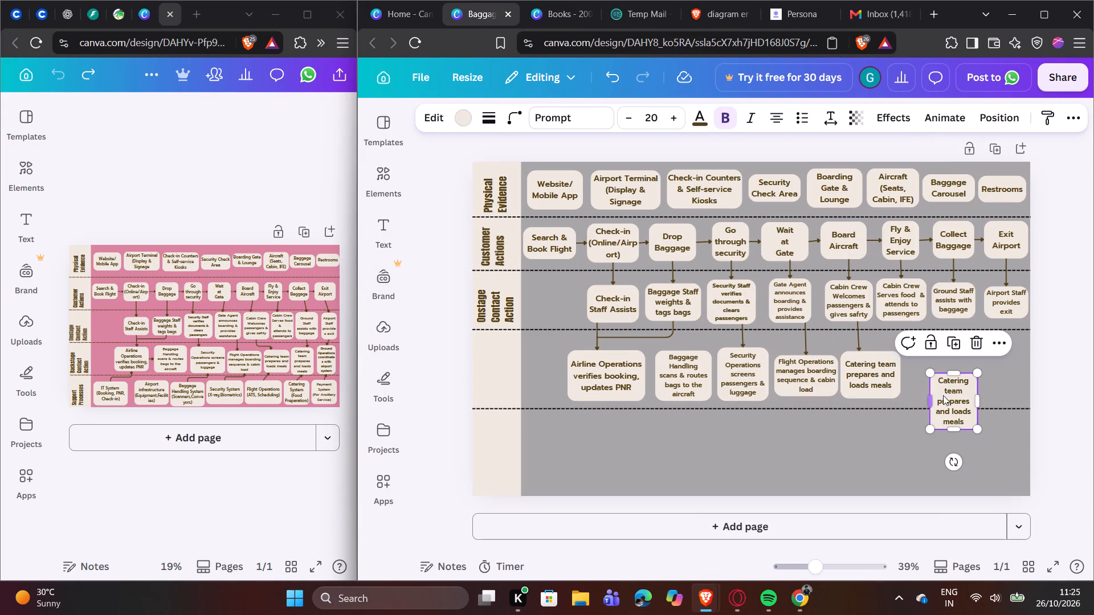
Widen the pasted Catering team box to fit its text on three lines and place it below the Ground Staff box.
left_click_drag(934, 397, 922, 397)
left_click(838, 444)
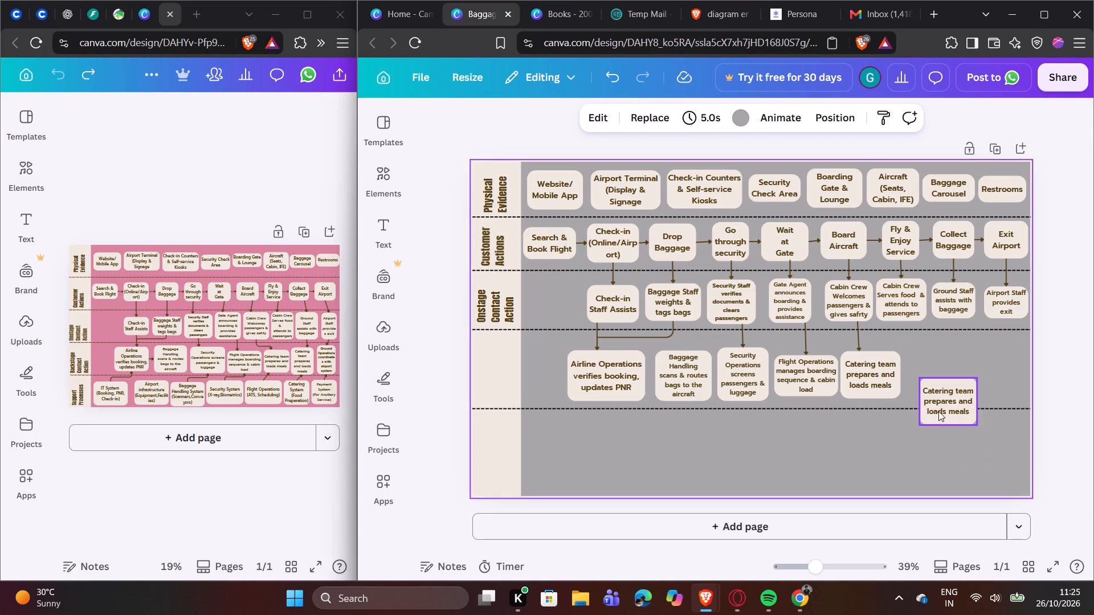
left_click_drag(949, 405, 945, 376)
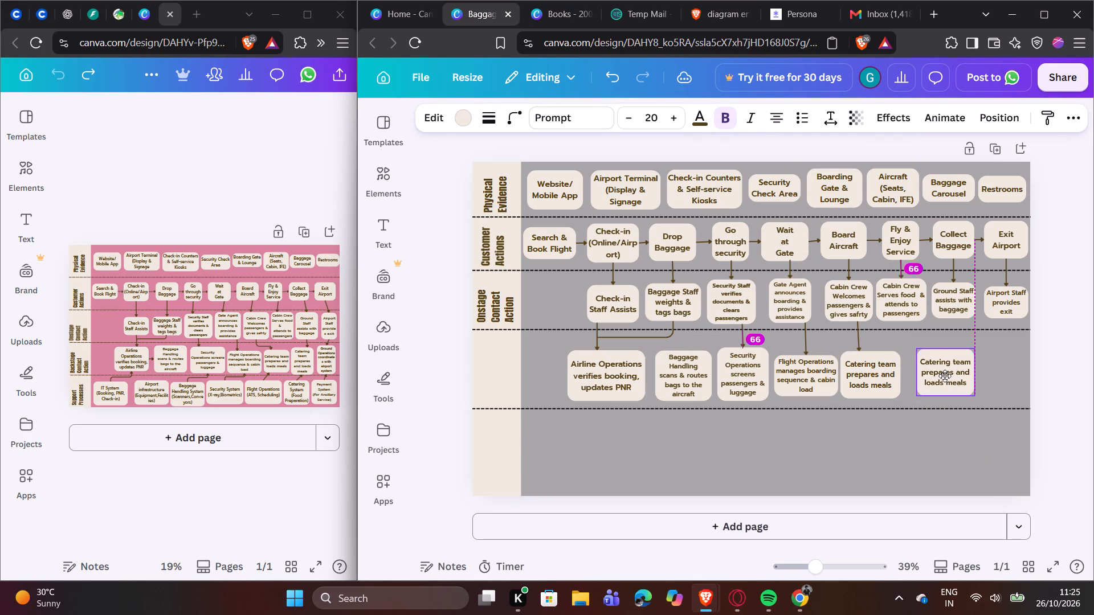
left_click_drag(945, 376, 944, 376)
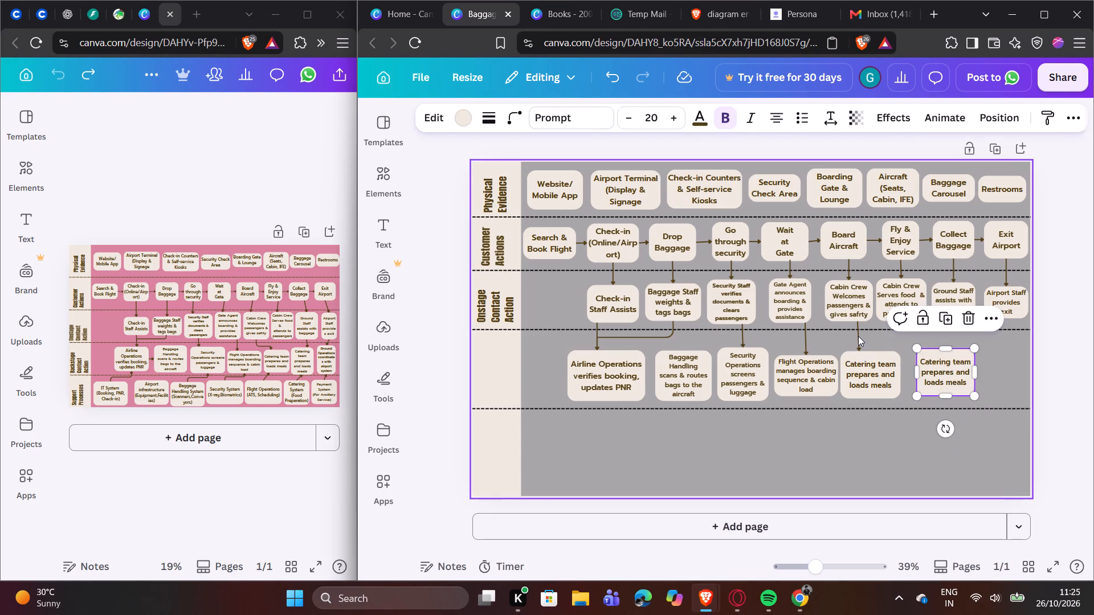
Duplicate the arrow above the first Catering team box and reconnect the copy vertically from the Ground Staff box to the second Catering team box.
left_click(858, 336)
left_click(858, 290)
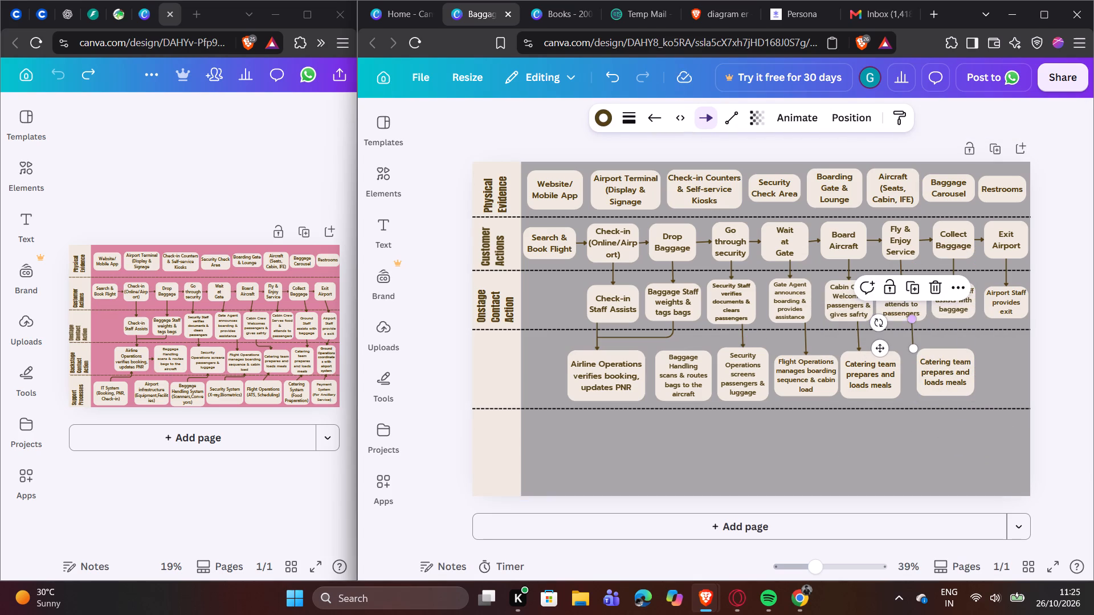
left_click_drag(908, 321, 946, 315)
left_click_drag(915, 343, 944, 343)
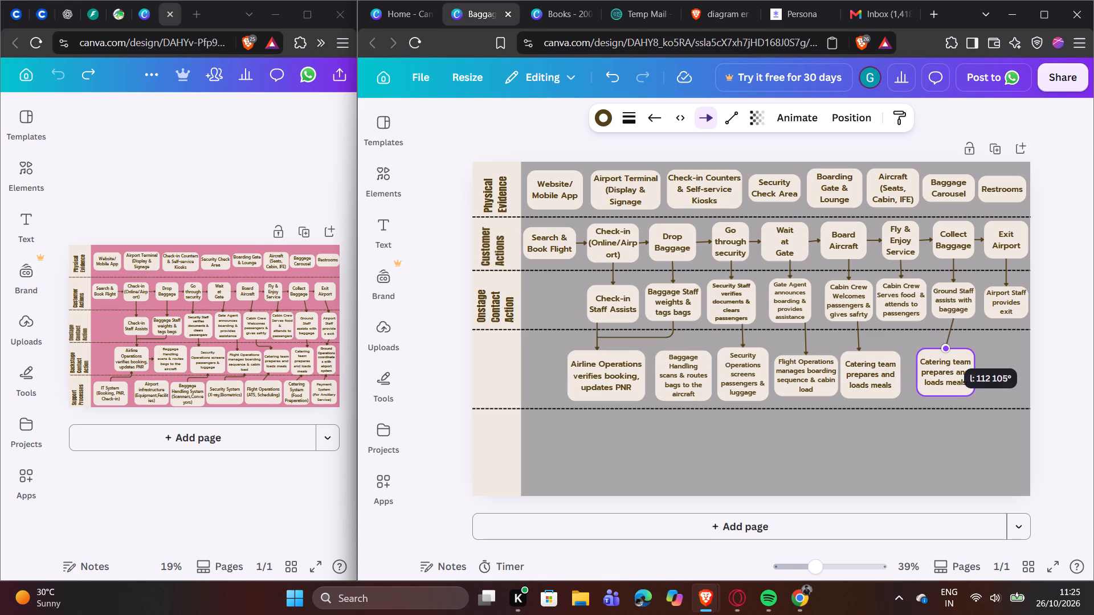
left_click_drag(944, 343, 954, 342)
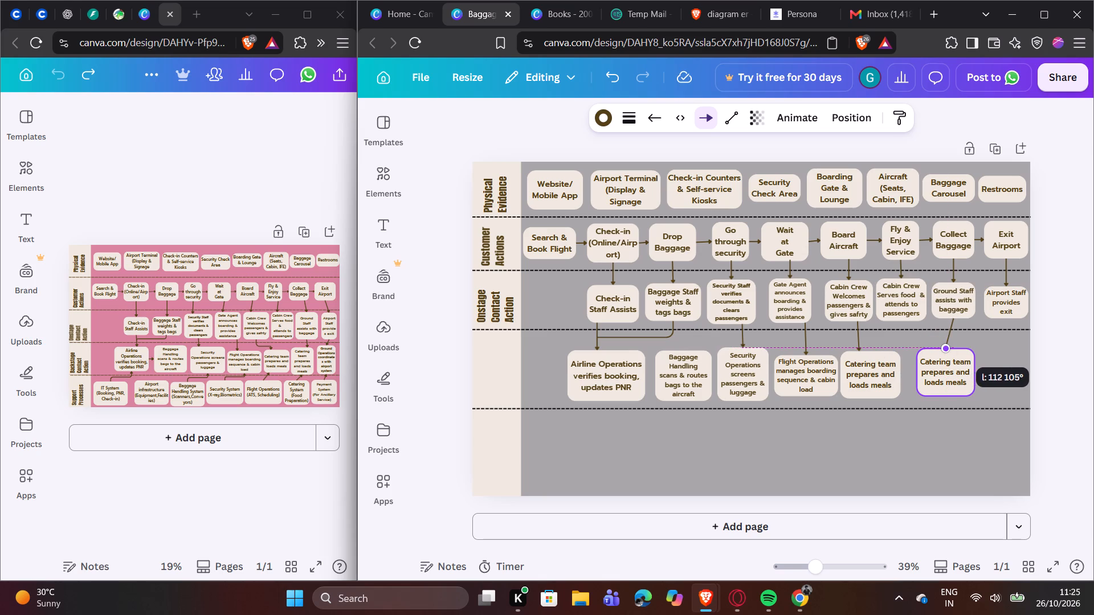
left_click_drag(954, 342, 956, 341)
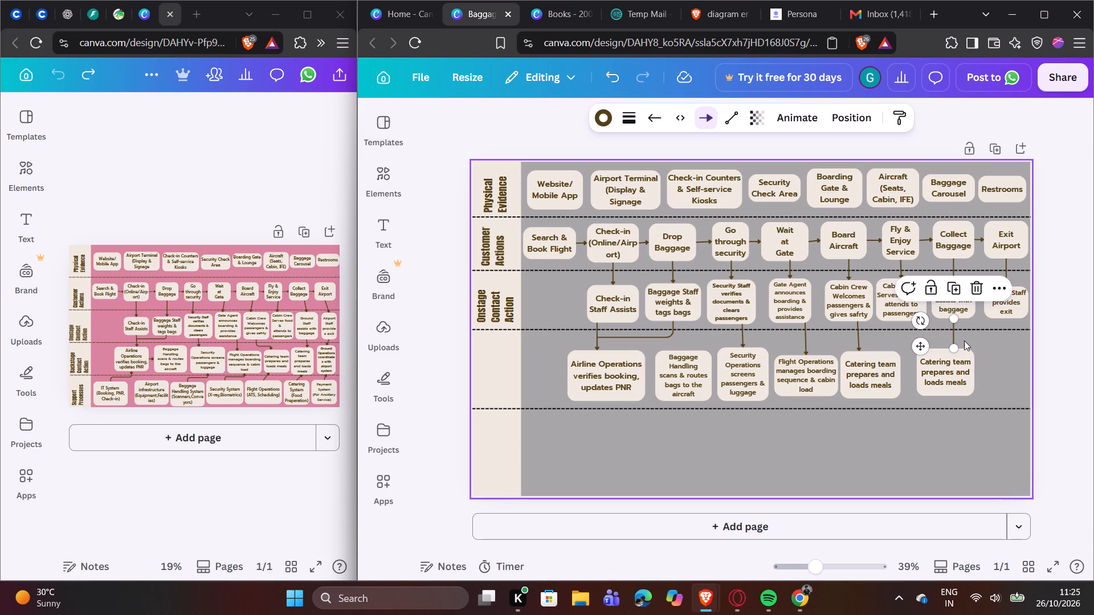
left_click(964, 341)
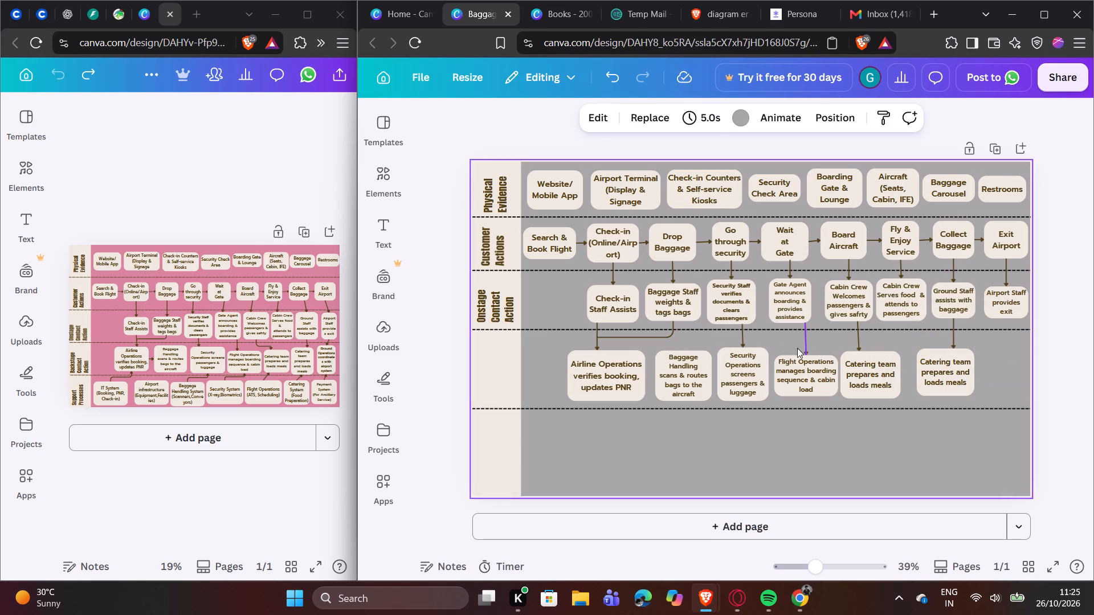
Copy the "Ground Operations coordinates with airport system" box from the pink reference and paste it into the grey design.
left_click(330, 360)
left_click(337, 310)
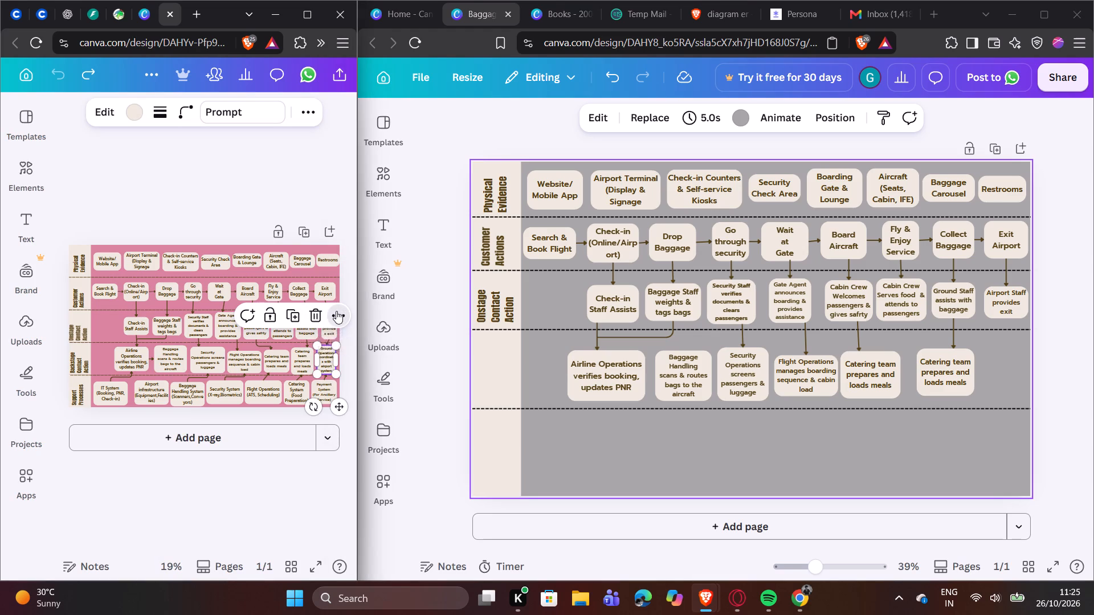
left_click(317, 343)
right_click(994, 372)
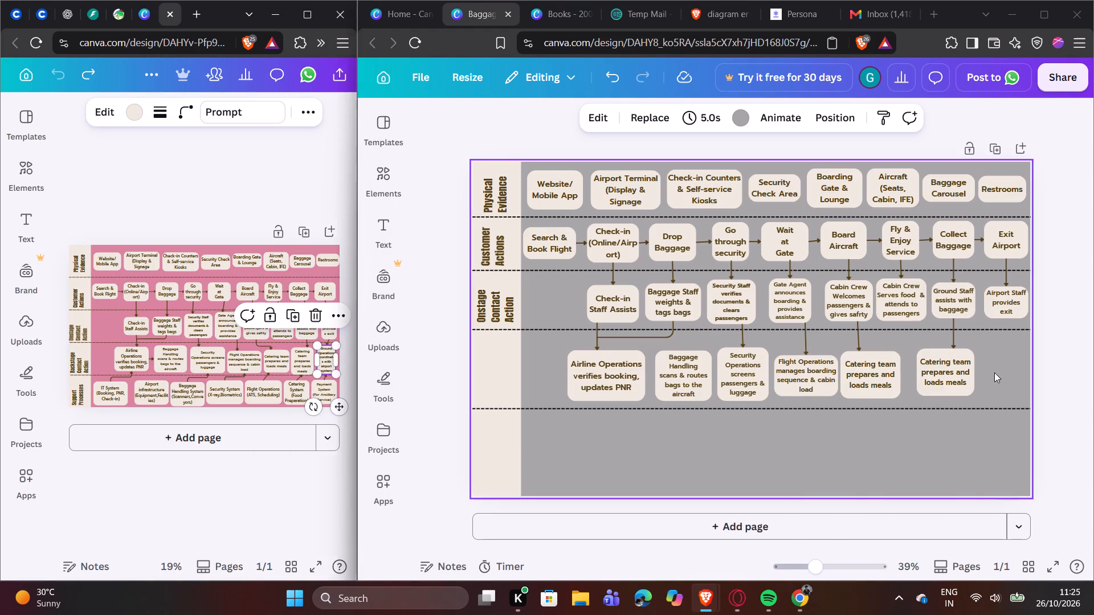
left_click(813, 333)
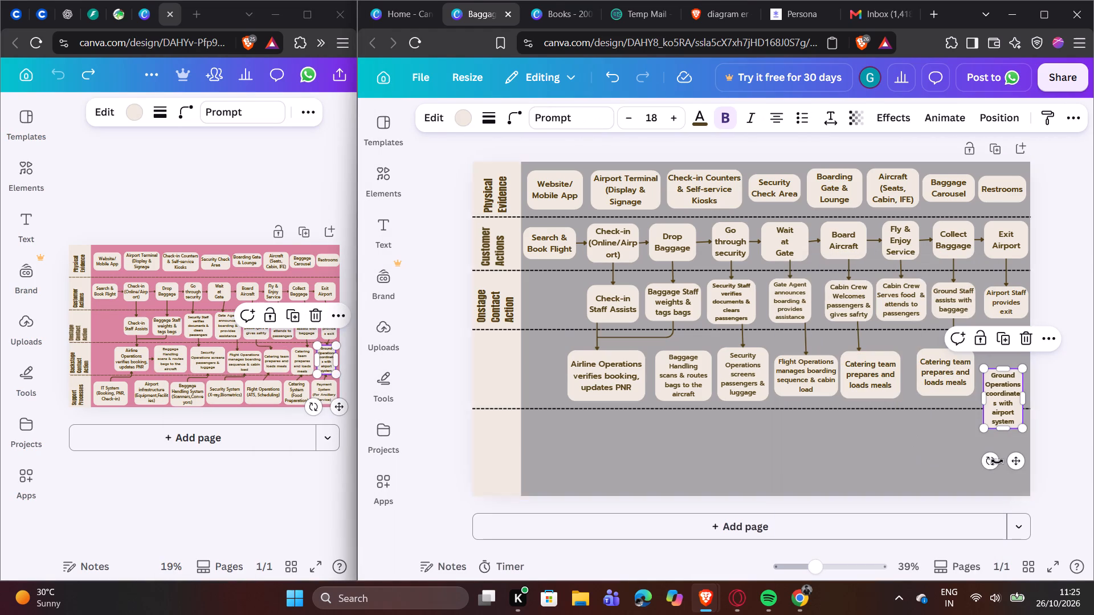
Widen the Ground Operations box slightly, place it below the Airport Staff box, and trim its height from the top edge.
left_click_drag(1010, 429, 1009, 410)
left_click_drag(1006, 427, 1005, 408)
left_click(983, 395)
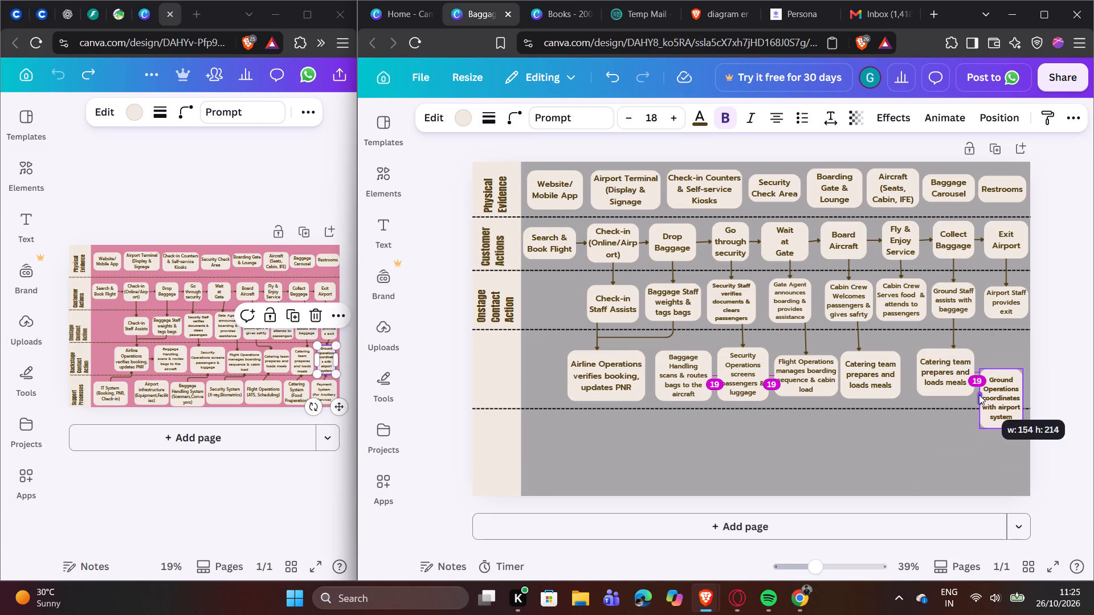
left_click(920, 436)
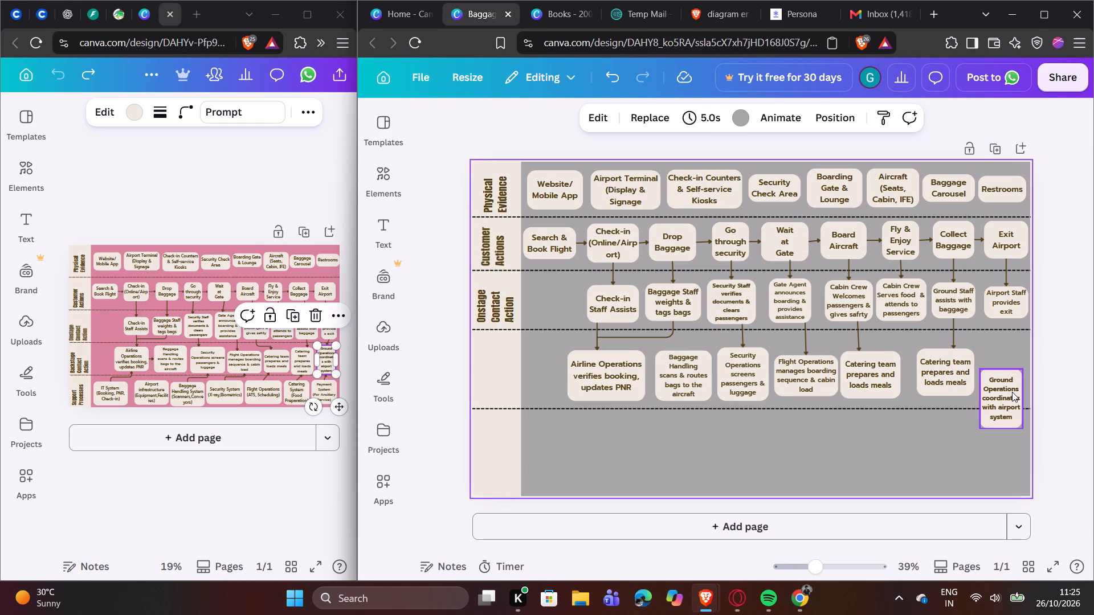
left_click_drag(1011, 392, 1017, 371)
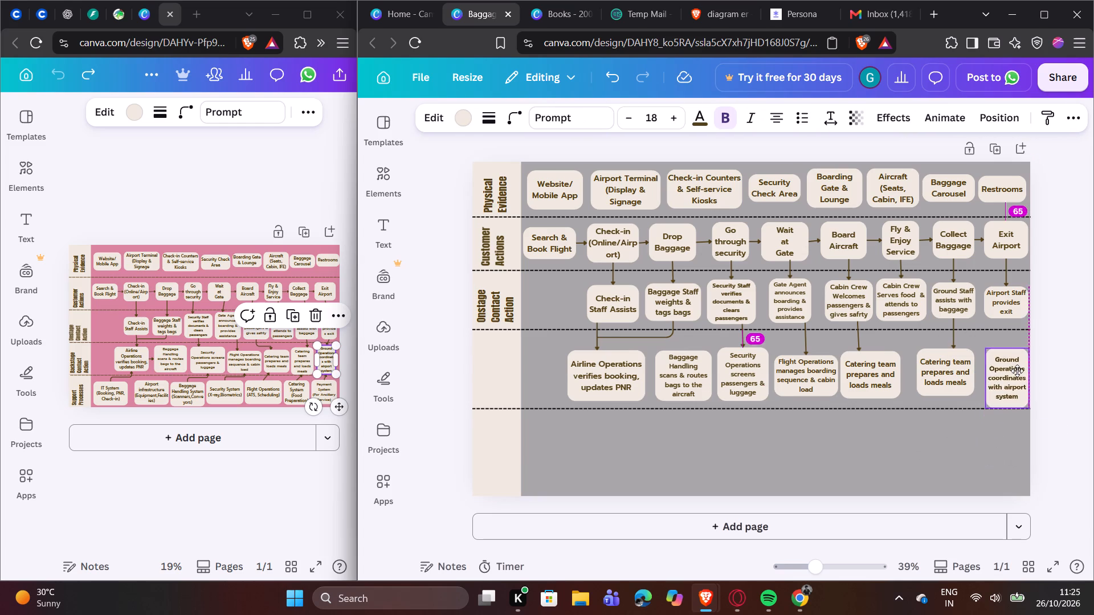
left_click_drag(1017, 371, 1013, 362)
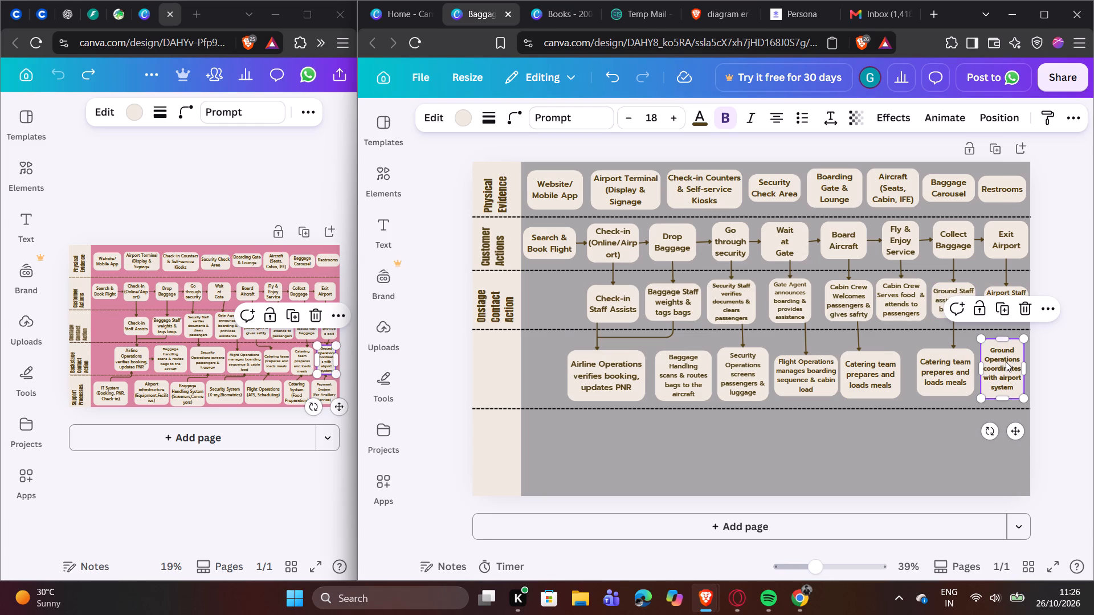
left_click_drag(1010, 335, 1009, 342)
left_click(1063, 355)
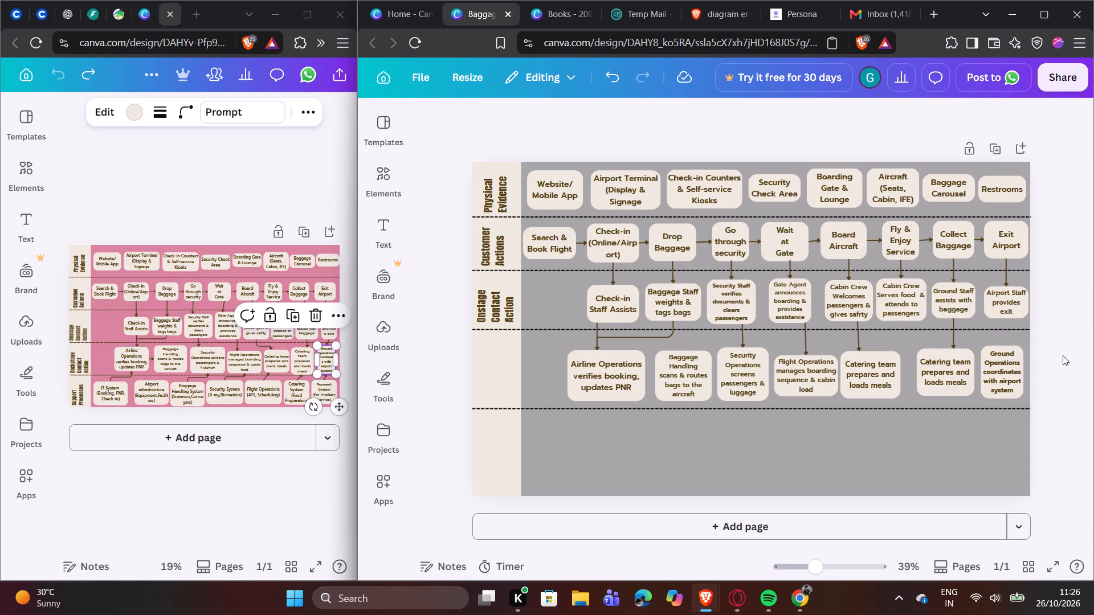
Duplicate the arrow above the second Catering team box and reconnect the copy from the Airport Staff box to the Ground Operations box.
left_click(956, 327)
left_click(956, 288)
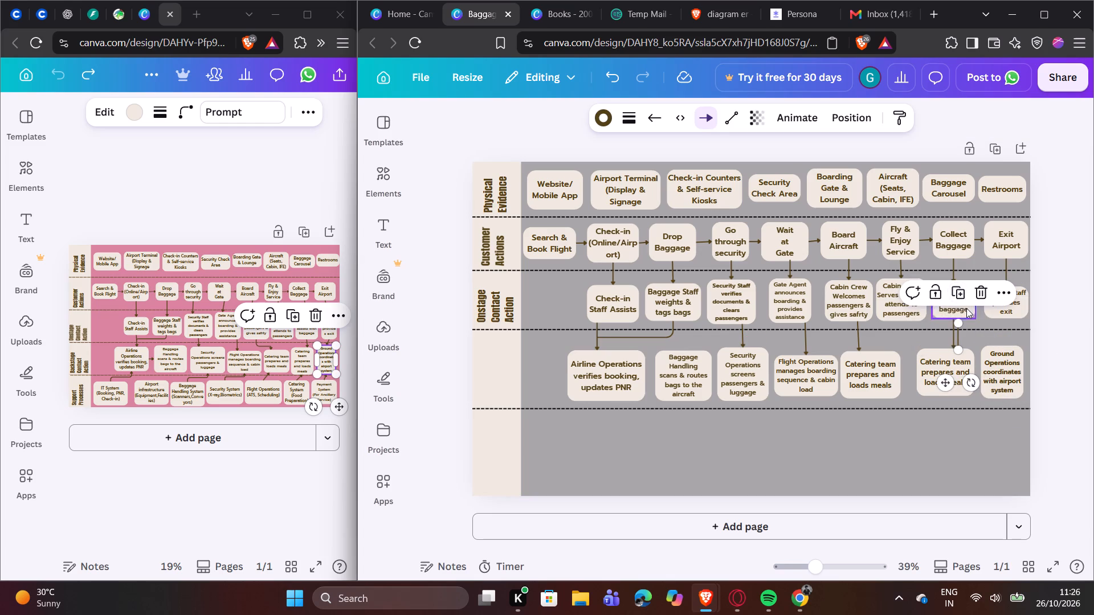
left_click_drag(960, 321, 1012, 321)
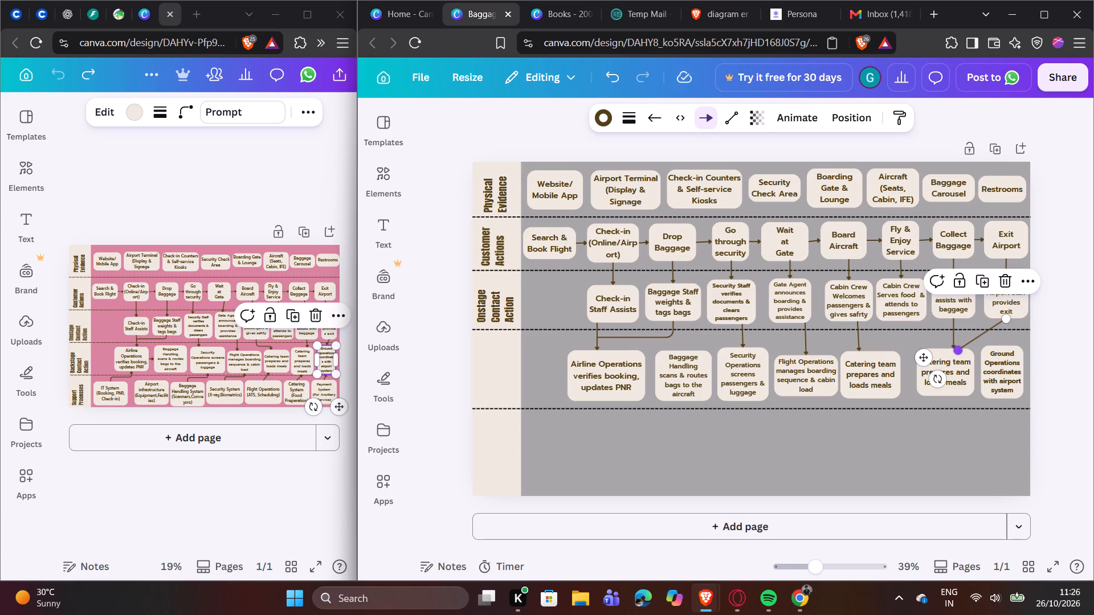
left_click_drag(955, 350, 1003, 343)
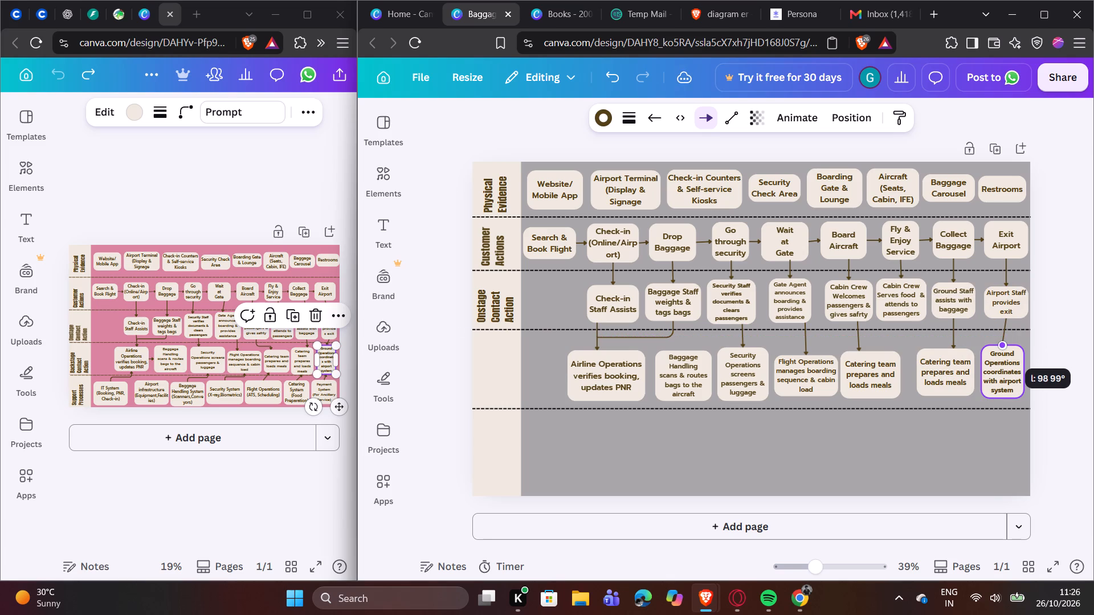
left_click_drag(1003, 343, 1003, 343)
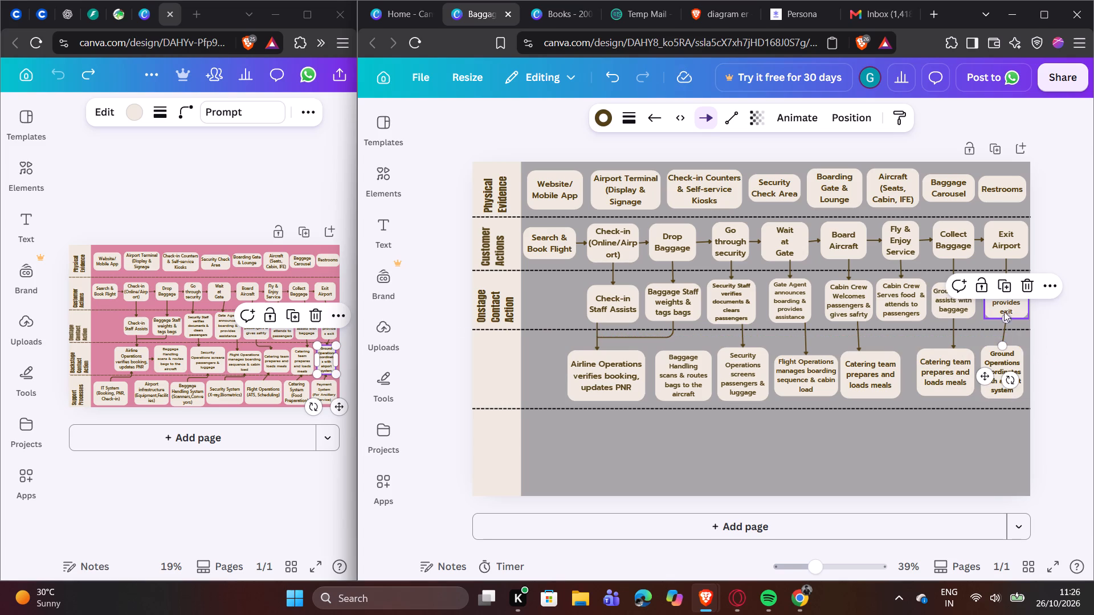
Nudge the Airport Staff, Exit Airport and Ground Operations boxes sideways into one column so their connecting arrows run nearly vertical.
left_click(1004, 304)
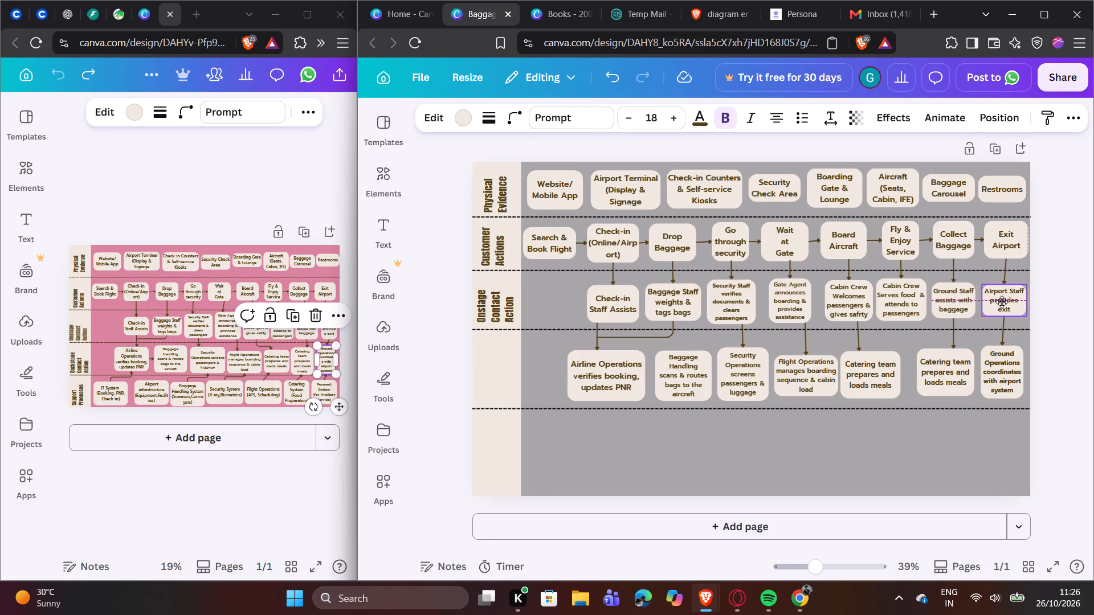
left_click(1069, 300)
left_click(1007, 237)
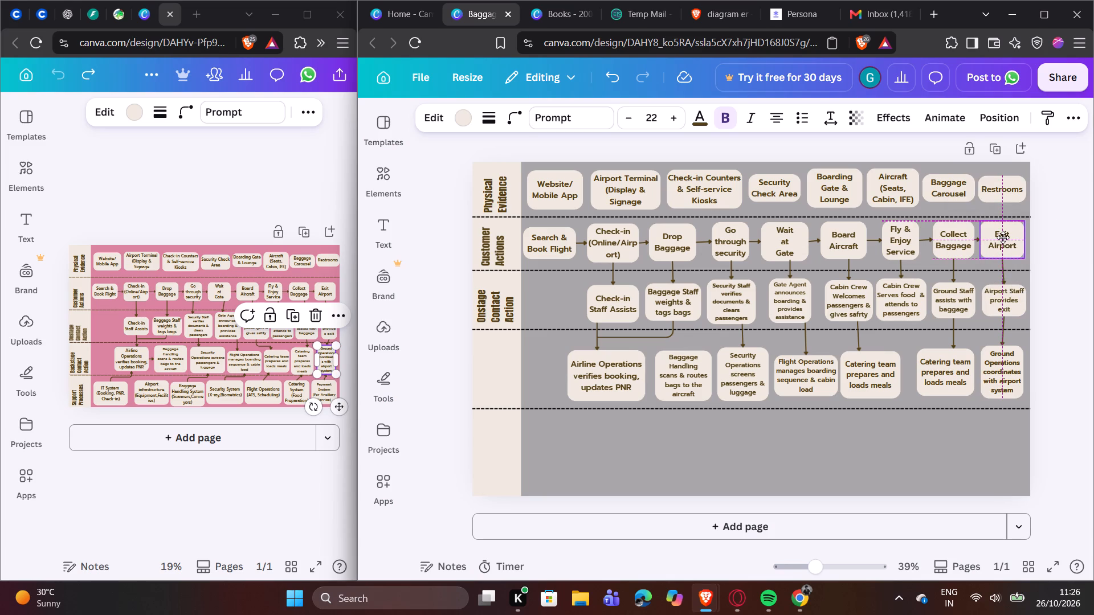
left_click(1008, 359)
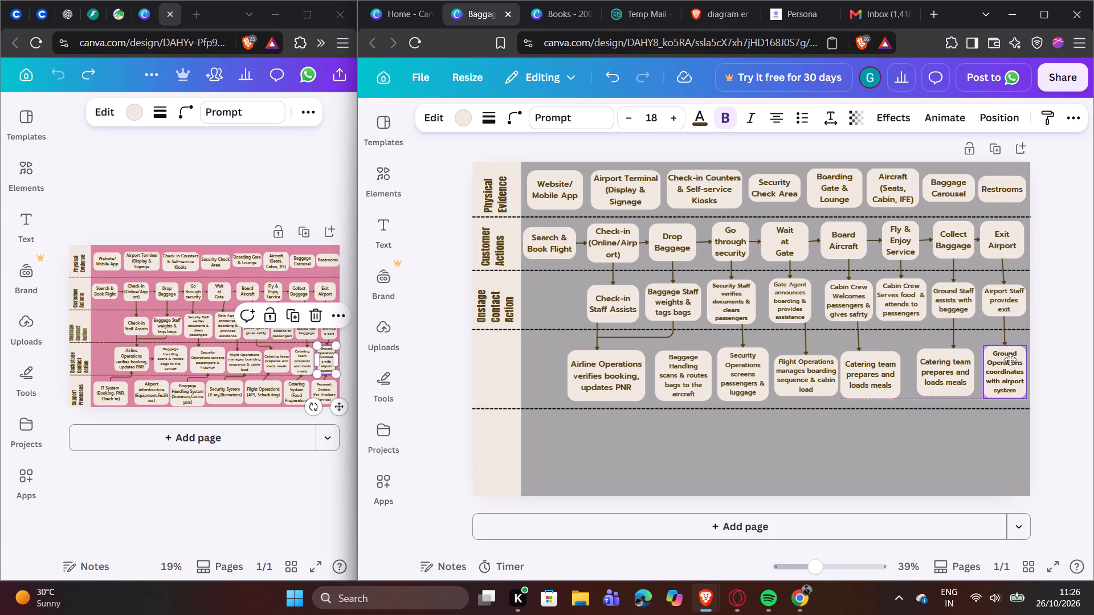
left_click(1077, 354)
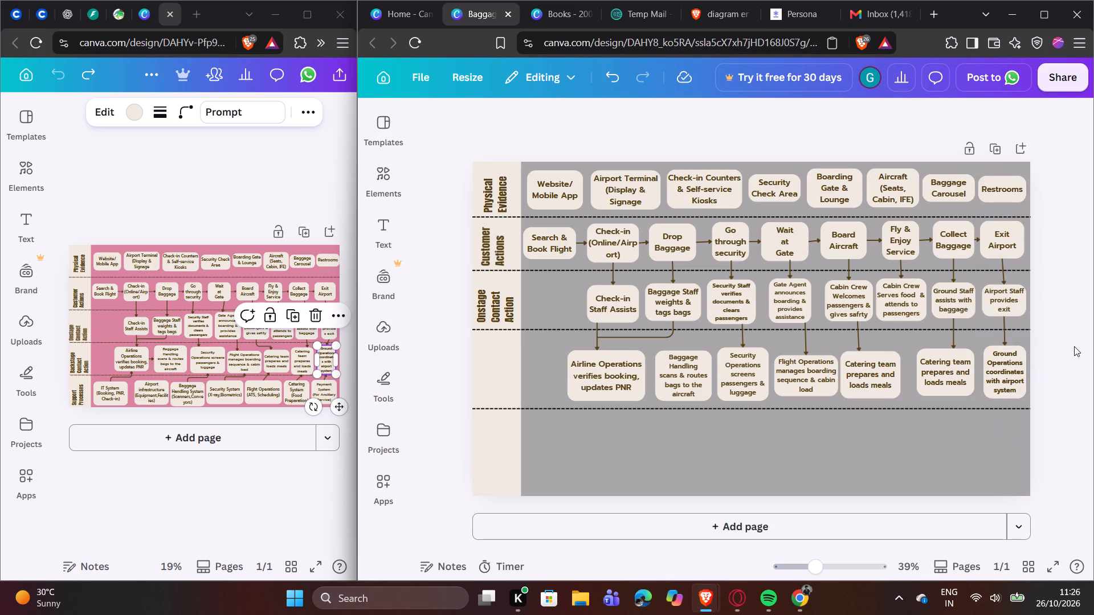
left_click(1074, 346)
Duplicate the arrow above the Security Operations box and reconnect the copy from the Airline Operations box to the Baggage Handling box.
left_click(742, 331)
left_click(747, 296)
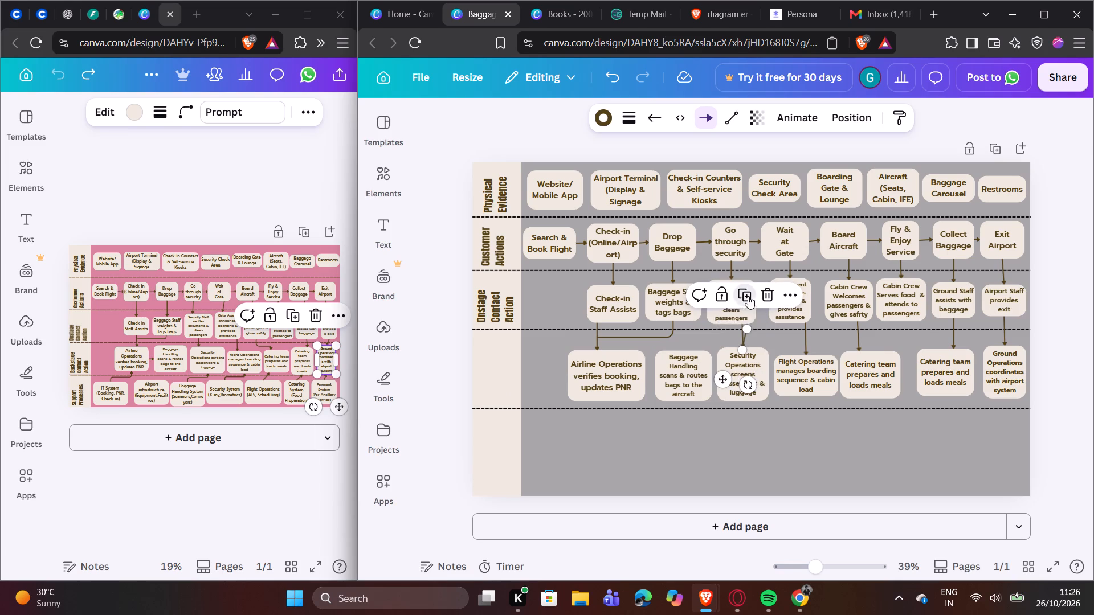
left_click_drag(747, 326, 644, 369)
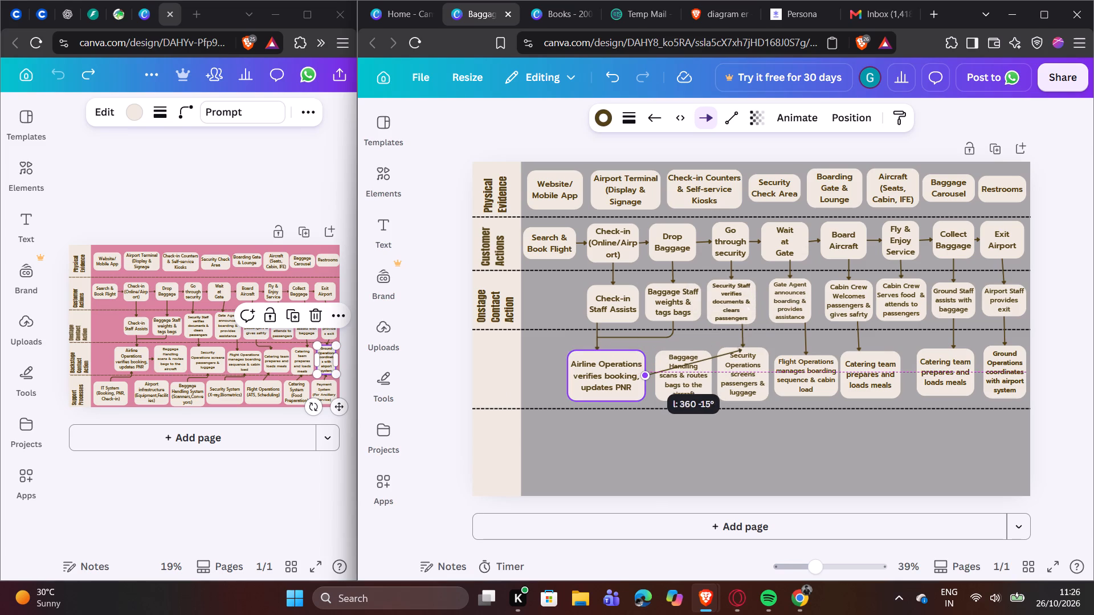
left_click_drag(742, 348, 668, 374)
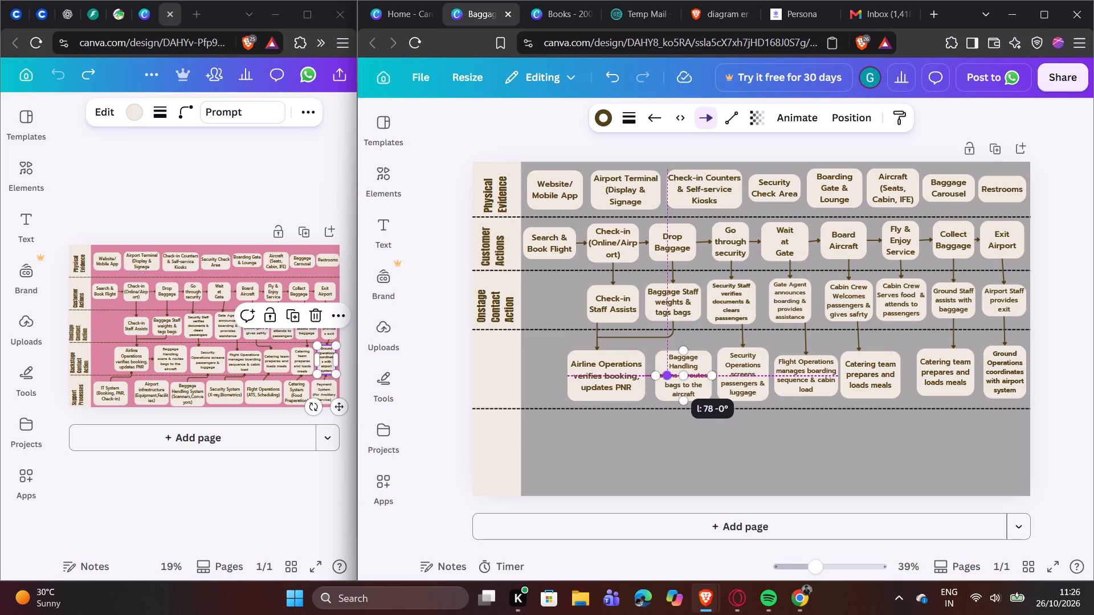
left_click_drag(668, 374, 659, 372)
left_click(656, 430)
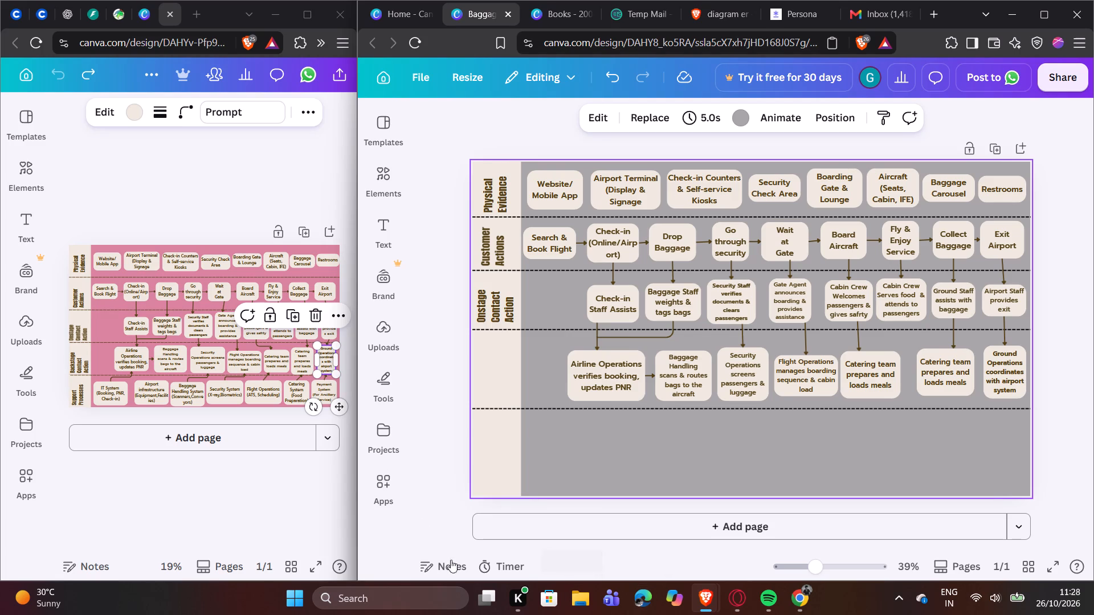
Copy the "IT System (Booking, PNR, Check-in)" box from the pink reference and paste it into the grey design.
left_click(121, 386)
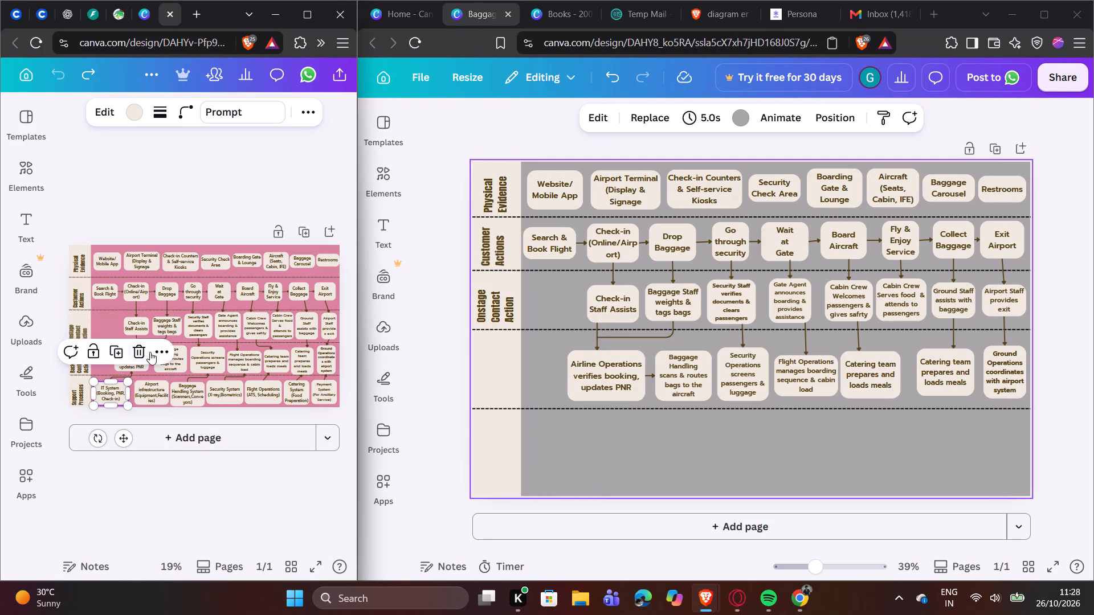
right_click(156, 347)
left_click(154, 352)
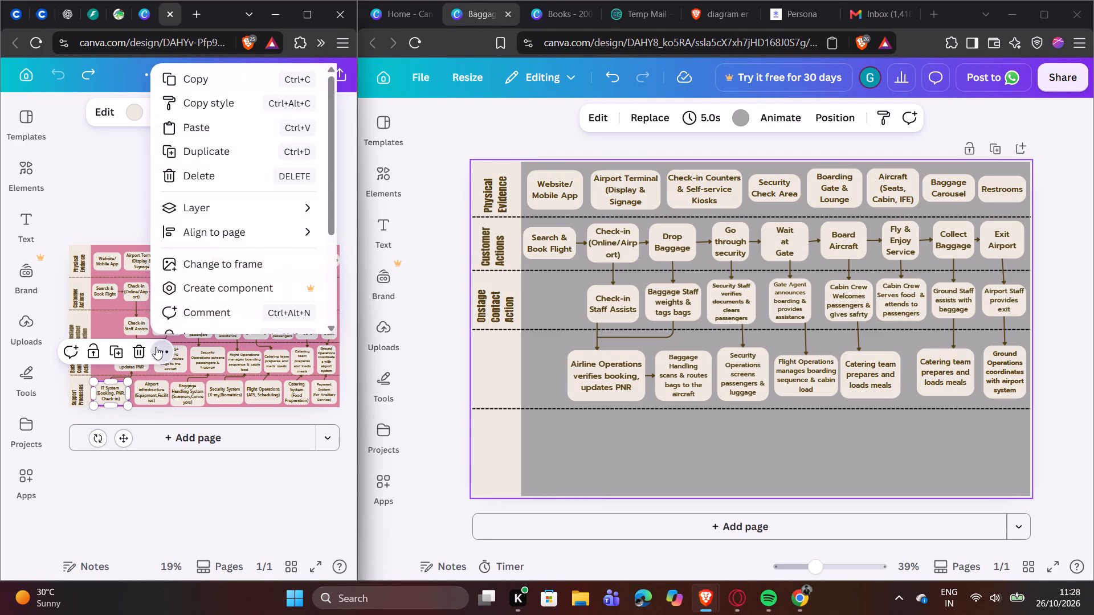
left_click(250, 76)
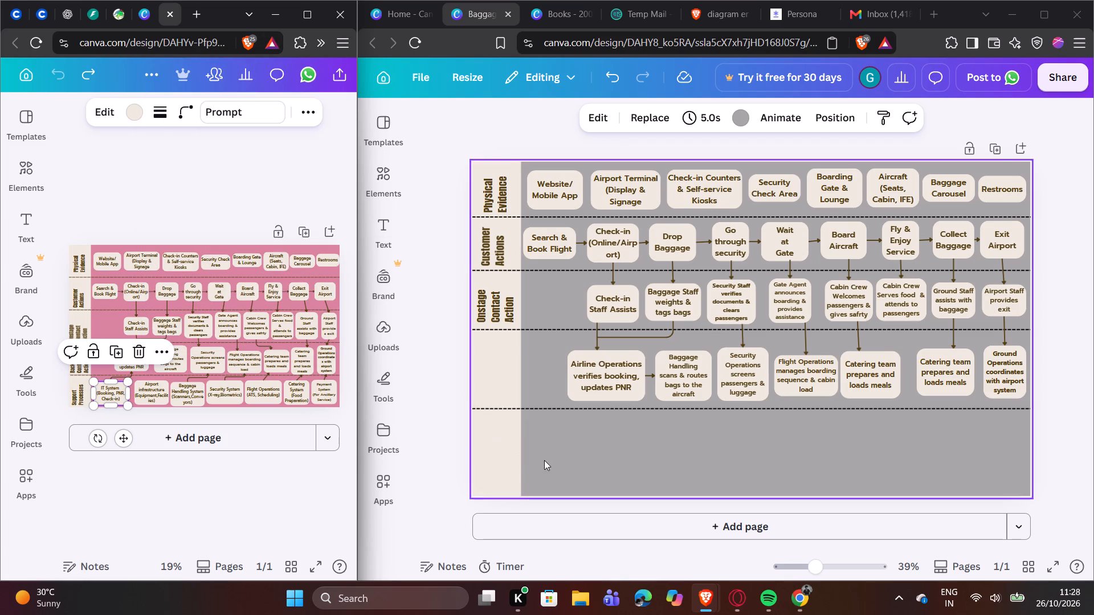
right_click(552, 454)
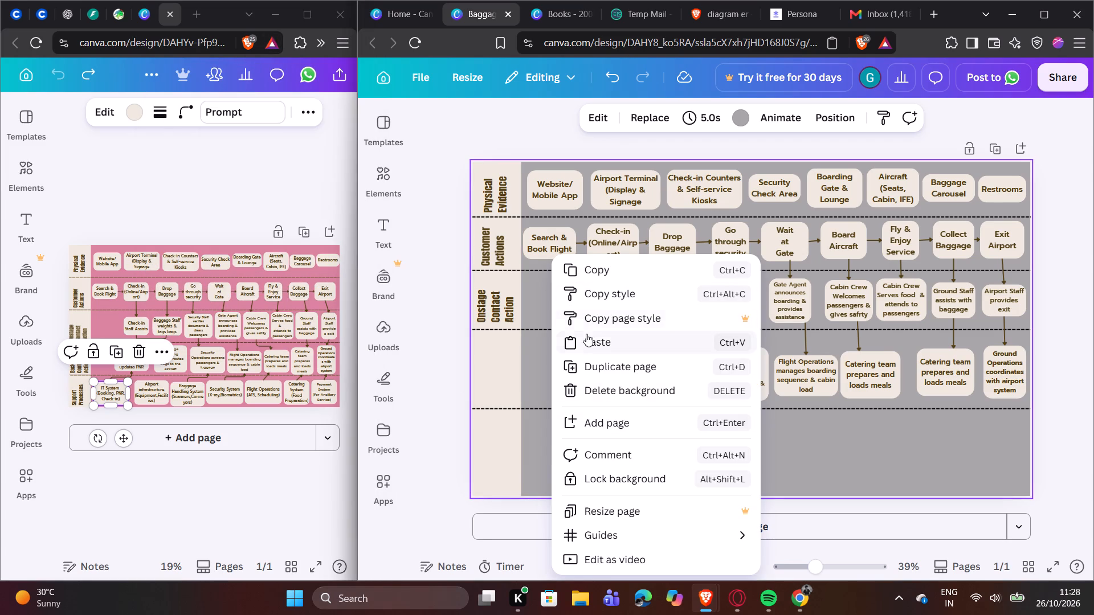
left_click(586, 334)
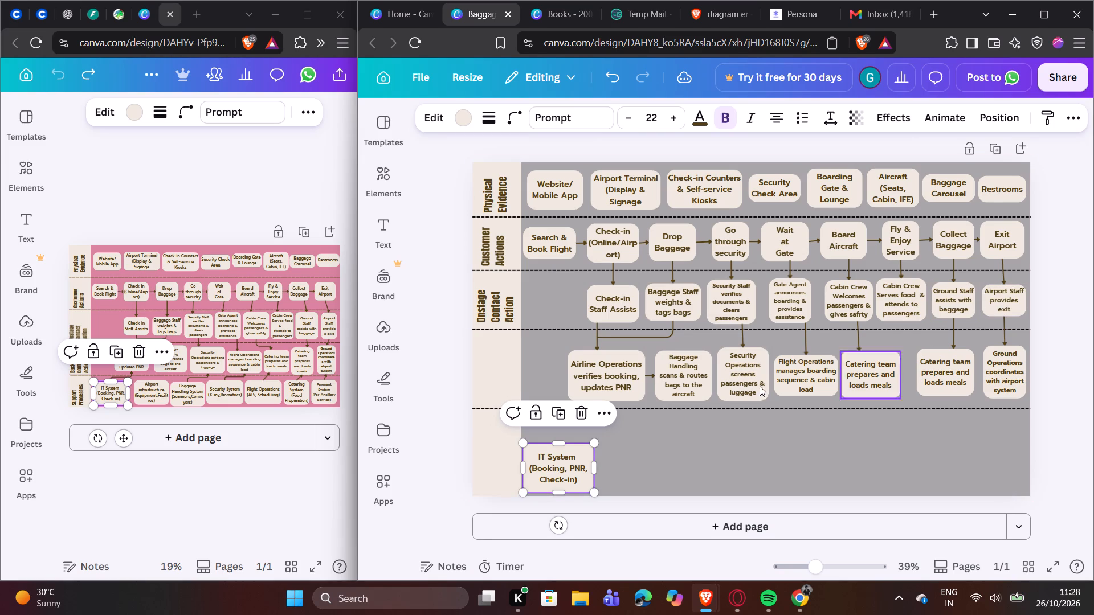
left_click(433, 468)
left_click(130, 491)
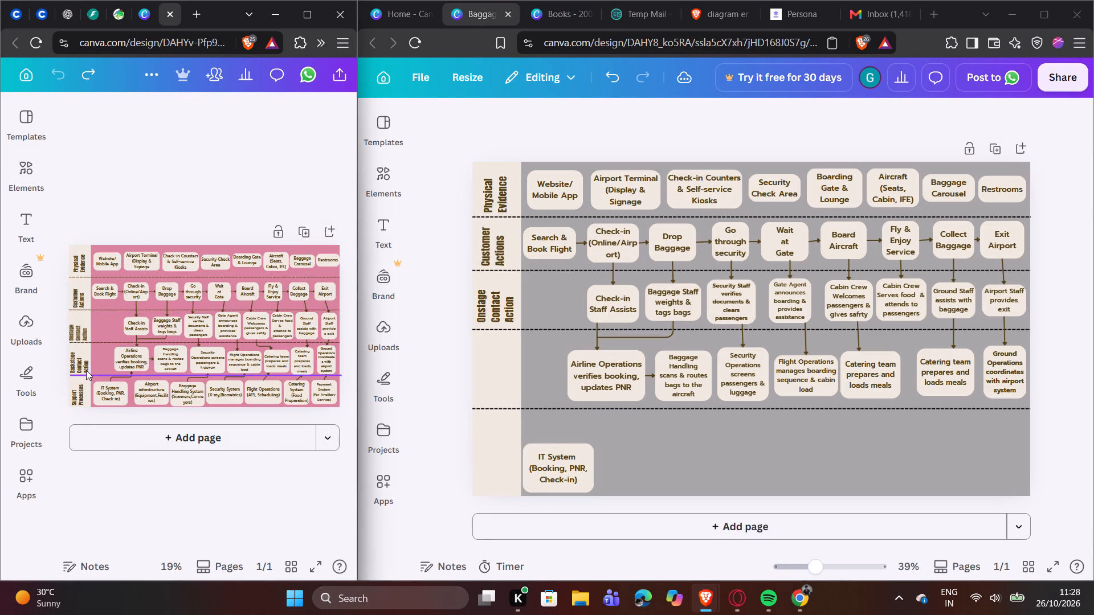
Copy the "Backstage Contact Action" row label from the pink reference and paste it into the grey design.
left_click(86, 368)
left_click(164, 317)
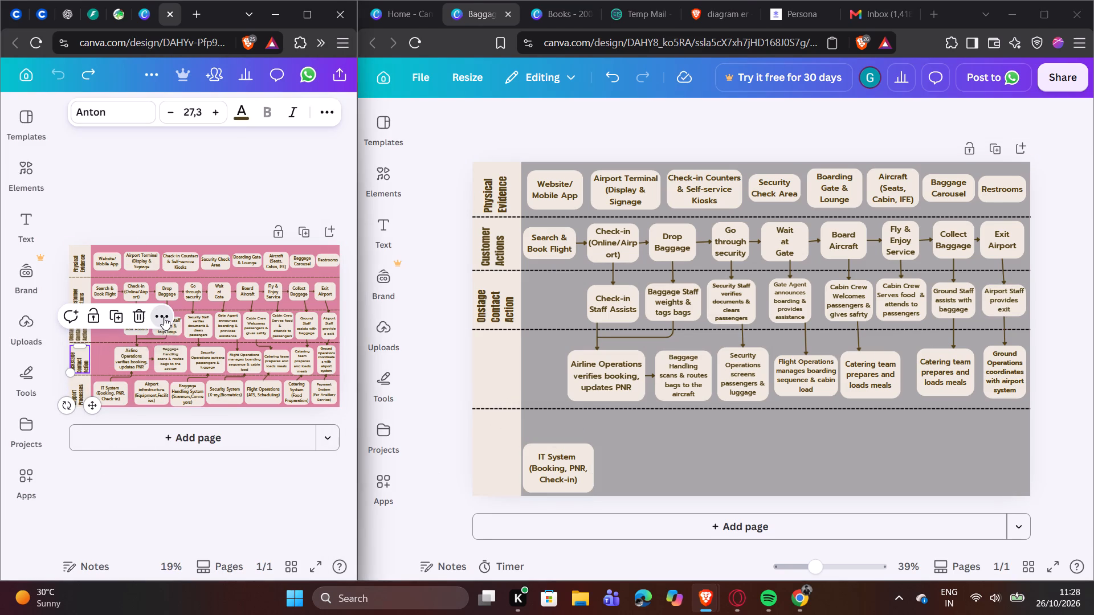
left_click(188, 352)
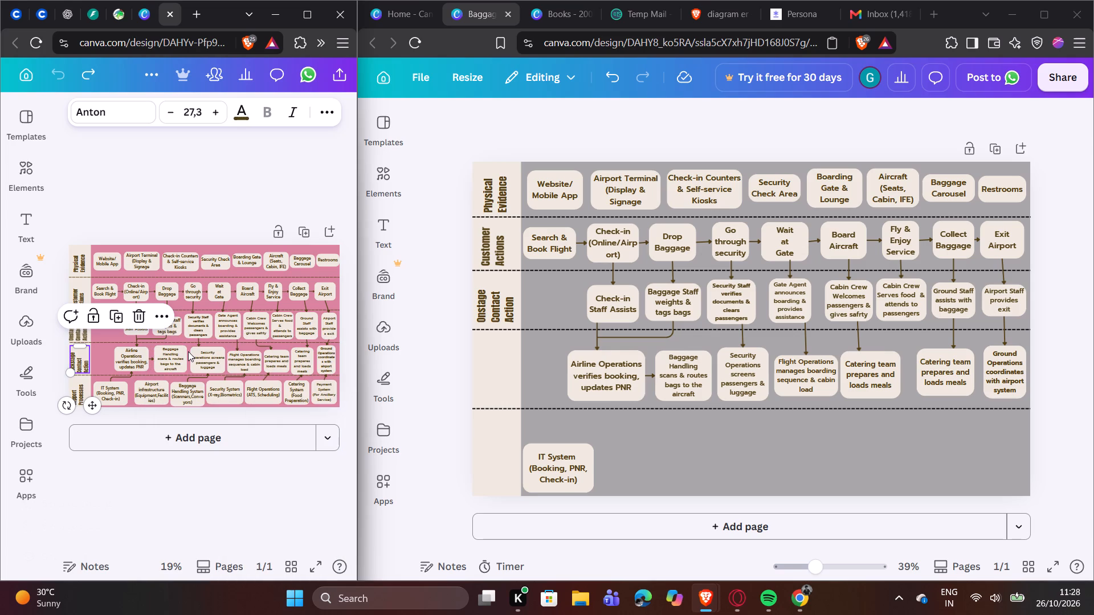
left_click(186, 482)
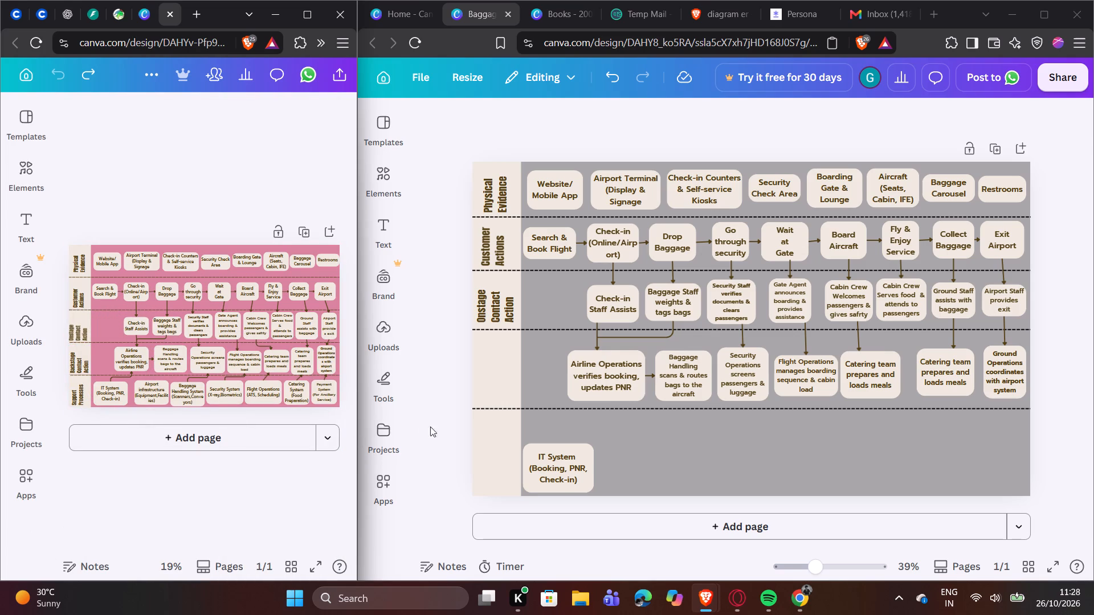
left_click(497, 440)
right_click(497, 440)
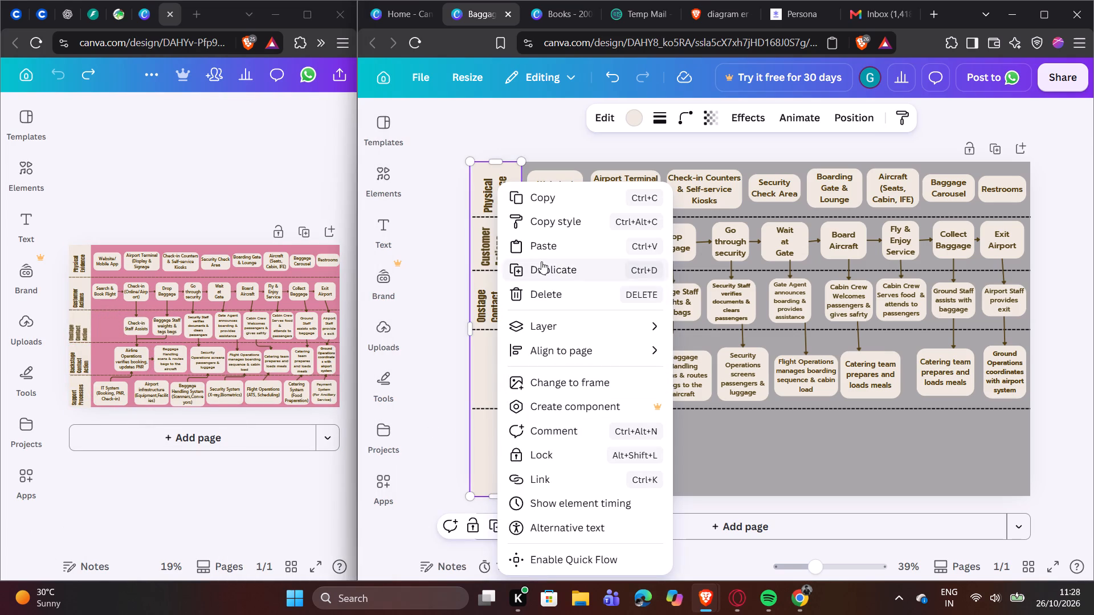
left_click(540, 247)
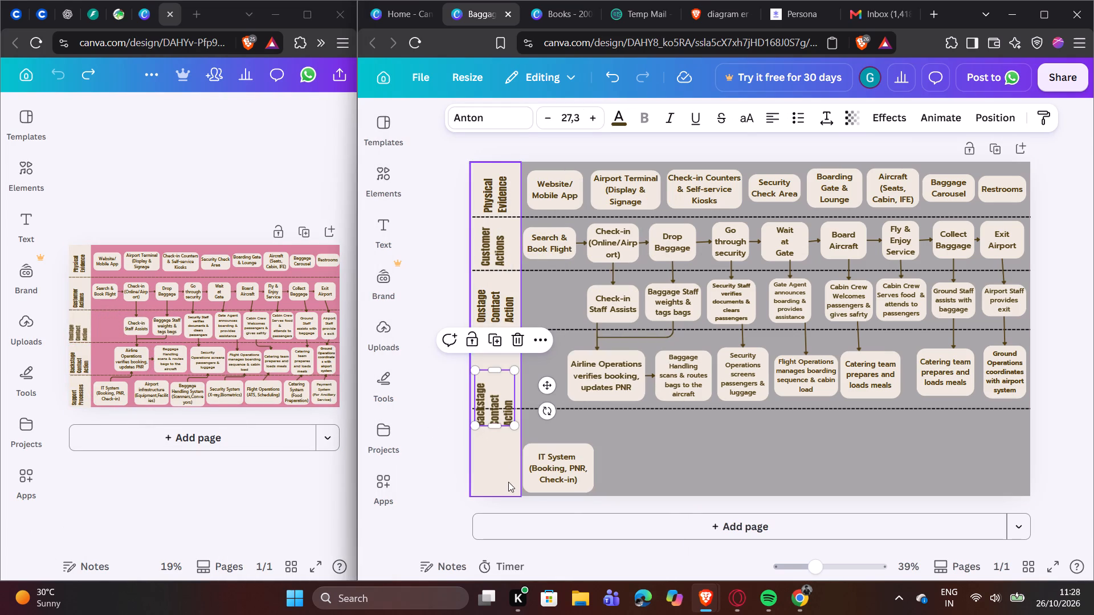
Move the Backstage Contact Action label up into the fourth row of the label column, in line with the label above.
left_click(504, 466)
left_click_drag(495, 393, 503, 371)
left_click_drag(493, 368, 480, 366)
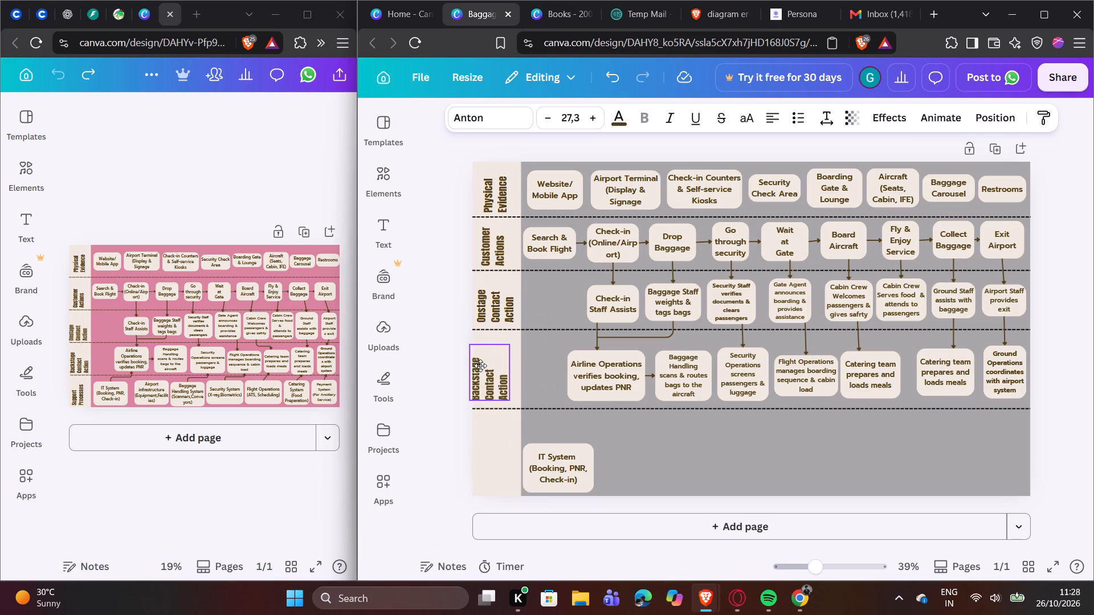
left_click_drag(480, 366, 486, 364)
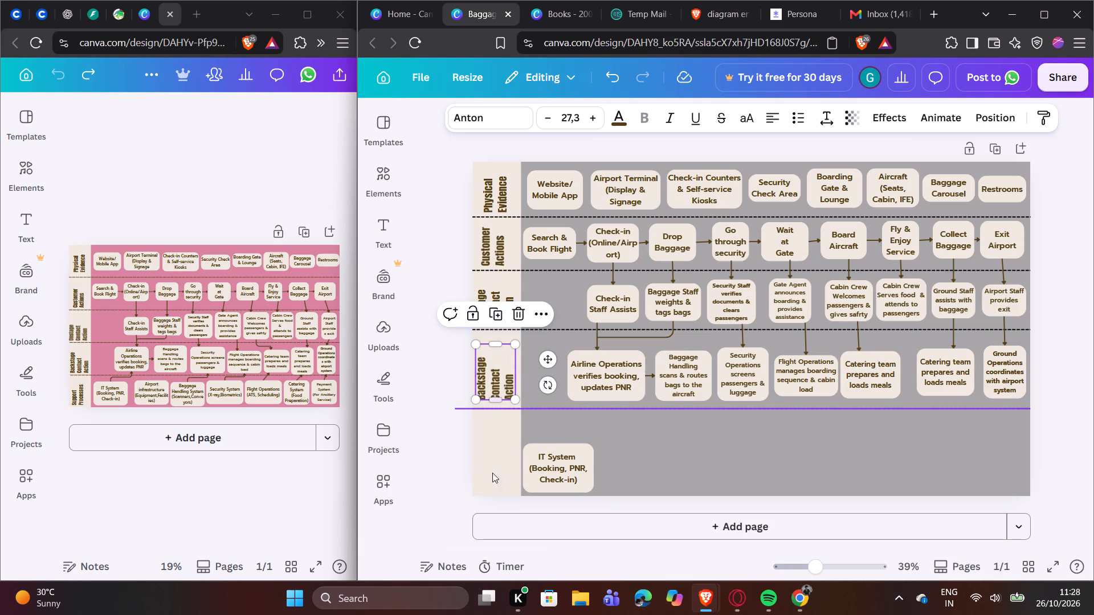
left_click(436, 465)
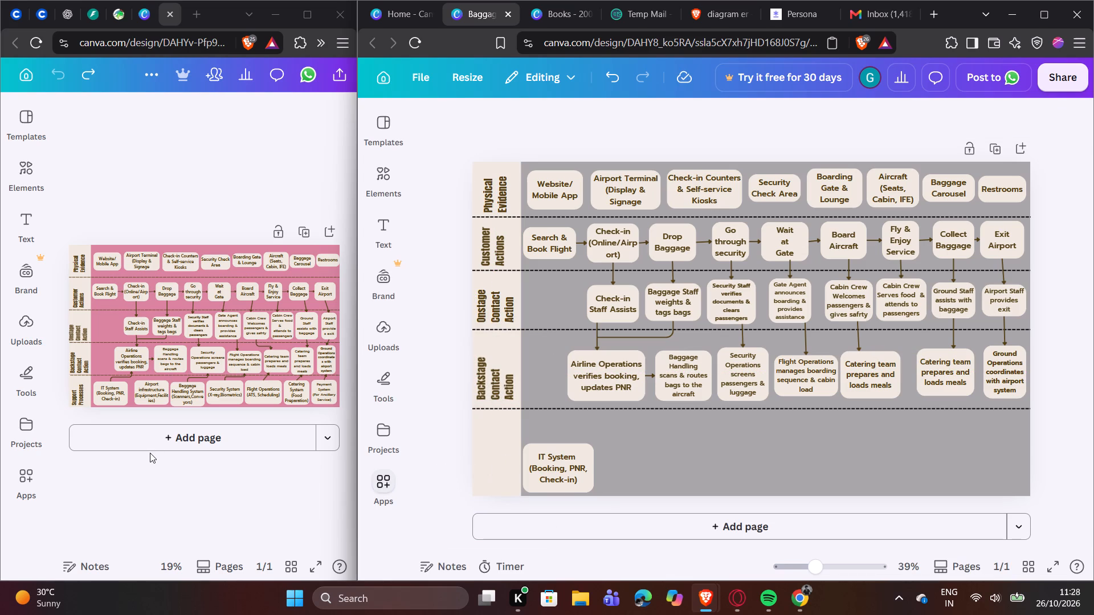
Copy the "Support Processes" row label from the pink reference and paste it into the grey design.
left_click(75, 395)
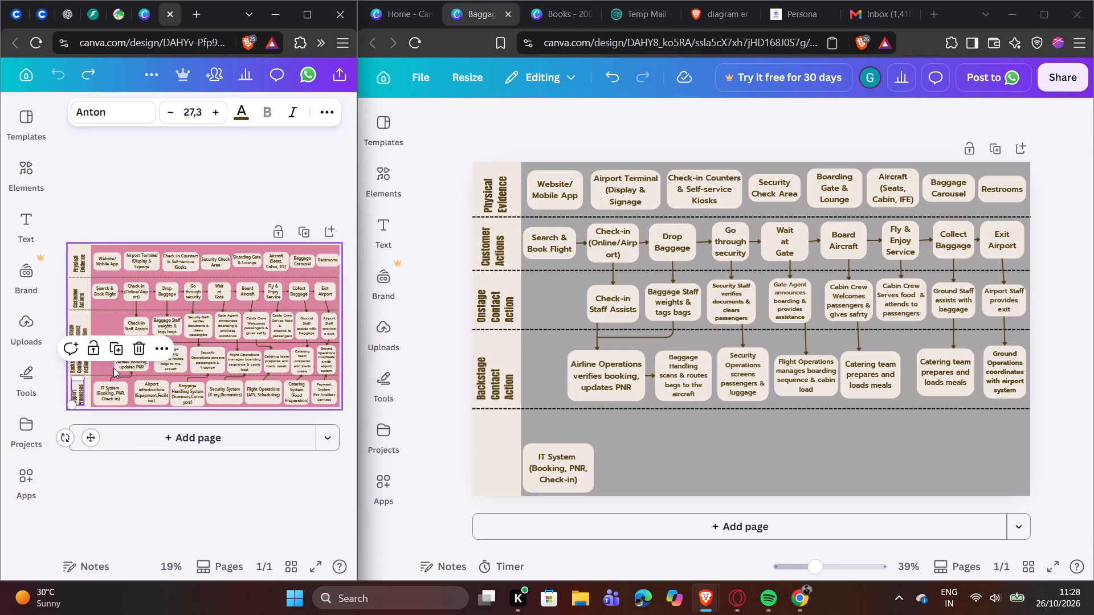
left_click(158, 348)
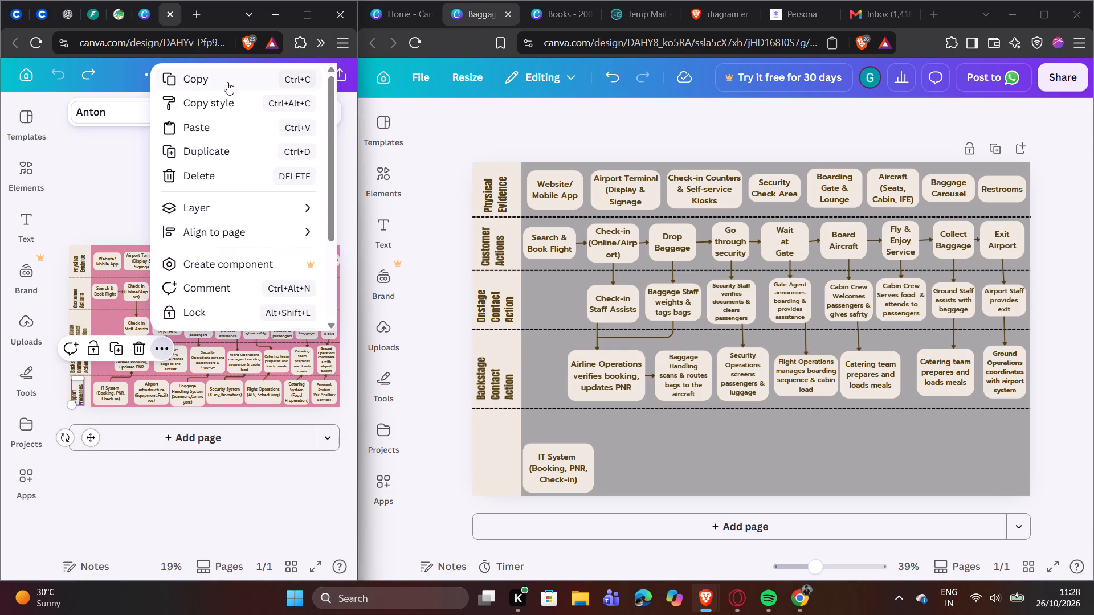
left_click(228, 81)
left_click(424, 465)
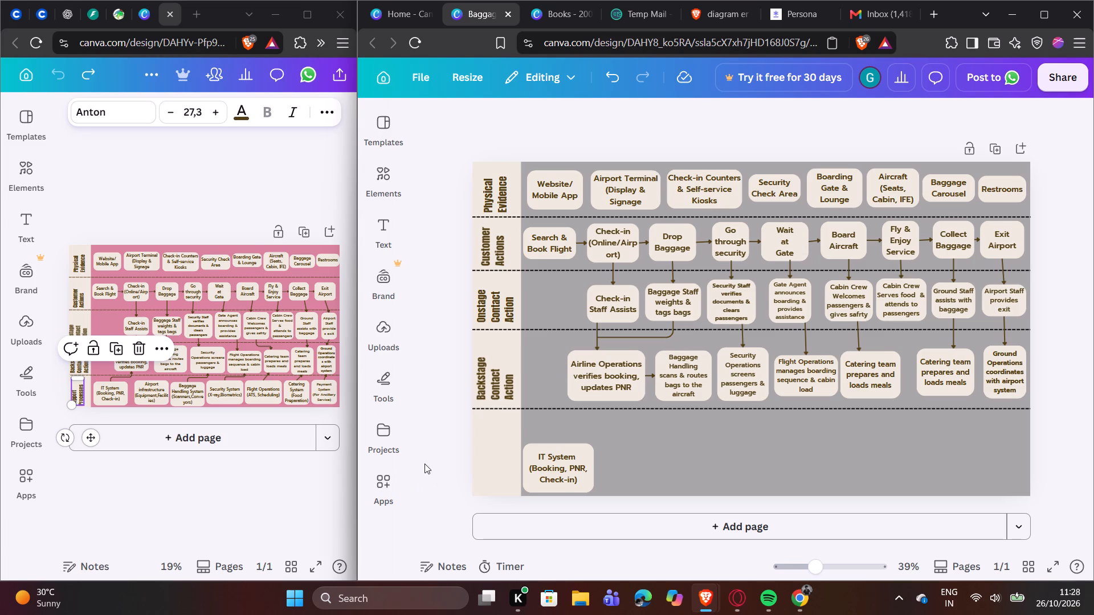
right_click(493, 458)
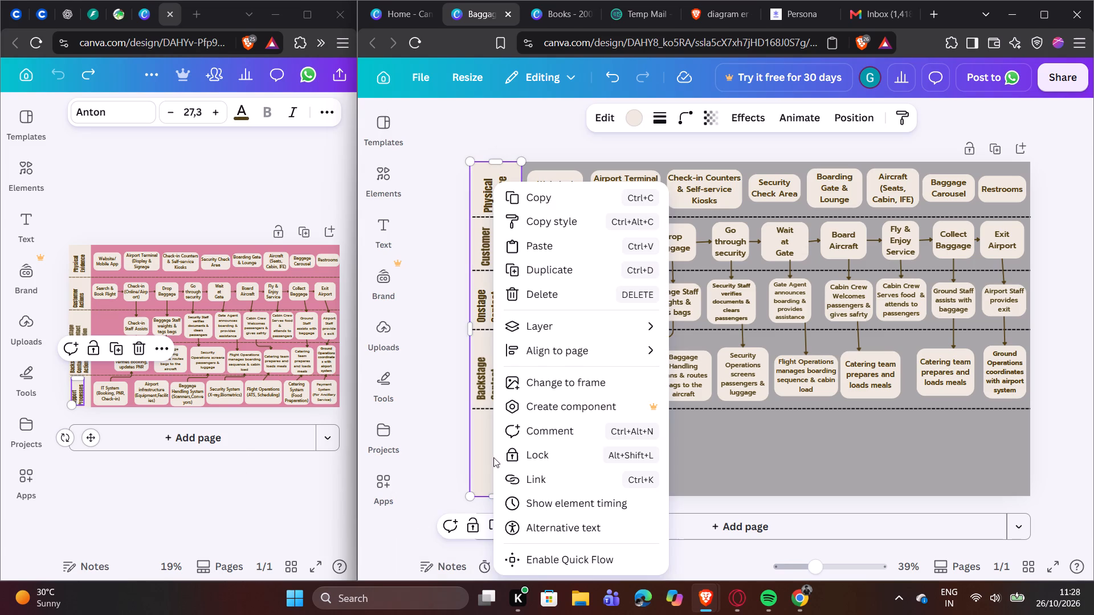
left_click(540, 255)
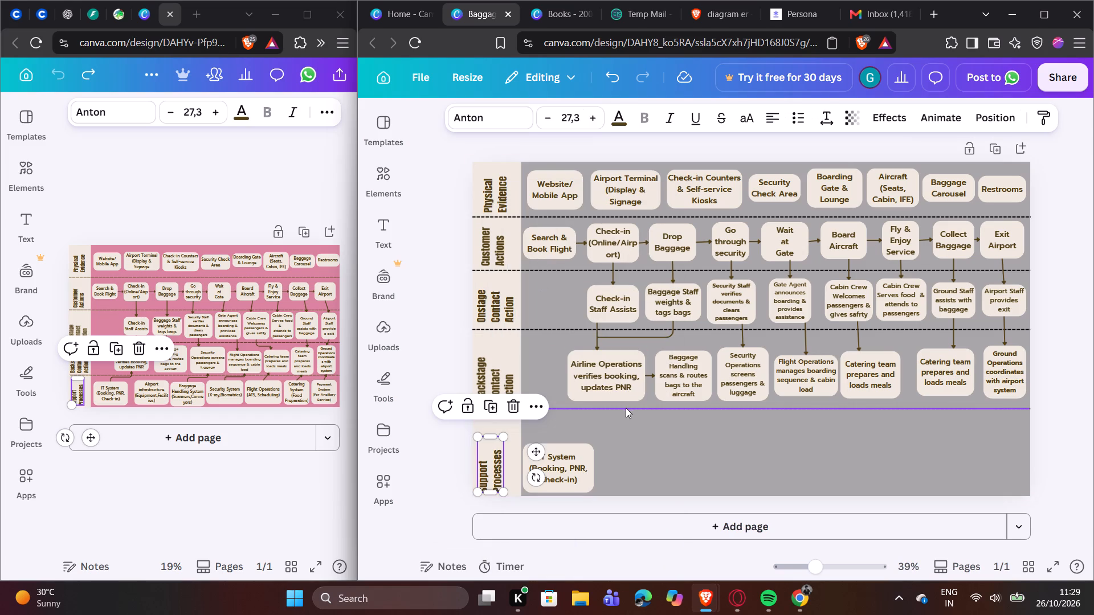
Enlarge the Support Processes label to font size 30 and centre it in the bottom row of the label column.
left_click(631, 453)
left_click(487, 457)
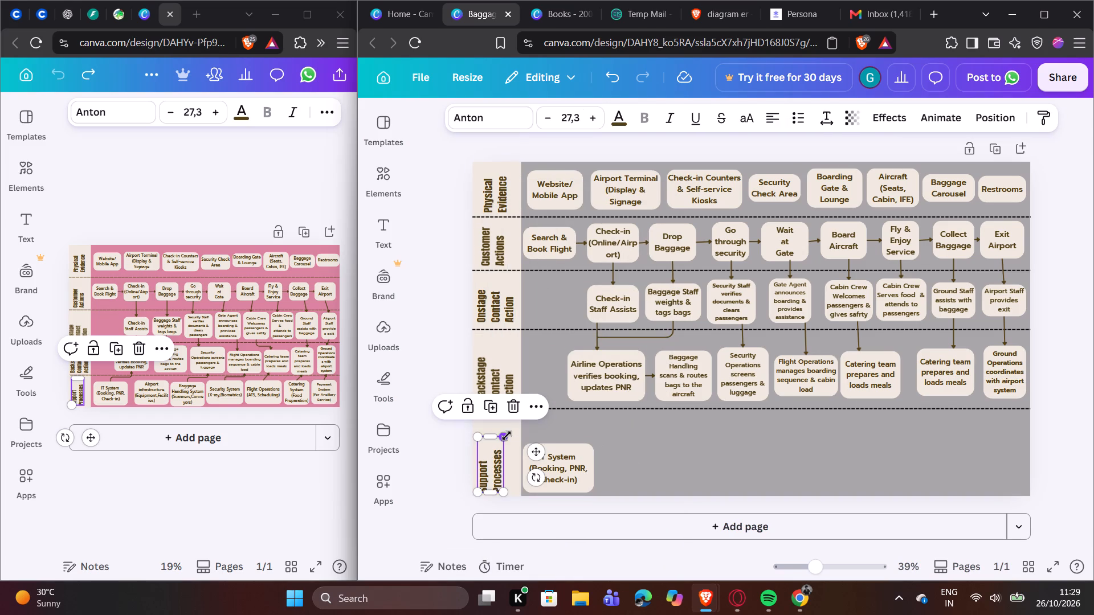
left_click(507, 436)
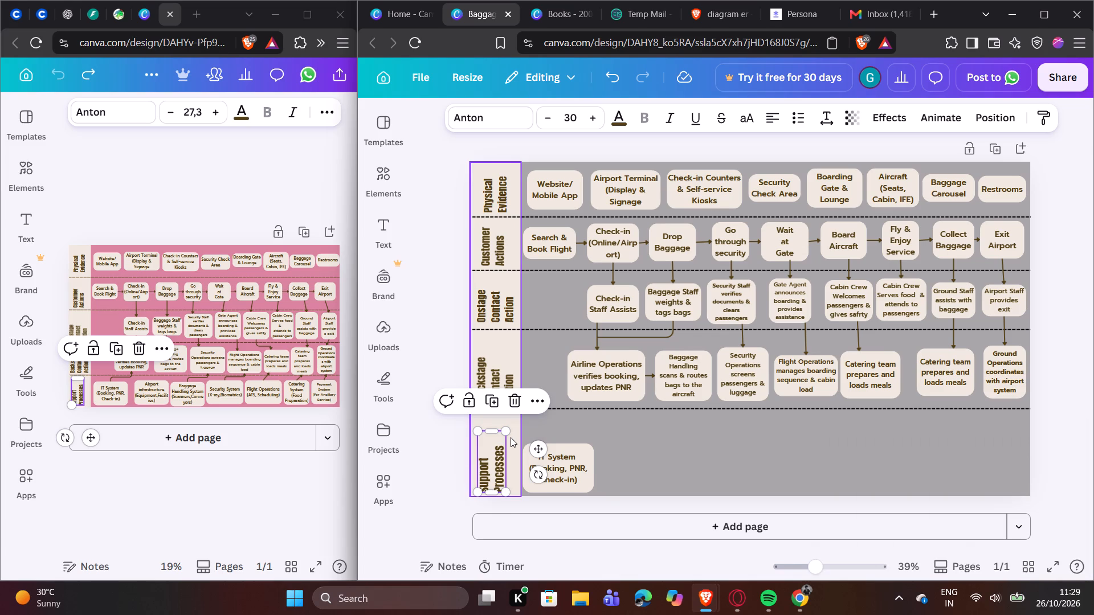
left_click(432, 494)
left_click_drag(486, 477, 487, 471)
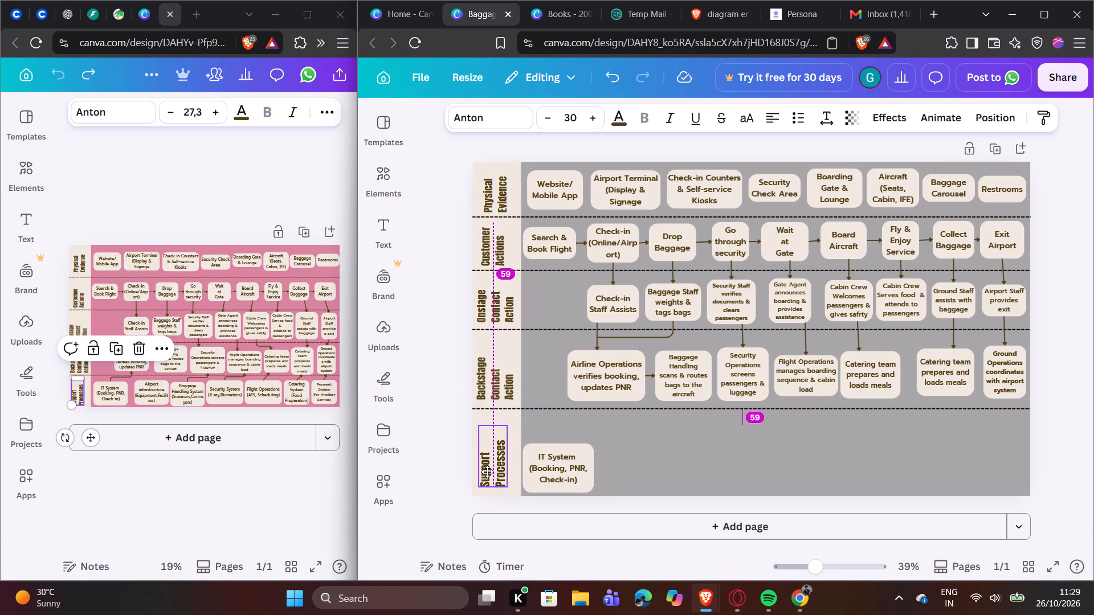
left_click_drag(487, 471, 489, 470)
left_click(452, 487)
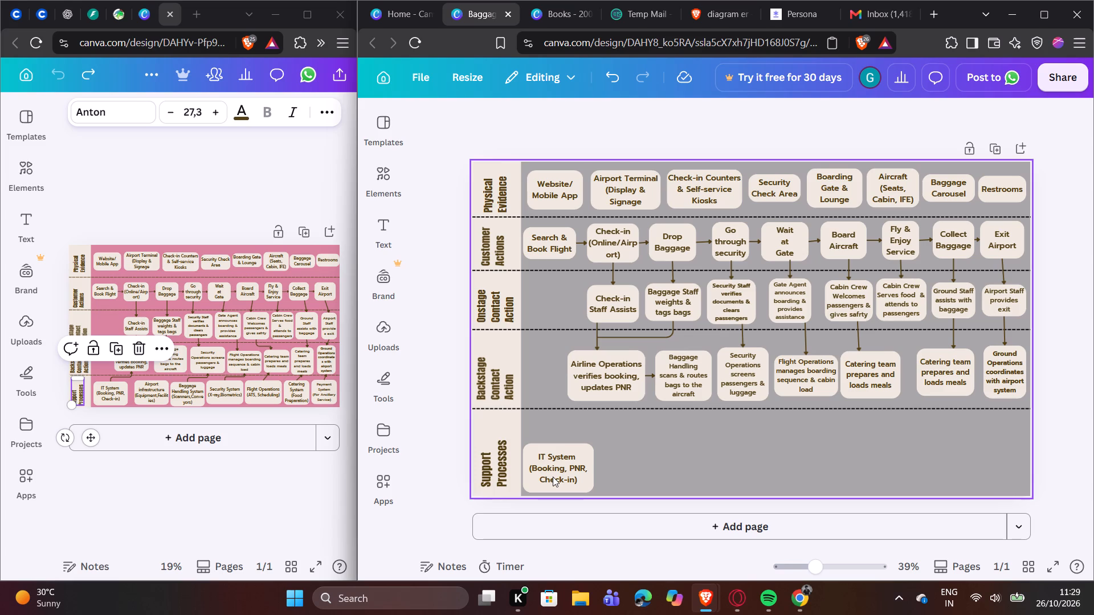
Add a solid black outline of weight 4 to the beige label column and trim its outer edge to the page edge.
left_click(503, 419)
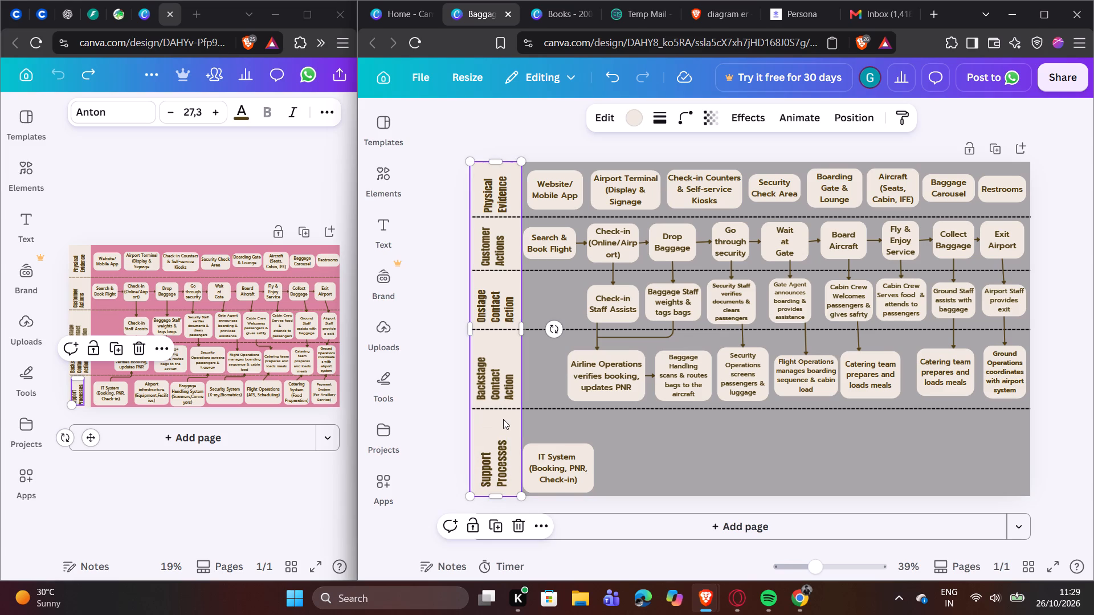
left_click(663, 117)
left_click(616, 155)
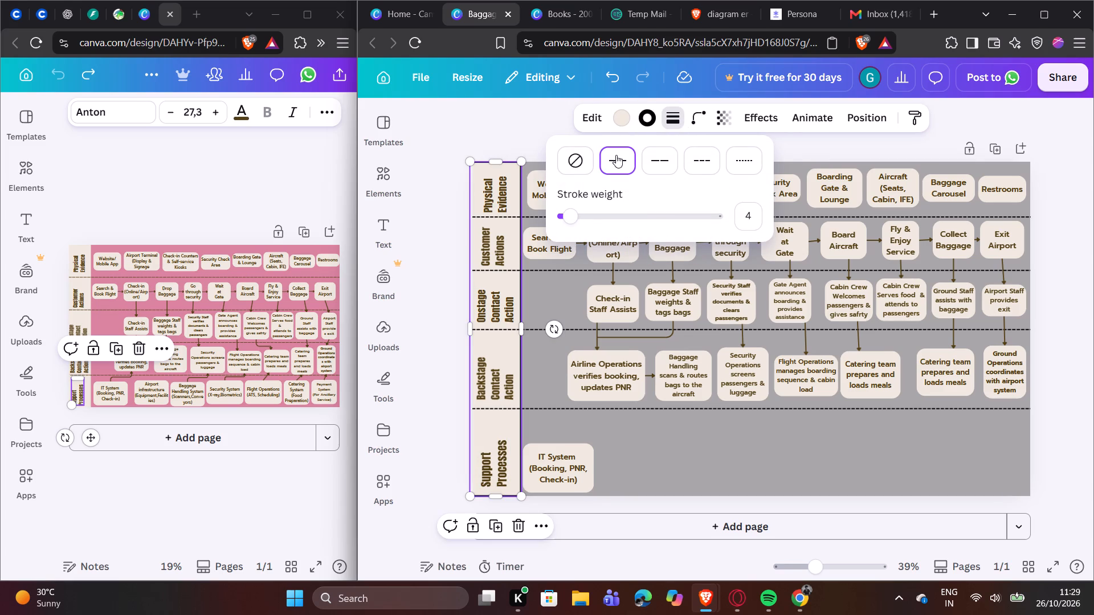
left_click(456, 229)
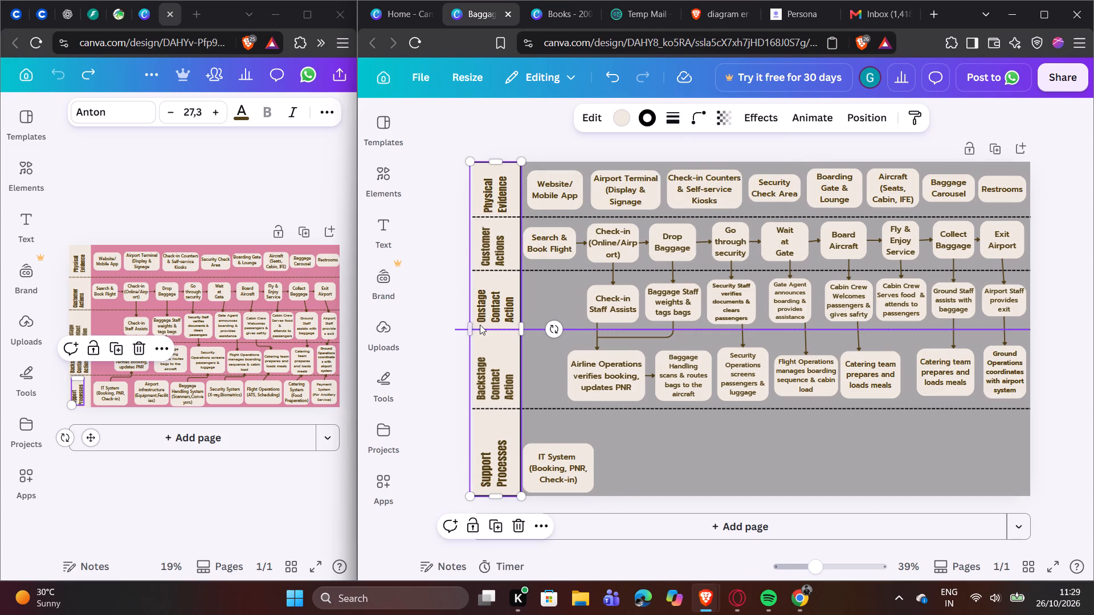
left_click(471, 327)
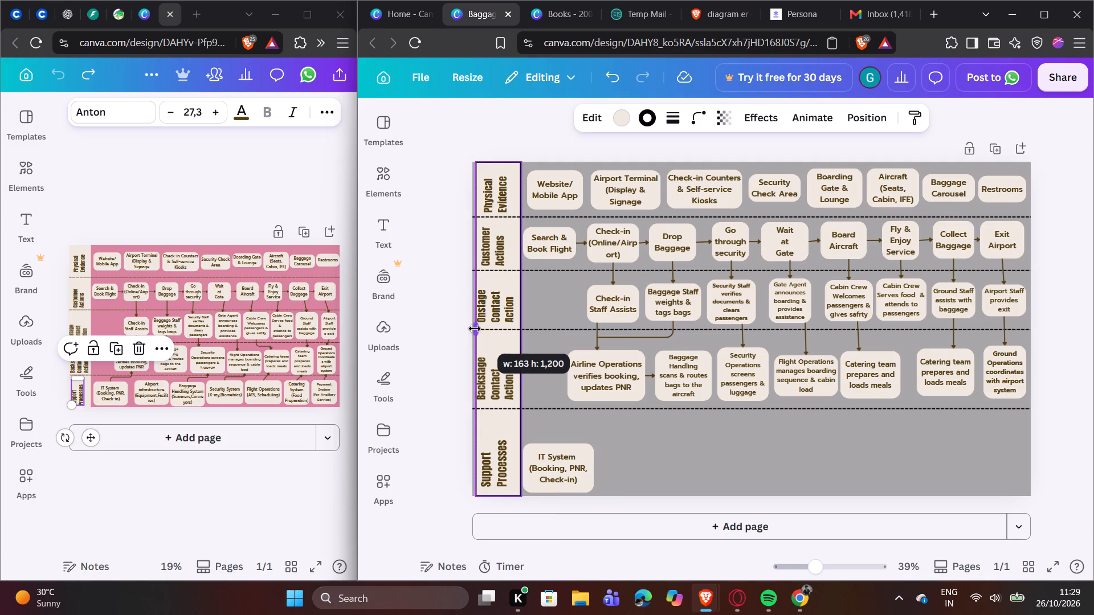
left_click(446, 329)
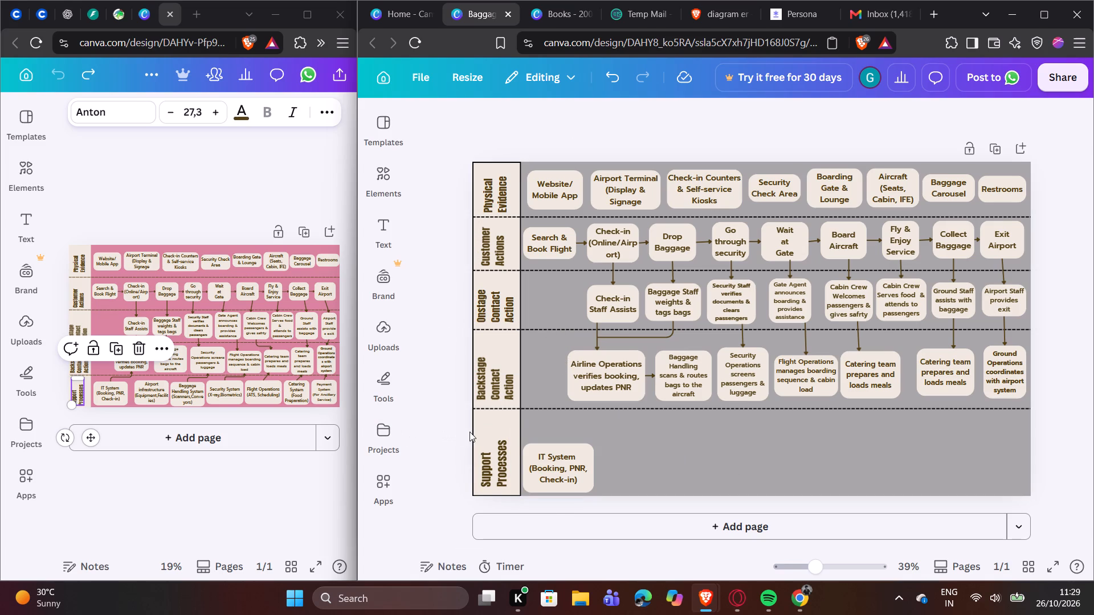
Lock the outlined beige label column in place.
left_click(492, 420)
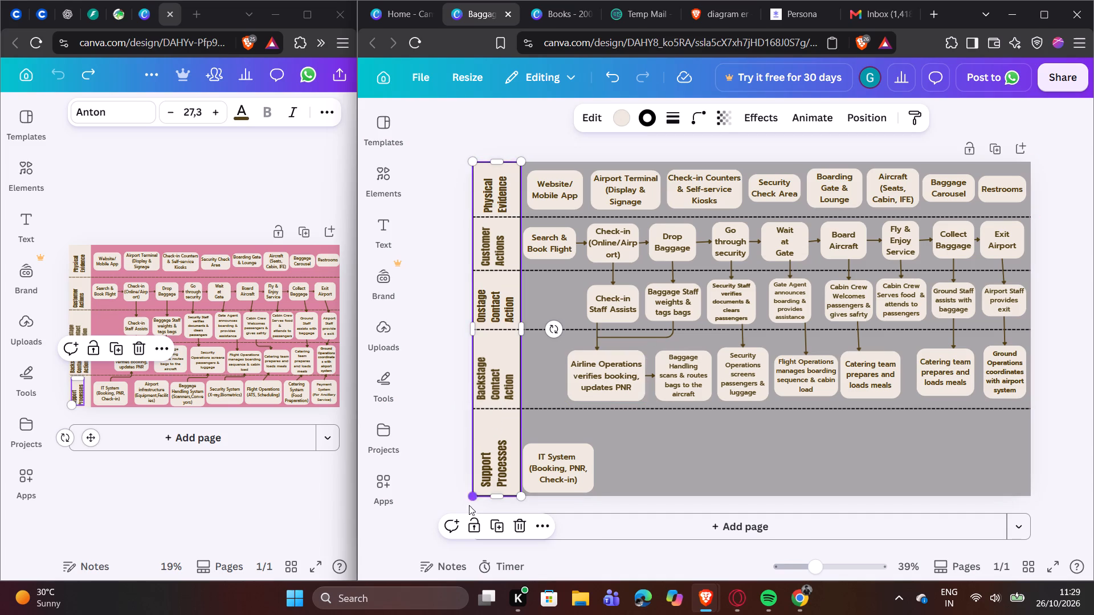
left_click(475, 527)
left_click(456, 491)
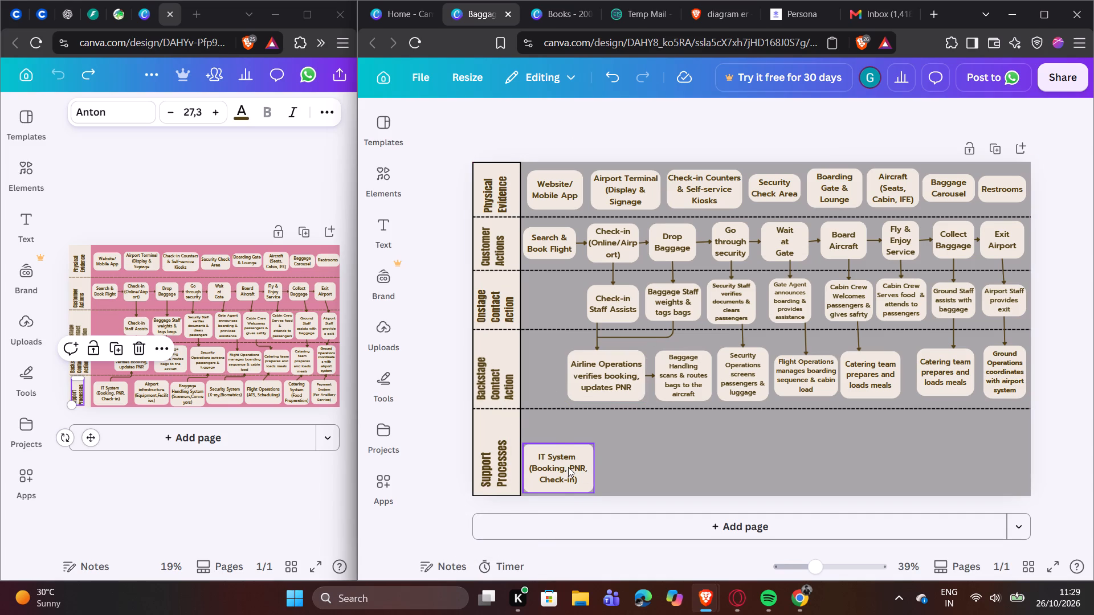
Move the IT System box to sit below the Airline Operations box in the Support Processes row.
left_click_drag(568, 466, 613, 457)
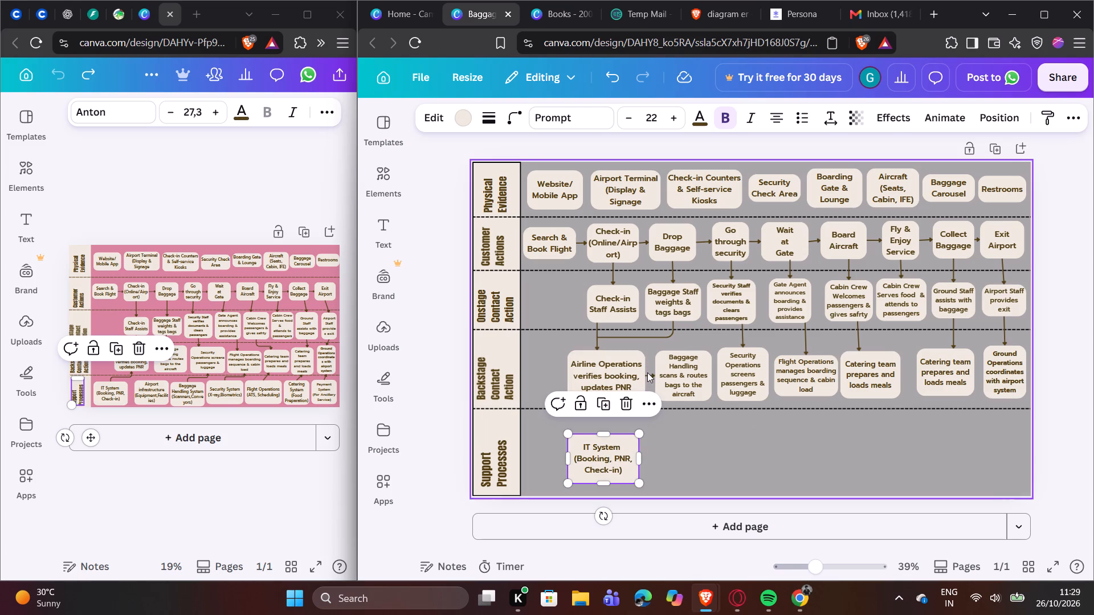
Duplicate a connector arrow, run it from the IT System box up to Airline Operations, and shift IT System to make it vertical.
left_click(650, 378)
left_click(648, 346)
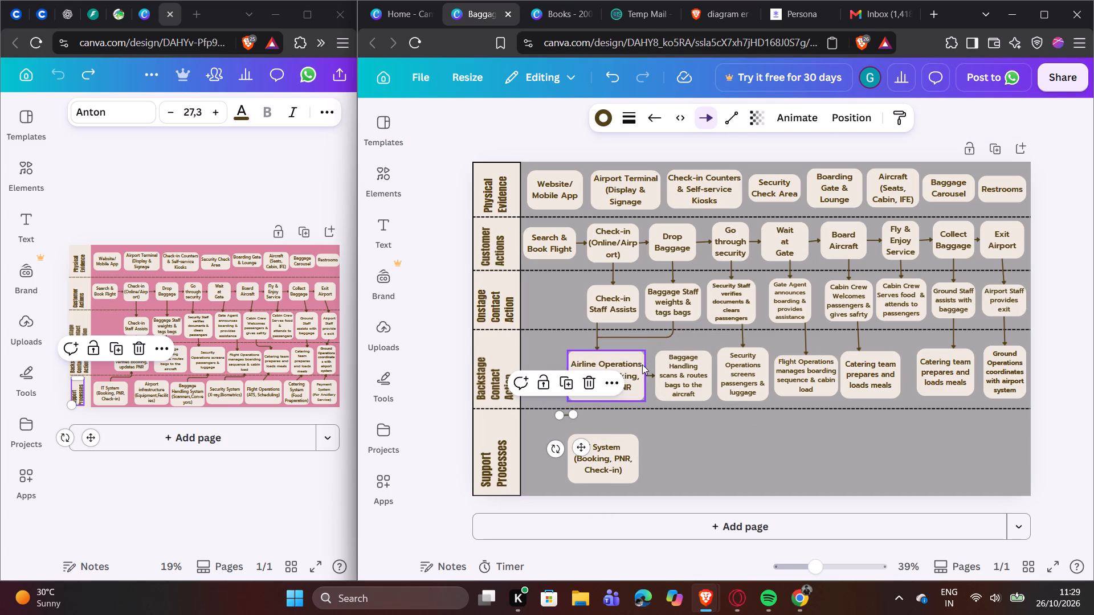
left_click_drag(556, 415, 592, 432)
left_click_drag(572, 418, 605, 407)
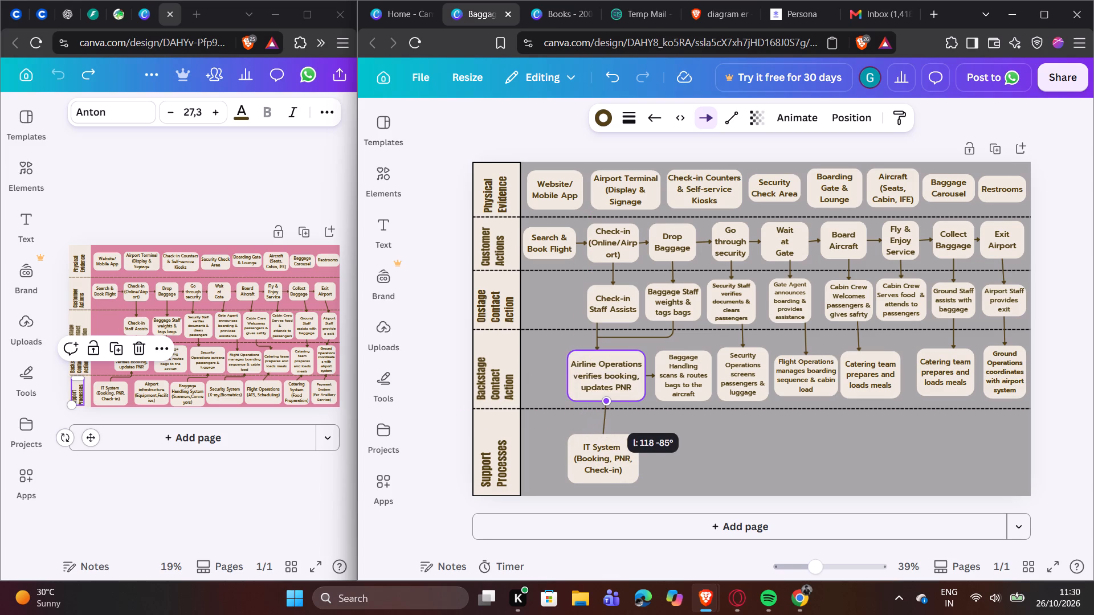
left_click_drag(605, 407, 602, 407)
left_click(603, 448)
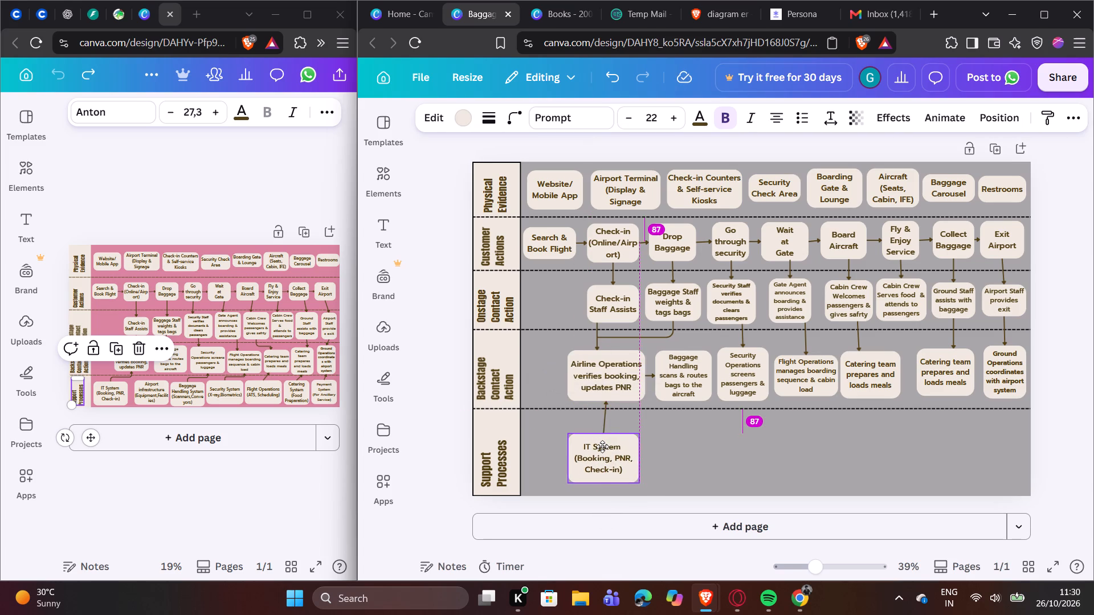
left_click(690, 446)
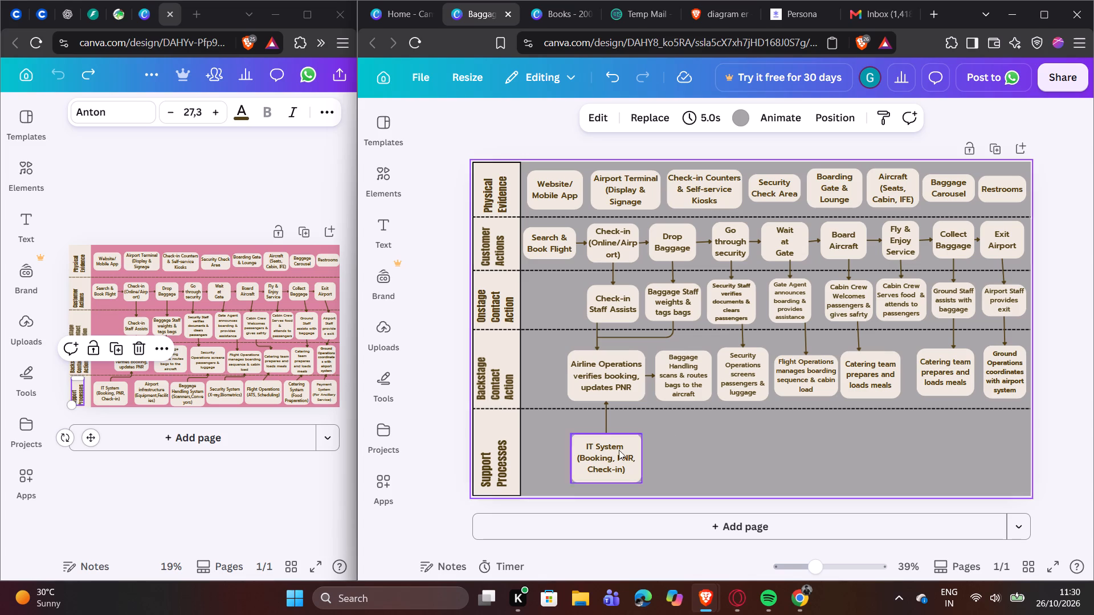
Copy the Airport infrastructure box from the pink reference and place it beside the IT System box in the Support Processes row.
left_click(148, 395)
right_click(148, 395)
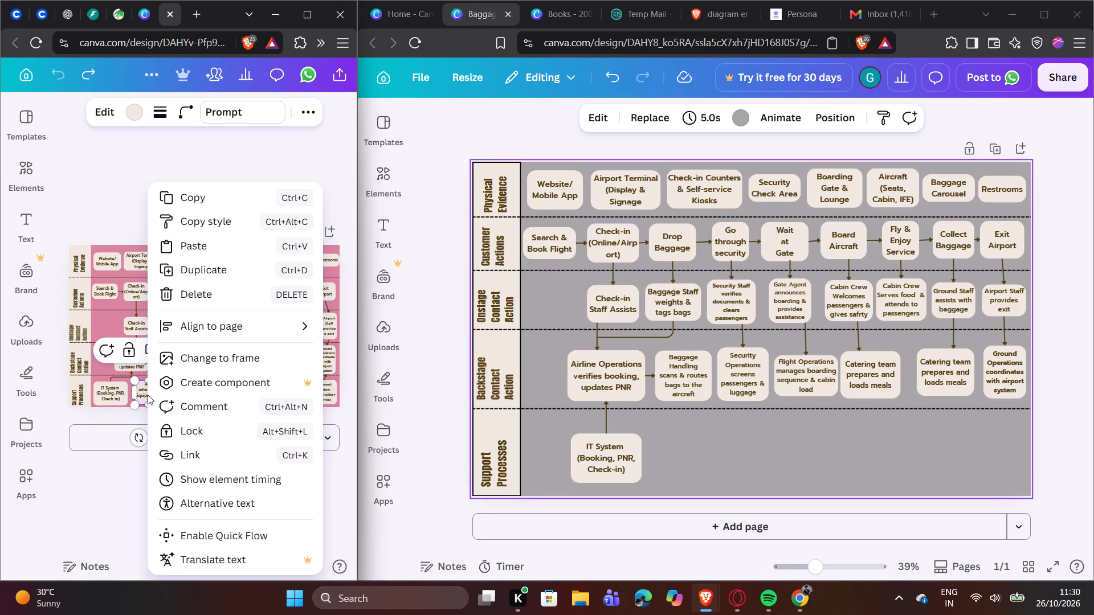
left_click(240, 194)
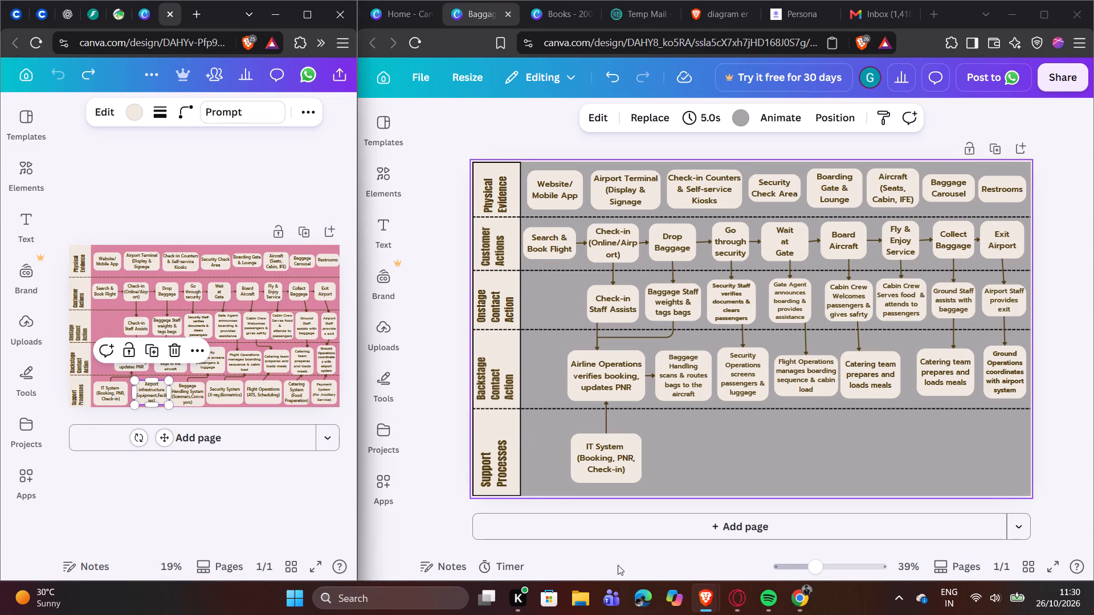
right_click(676, 443)
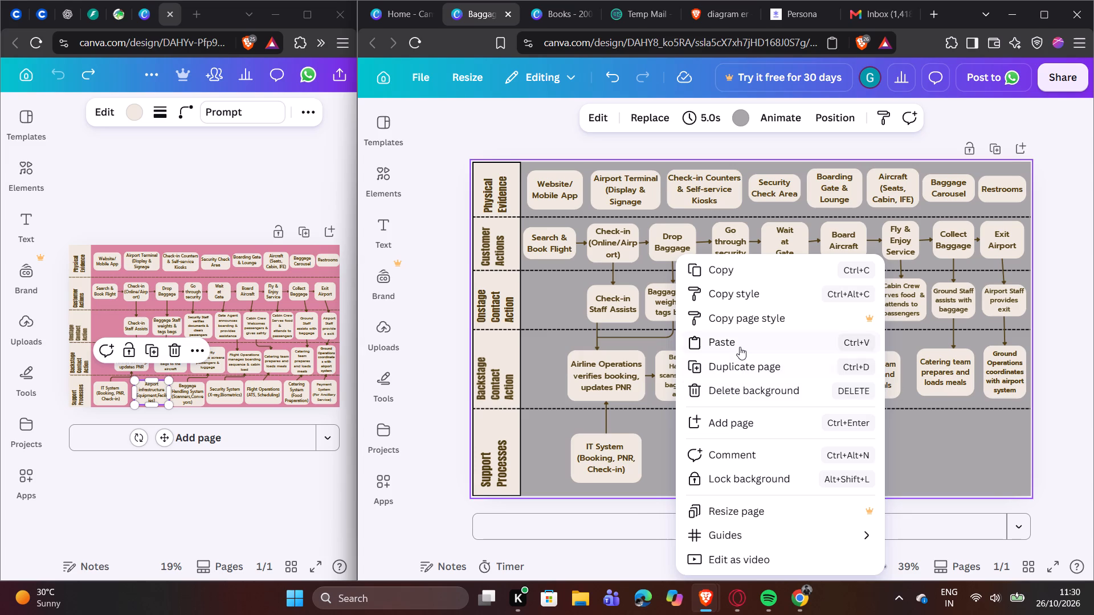
left_click(740, 346)
left_click_drag(623, 457, 666, 449)
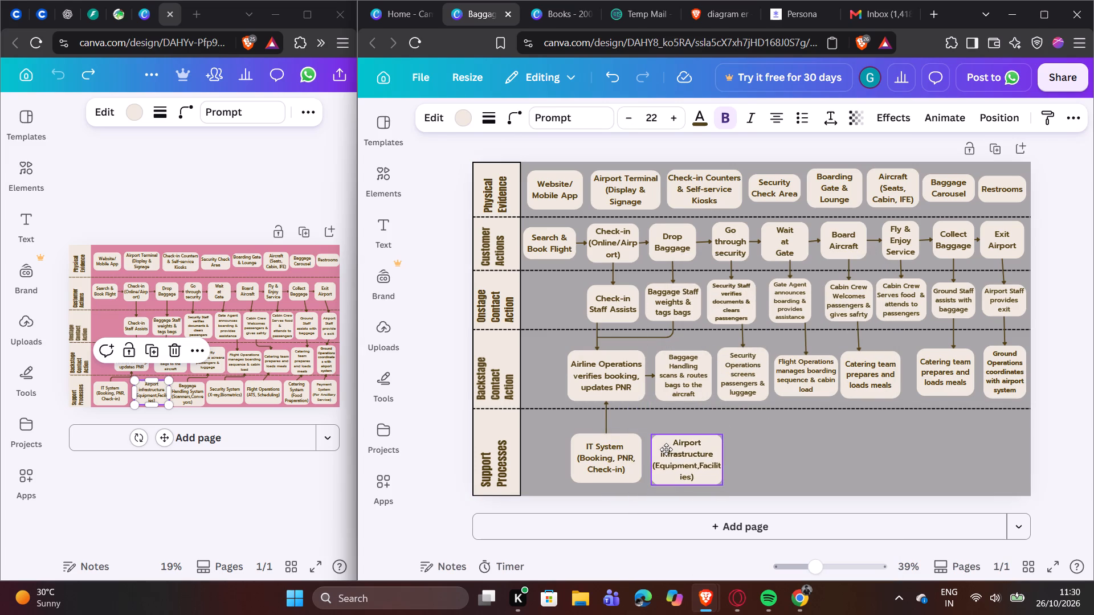
left_click_drag(666, 449, 666, 448)
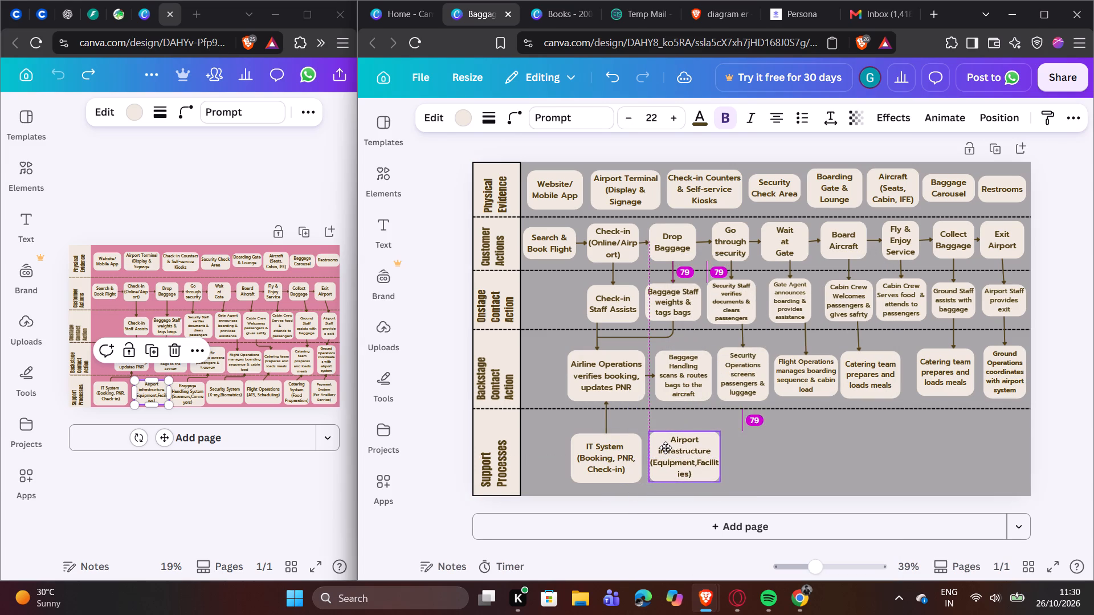
left_click_drag(666, 448, 661, 448)
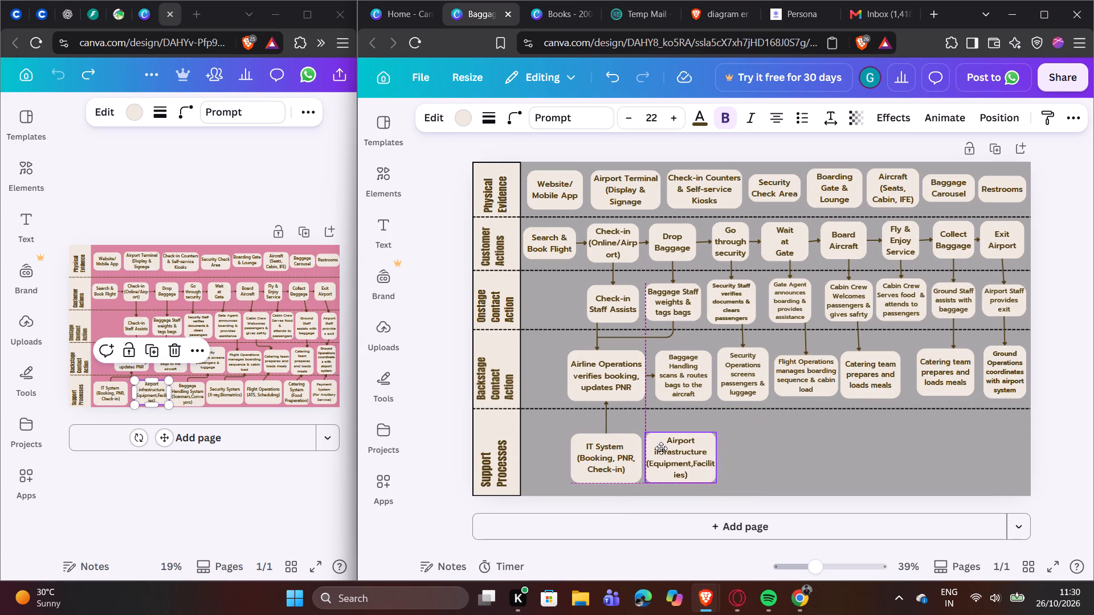
left_click_drag(661, 448, 662, 448)
left_click(759, 449)
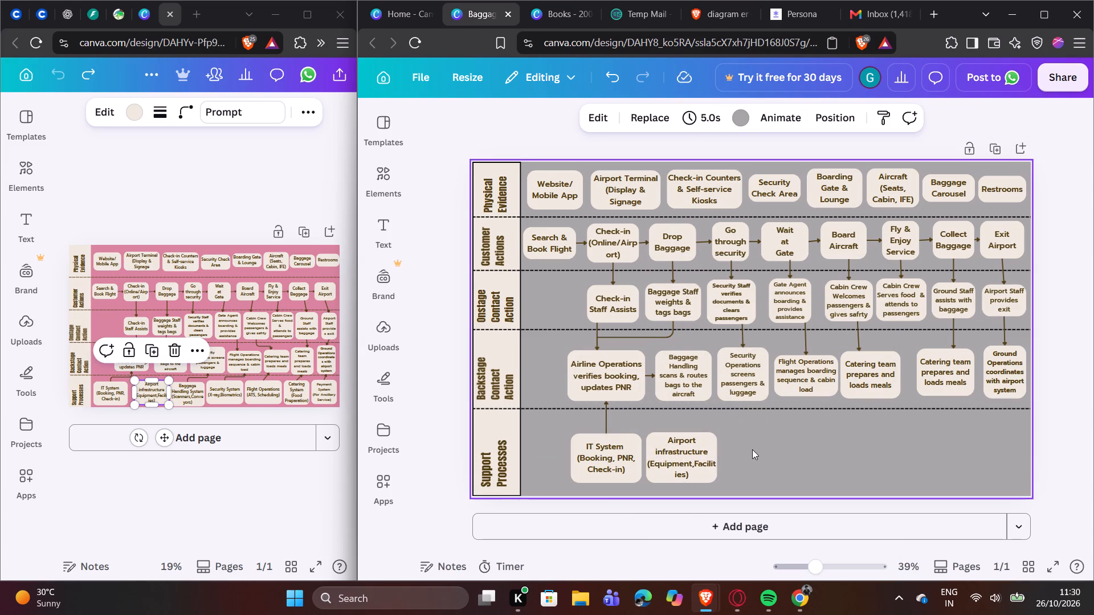
Copy the Baggage Handling System box from the pink reference, place it beside Airport infrastructure, and adjust the positions of both boxes.
left_click(196, 388)
right_click(196, 388)
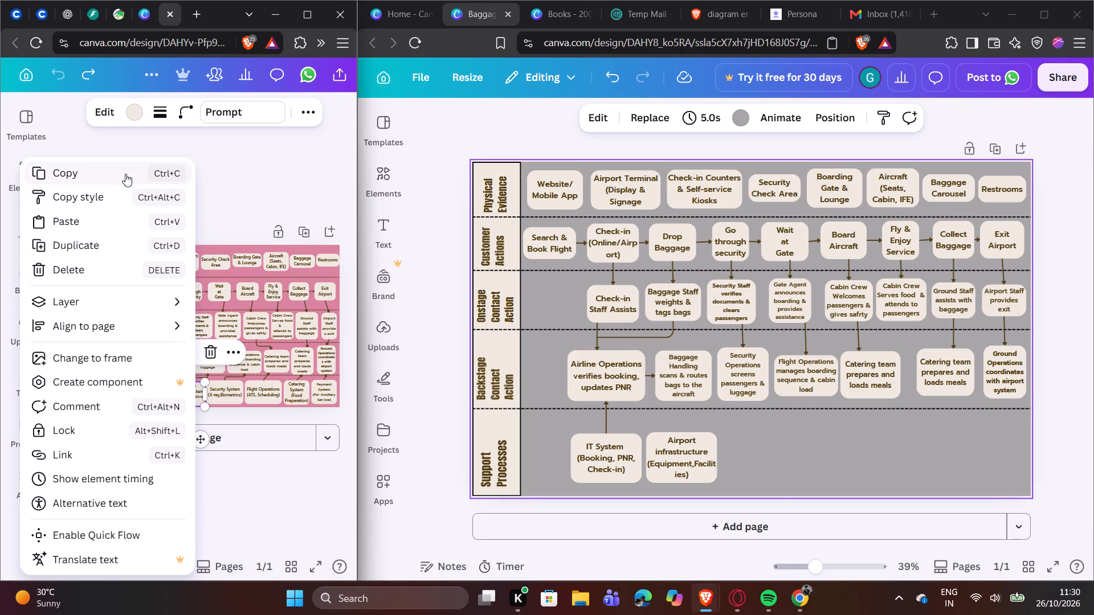
left_click(126, 171)
left_click(213, 484)
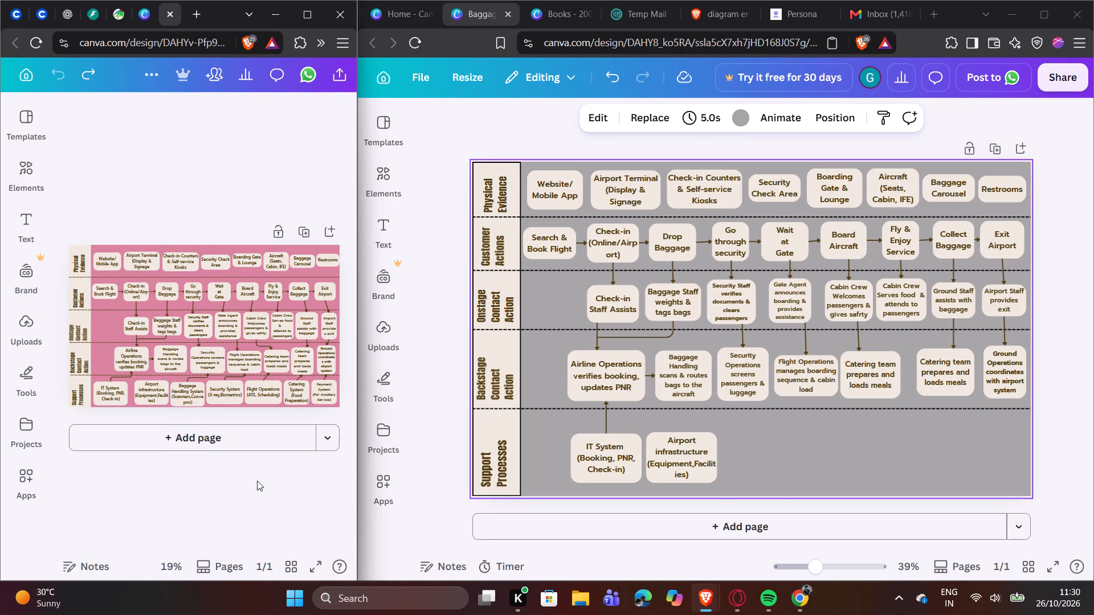
right_click(752, 460)
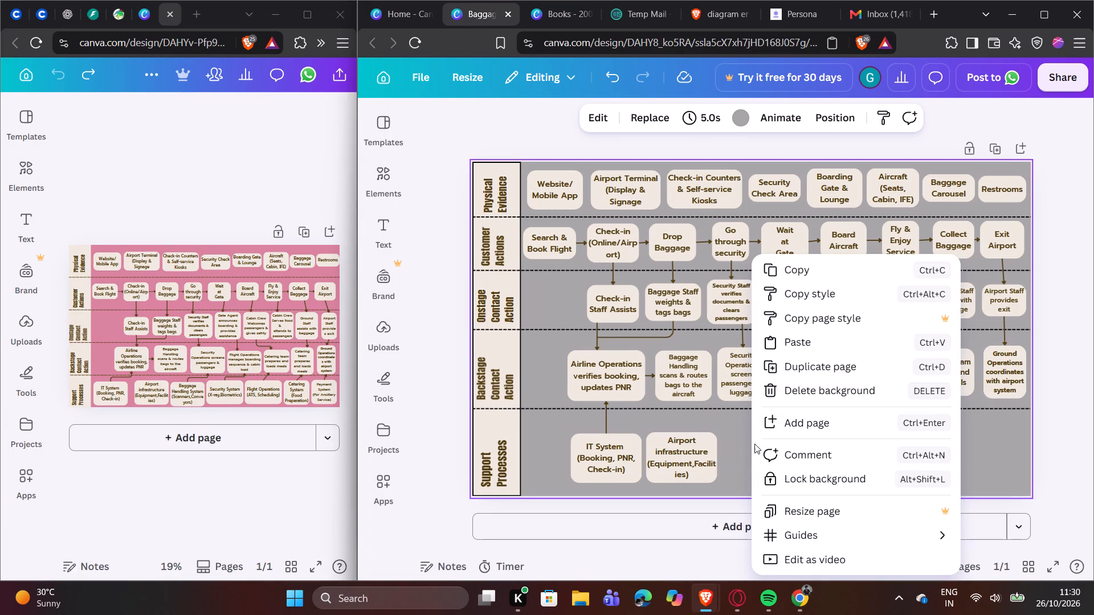
left_click(777, 351)
left_click_drag(707, 467, 736, 468)
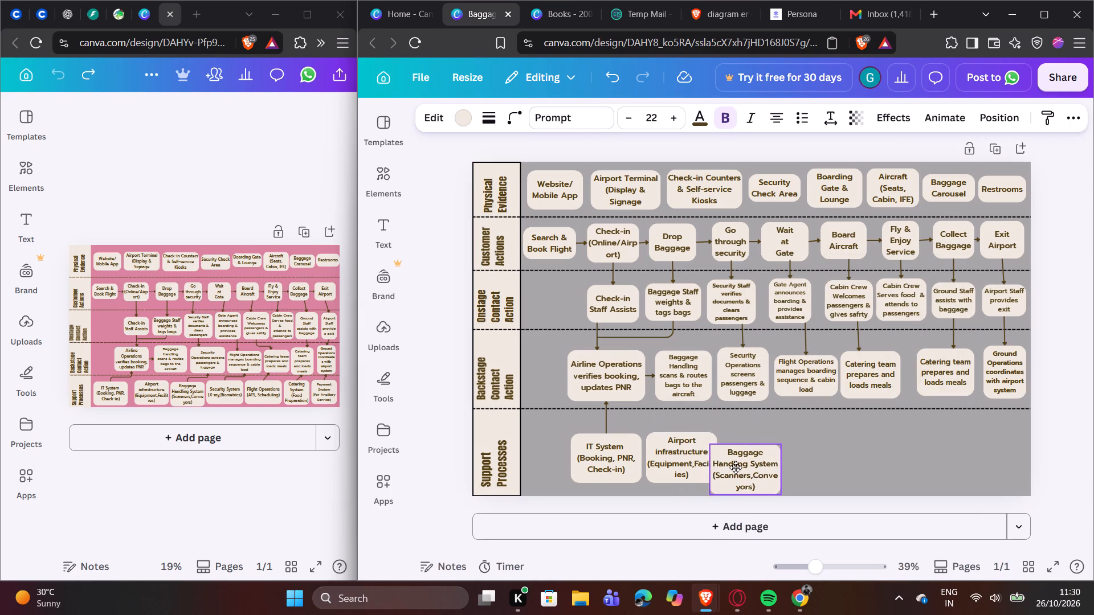
left_click_drag(736, 468, 746, 456)
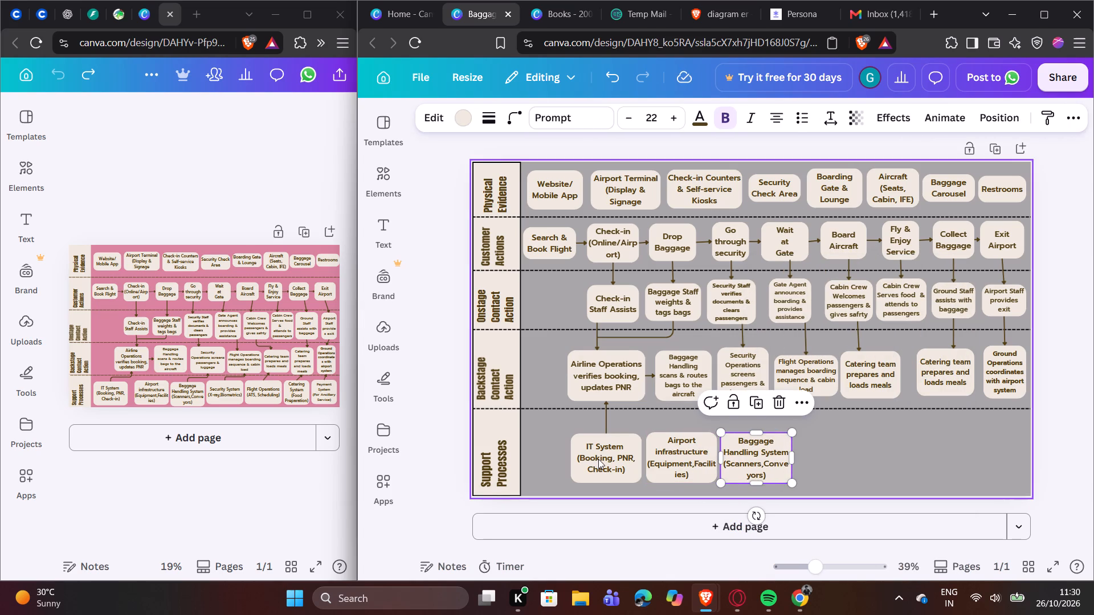
left_click(671, 457)
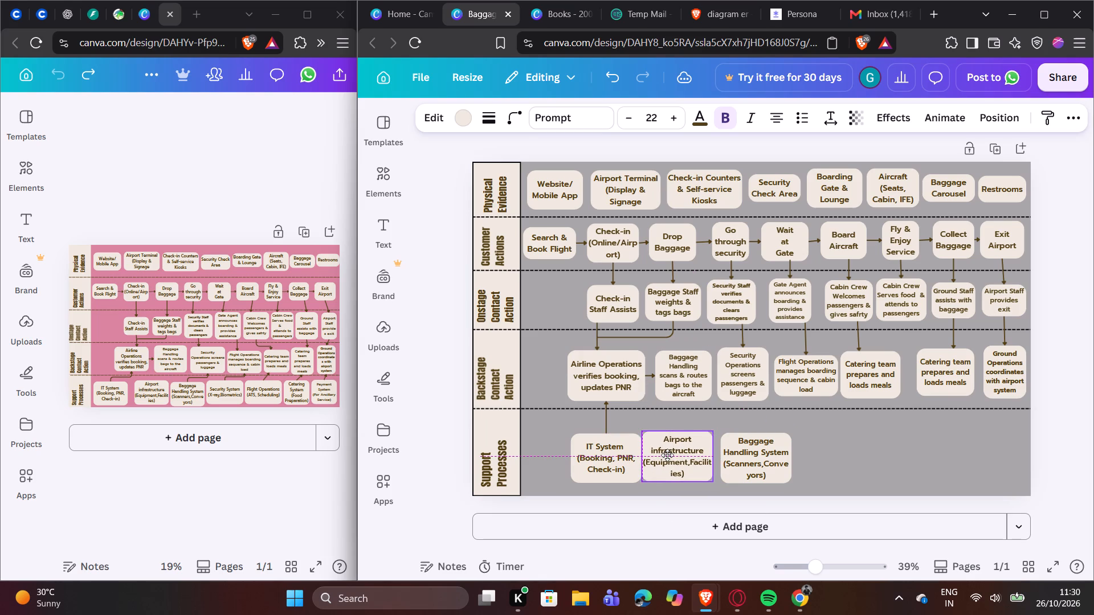
left_click(766, 457)
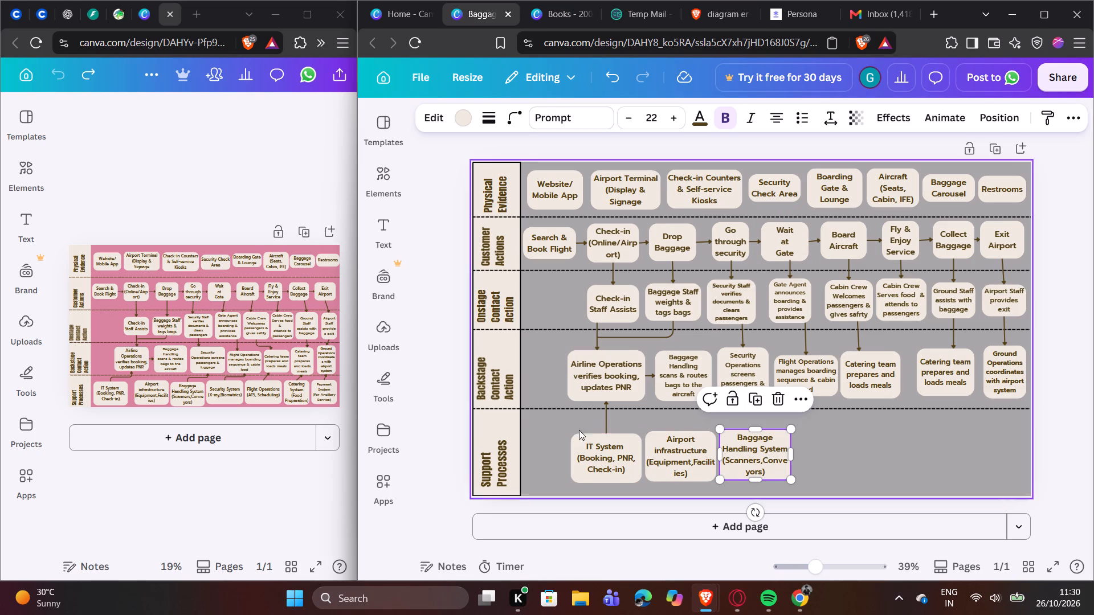
Duplicate the IT System arrow and run the copy from the Baggage Handling System box up to the Security Operations box.
left_click(610, 426)
left_click(602, 372)
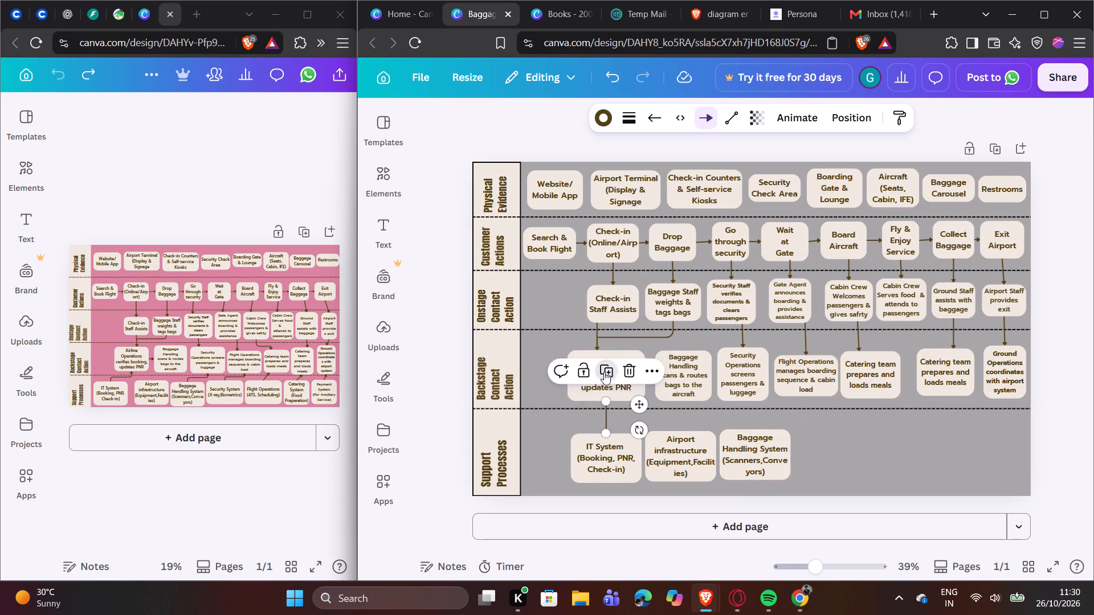
left_click_drag(546, 441, 554, 441)
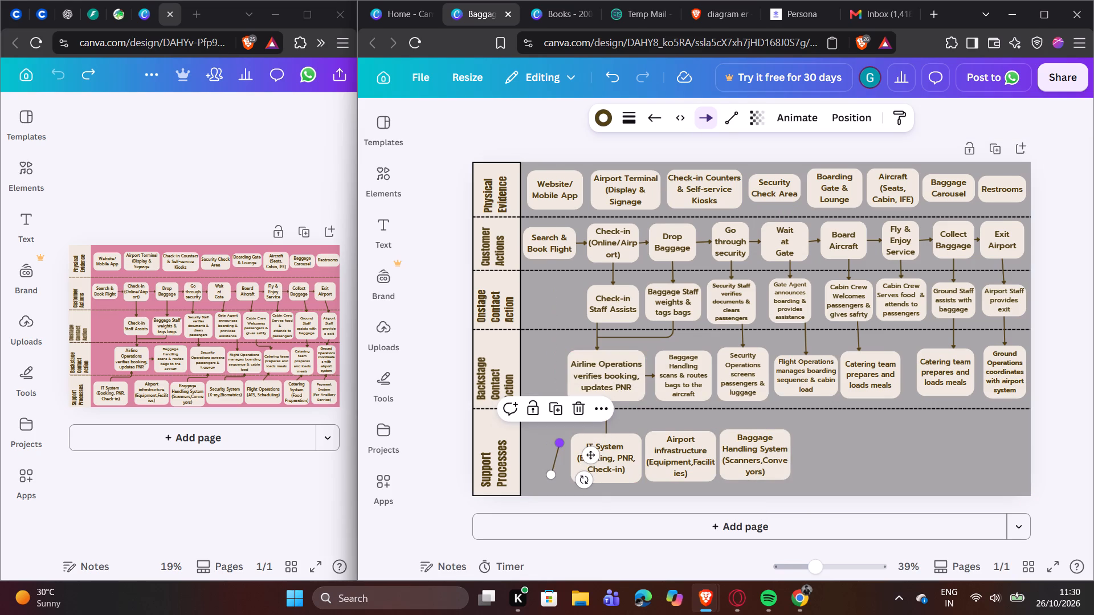
left_click_drag(562, 442, 737, 403)
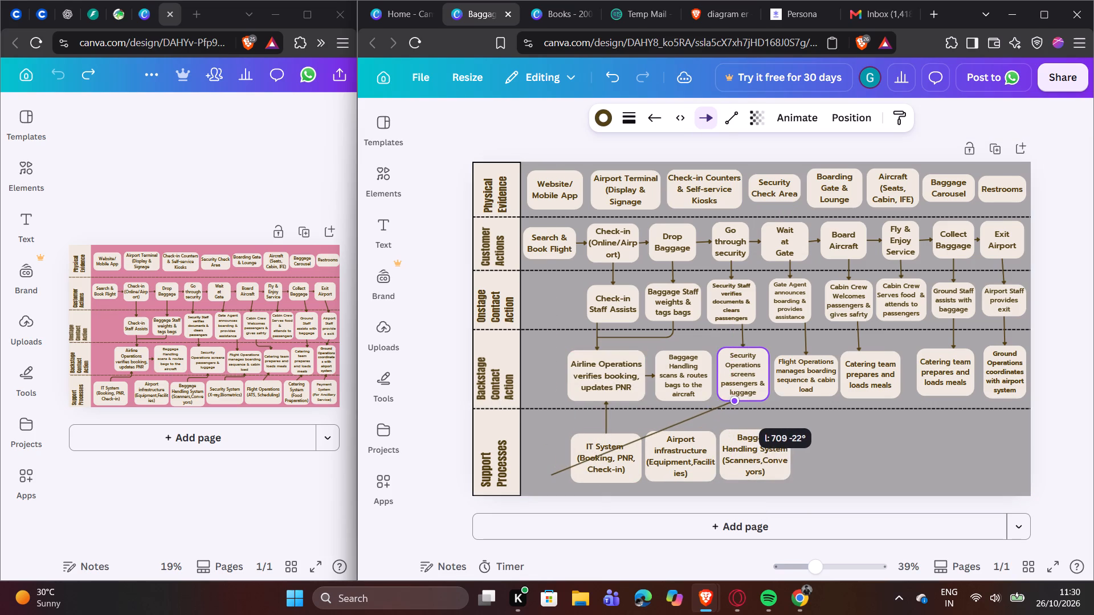
left_click_drag(737, 403, 738, 404)
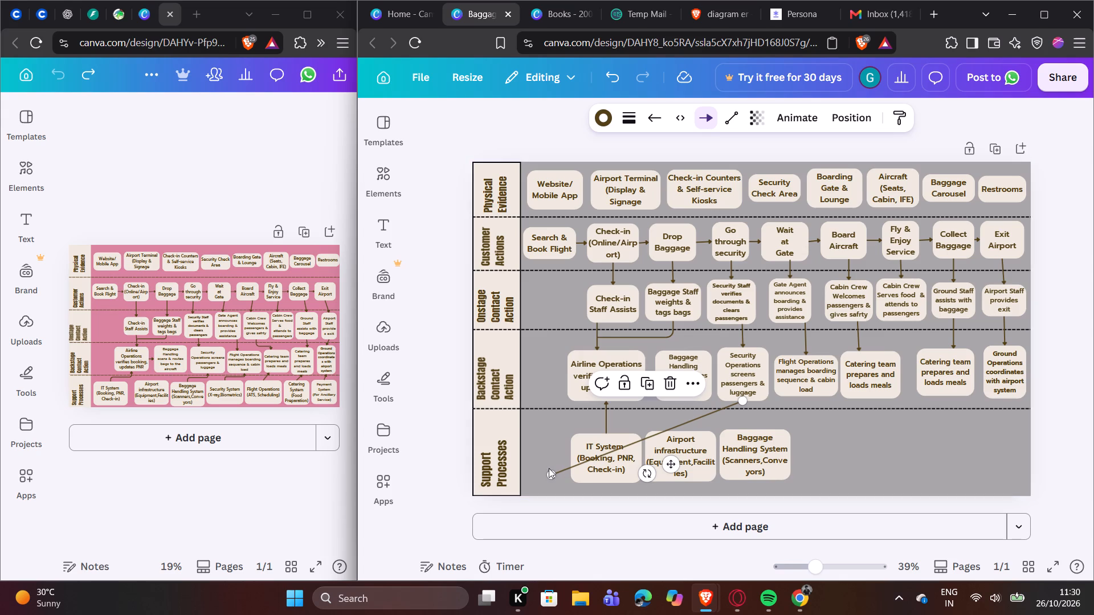
left_click_drag(550, 471, 742, 416)
left_click(856, 425)
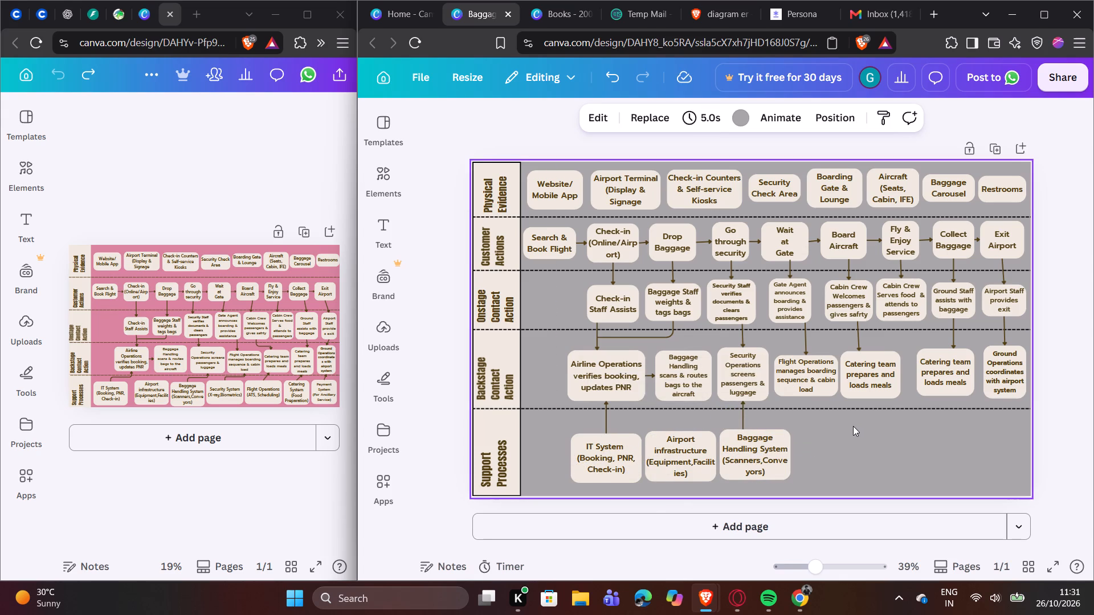
Move the dashed divider between the Backstage Contact Action and Support Processes rows slightly down.
left_click(791, 411)
left_click_drag(790, 409, 794, 413)
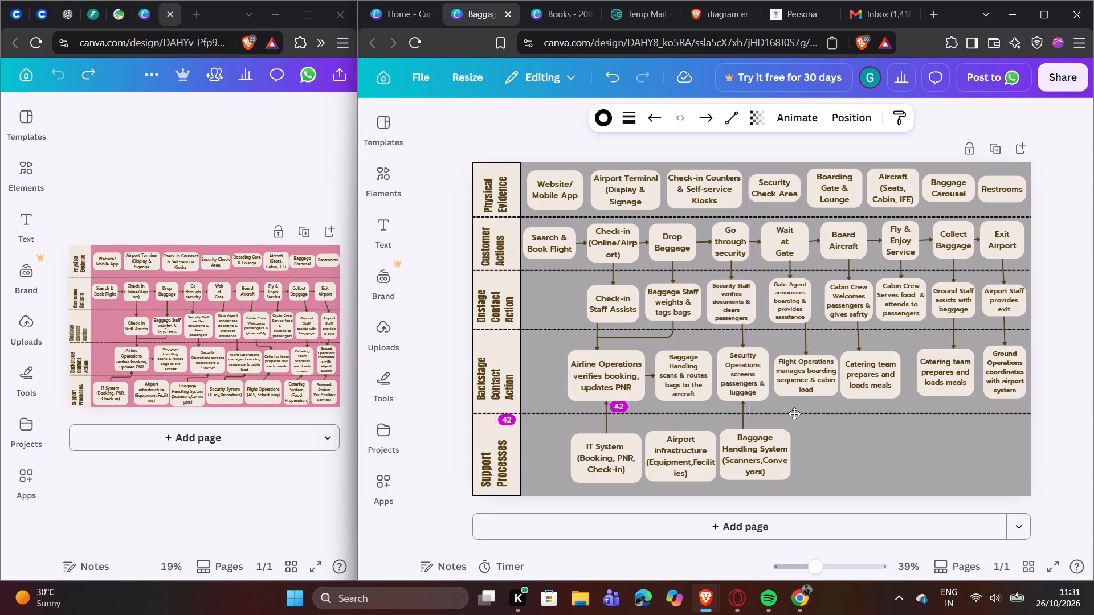
left_click_drag(794, 413, 794, 418)
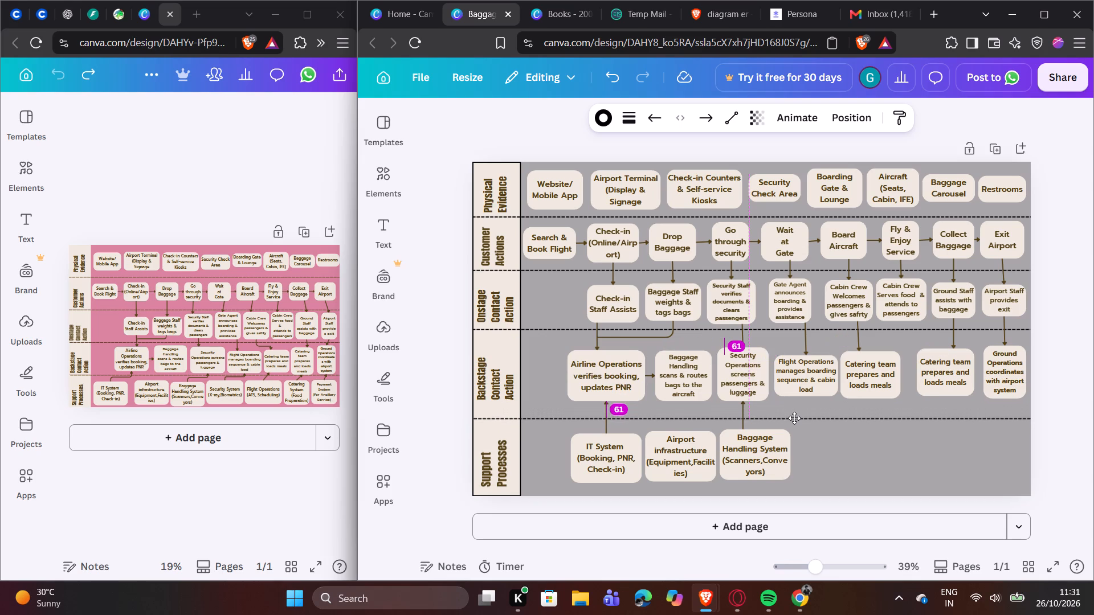
left_click_drag(794, 418, 794, 417)
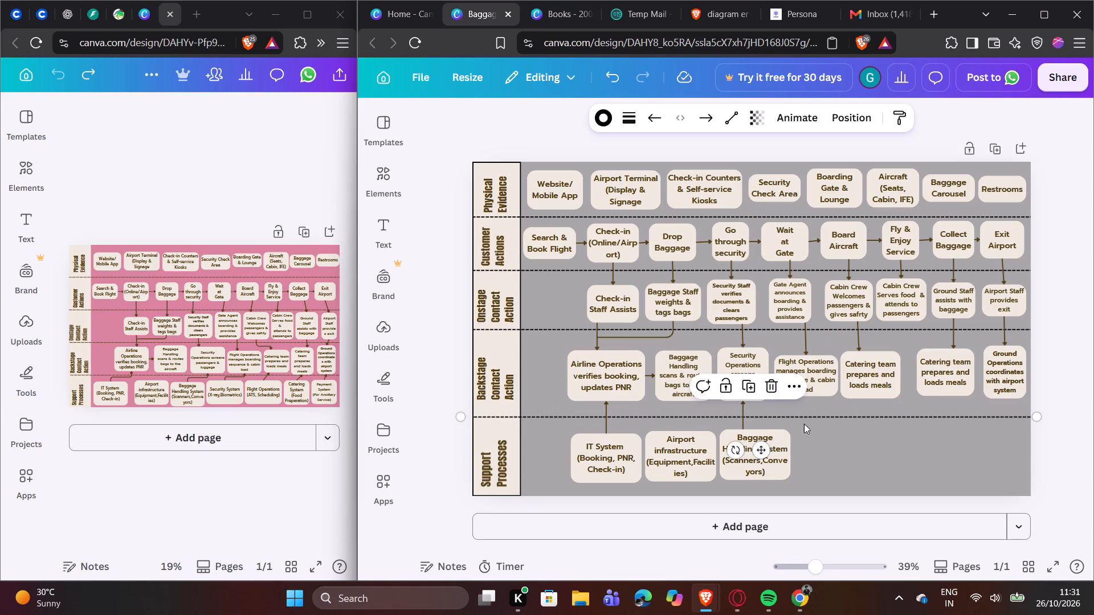
left_click(828, 432)
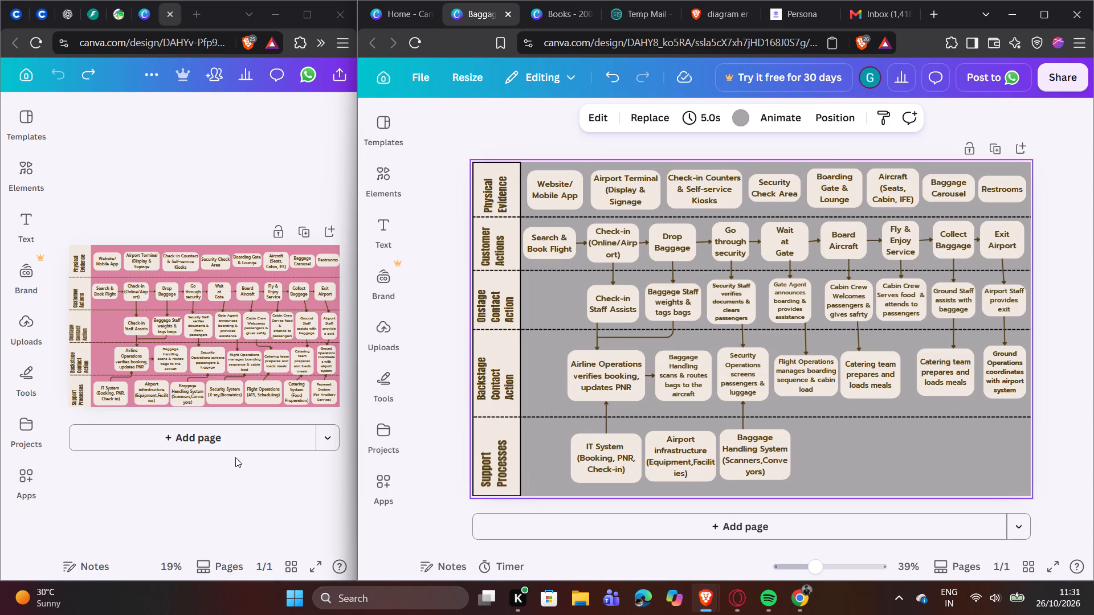
Copy the Security System (X-ray, Biometrics) box from the pink reference into the Support Processes row of the grey design.
left_click(224, 393)
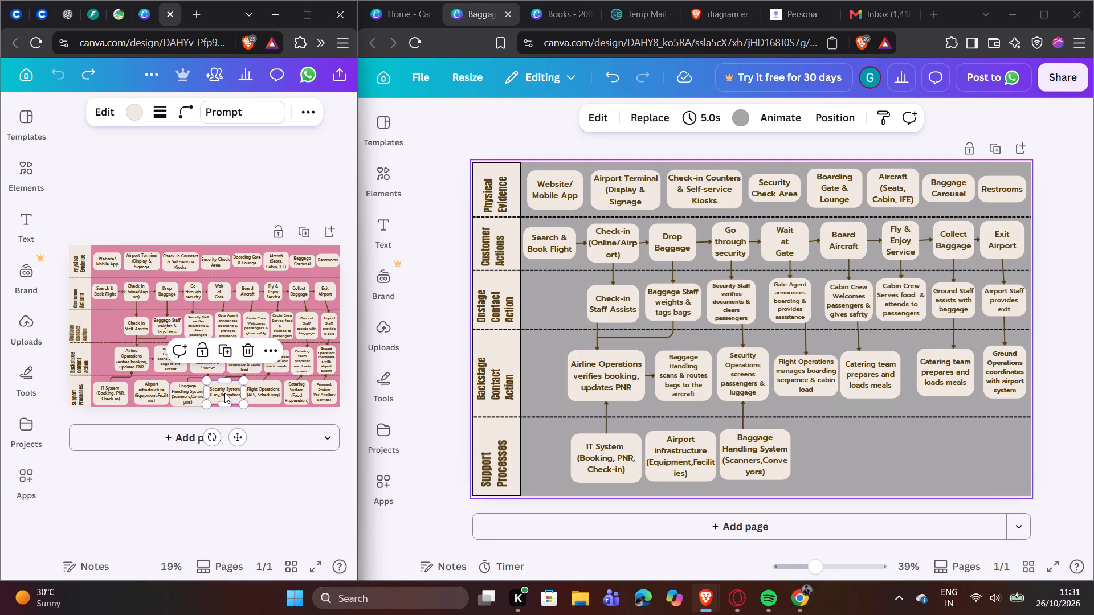
right_click(224, 393)
left_click(166, 171)
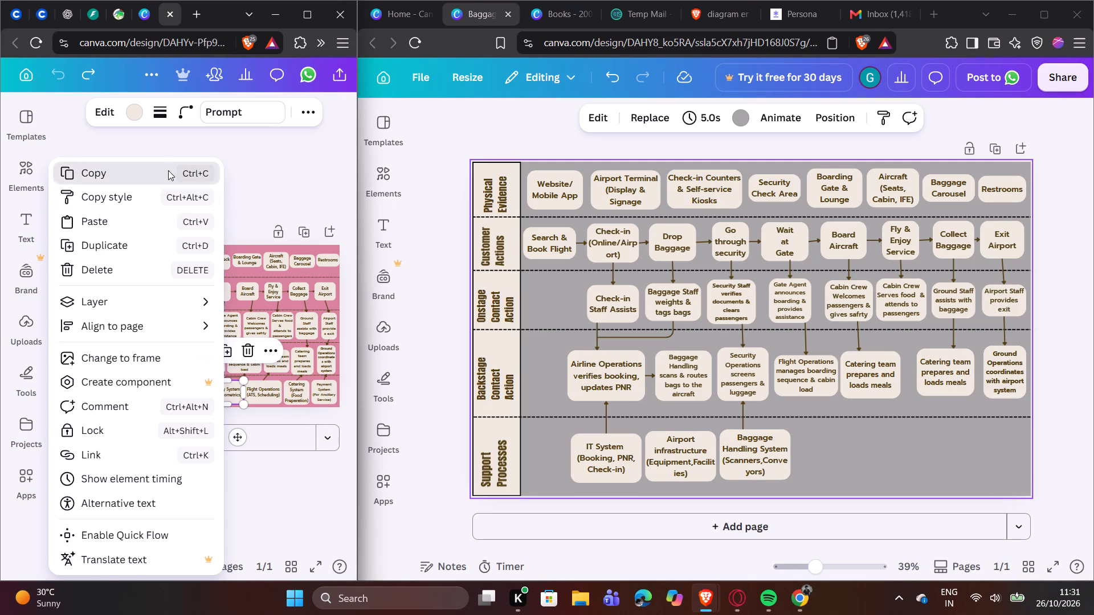
right_click(854, 454)
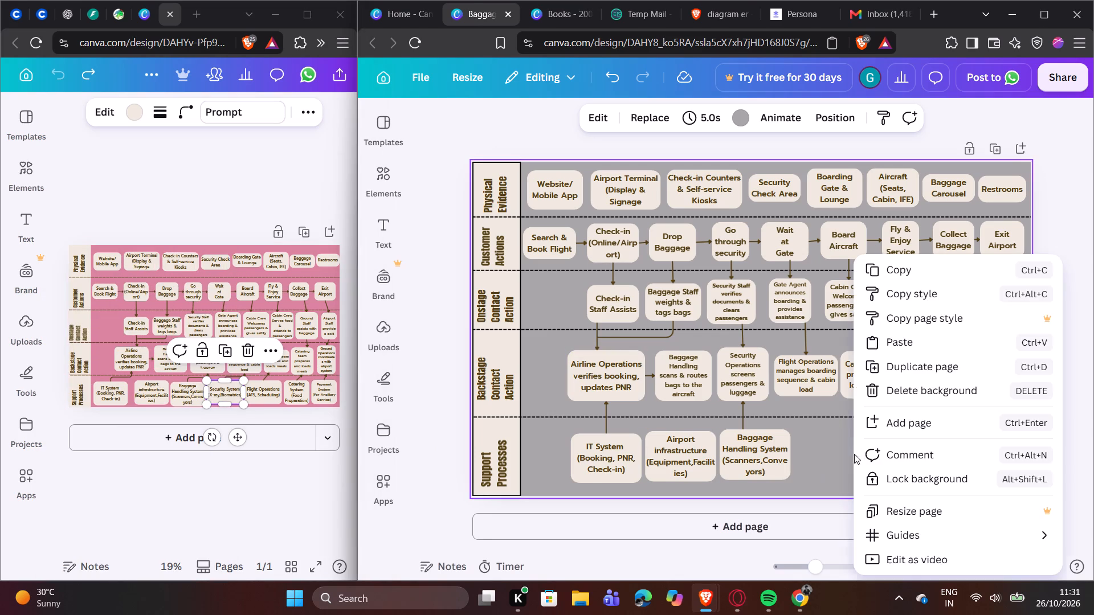
left_click(880, 341)
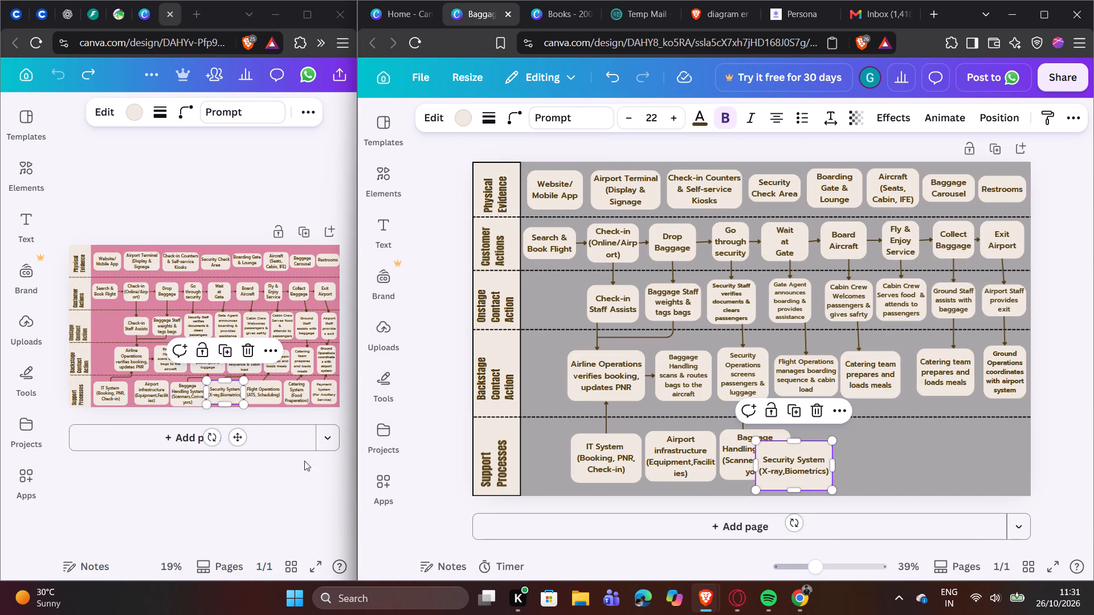
left_click(263, 517)
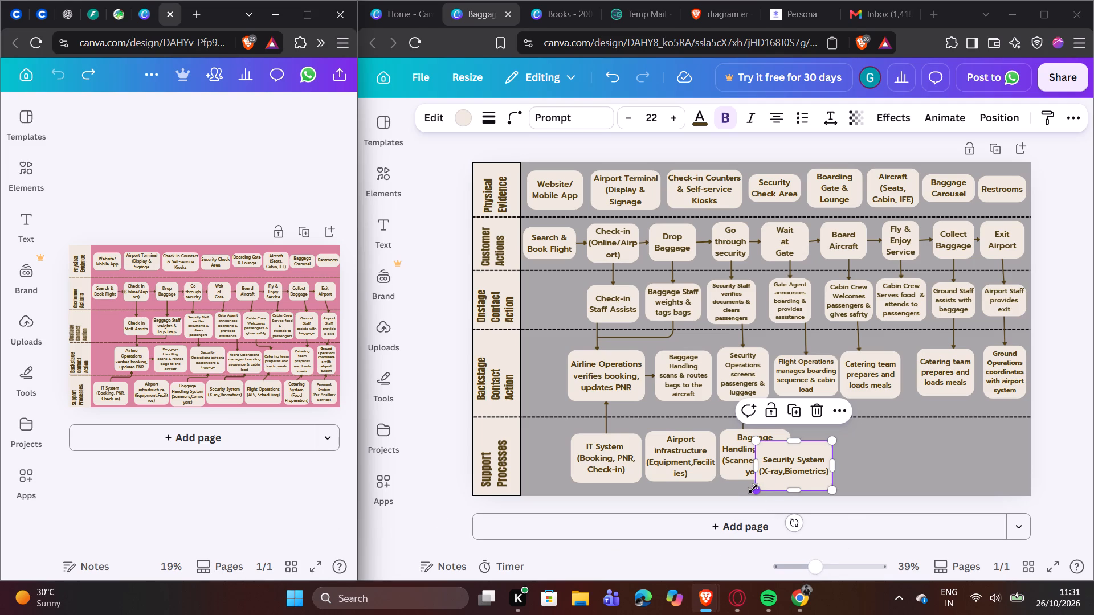
Shrink the Security System (X-ray, Biometrics) box in the Support Processes row to about 246 by 141.
left_click_drag(758, 489, 775, 483)
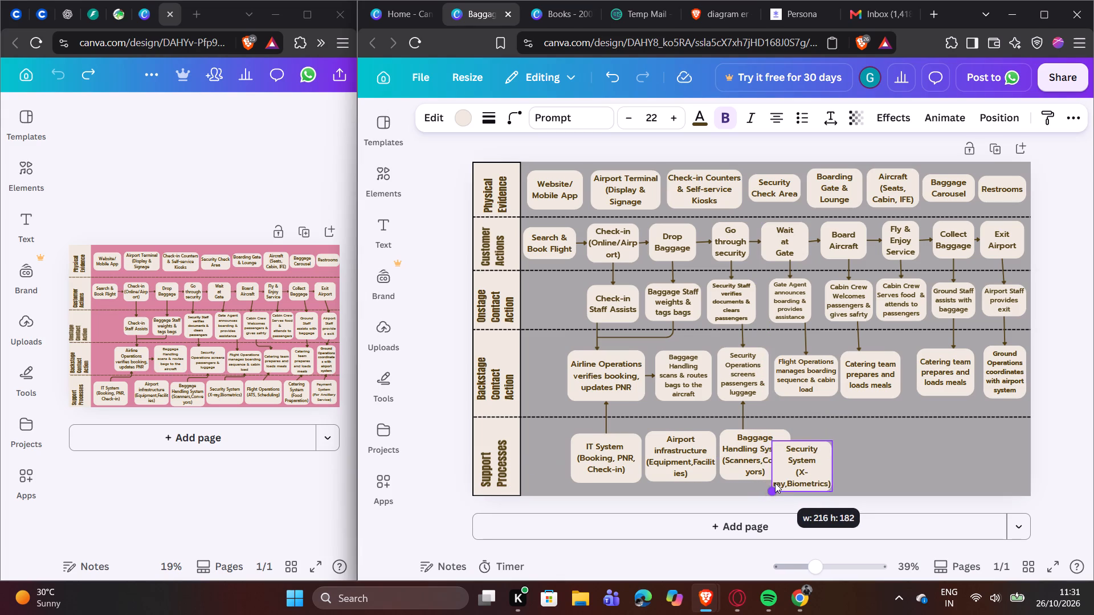
left_click_drag(775, 483, 766, 465)
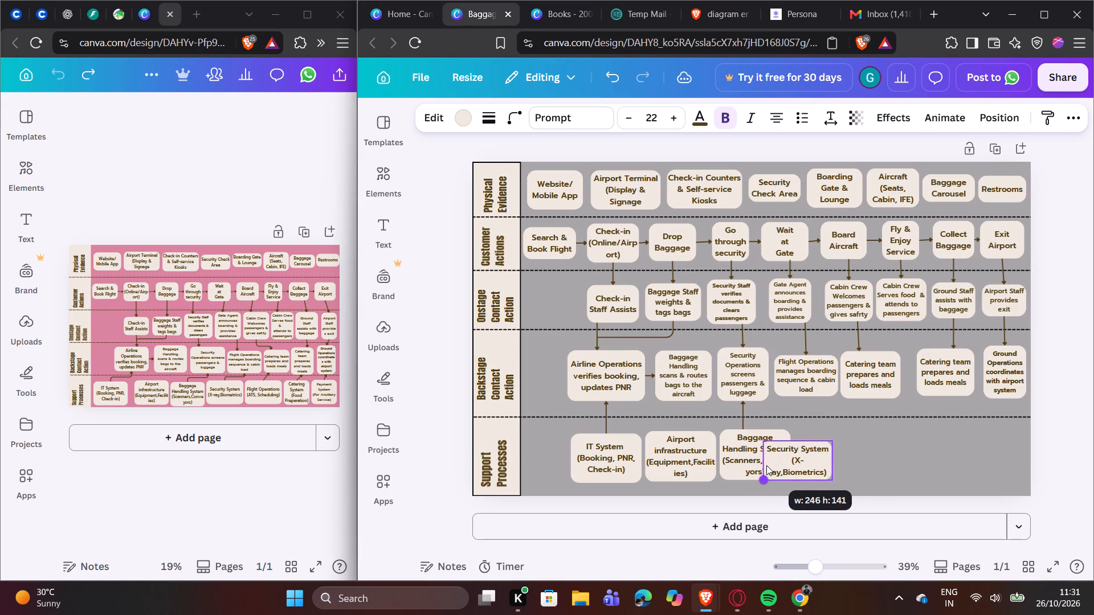
left_click_drag(766, 465, 761, 466)
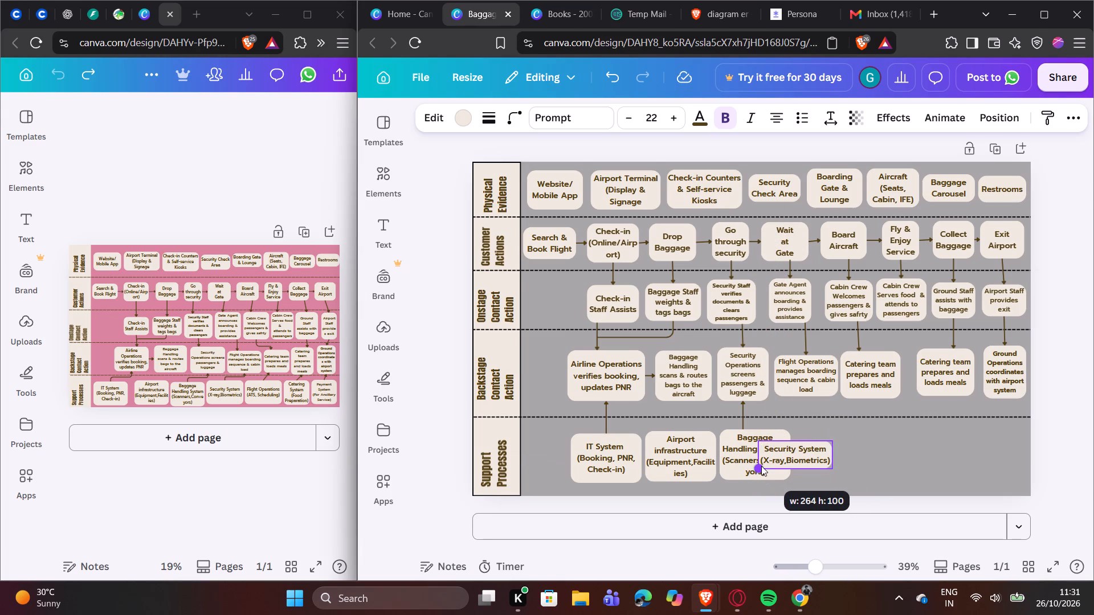
left_click_drag(761, 466, 766, 466)
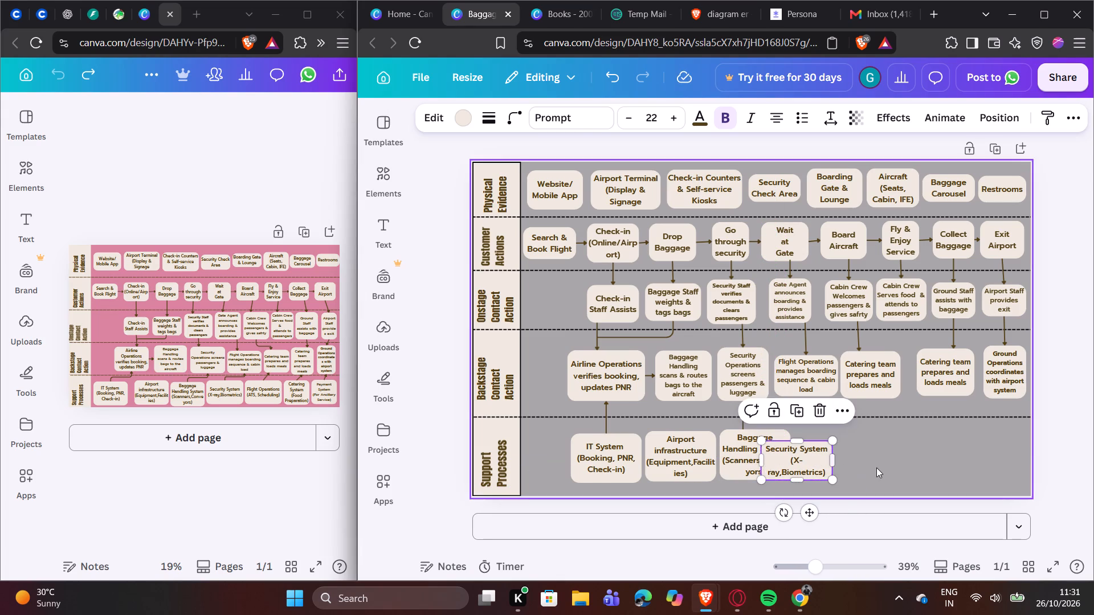
left_click(879, 466)
Place the Security System box beside the Baggage Handling System box, leaving the same gap of 12 as between the other boxes.
left_click_drag(806, 465, 836, 463)
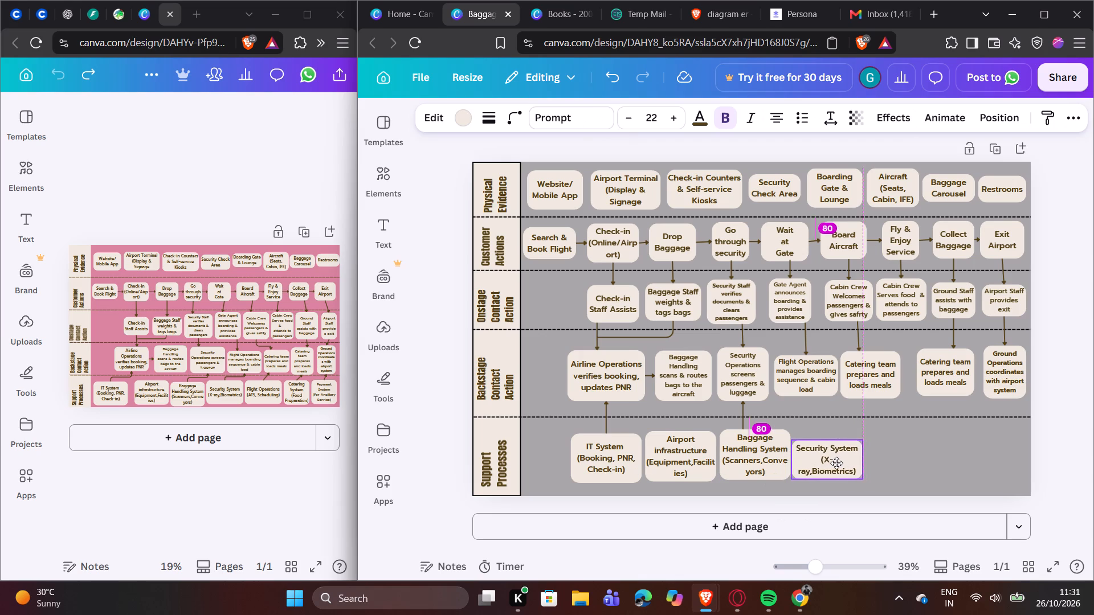
left_click_drag(836, 463, 835, 464)
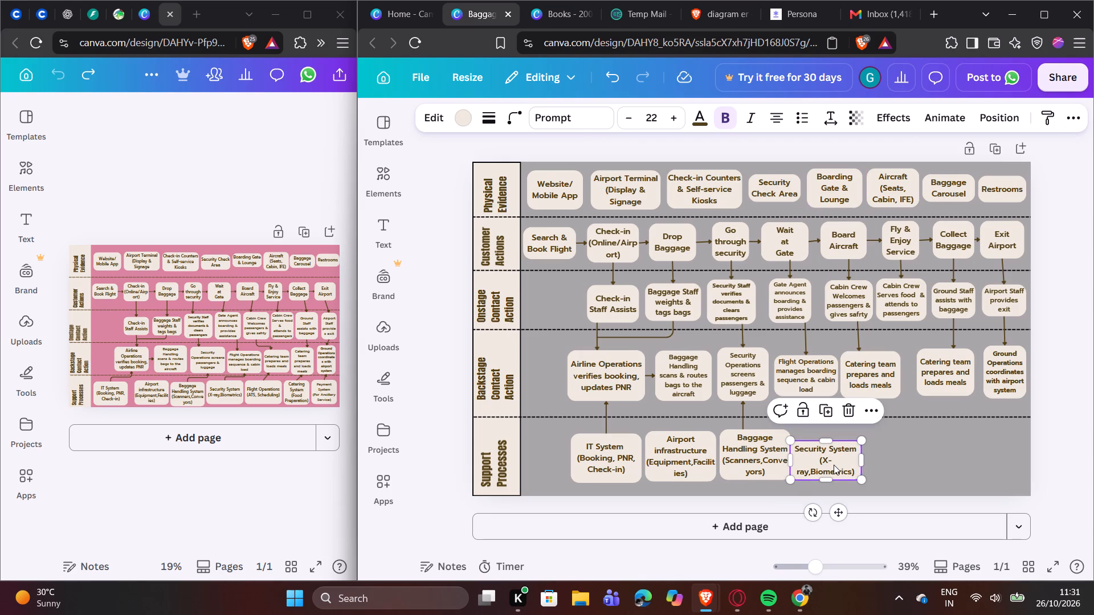
left_click(701, 548)
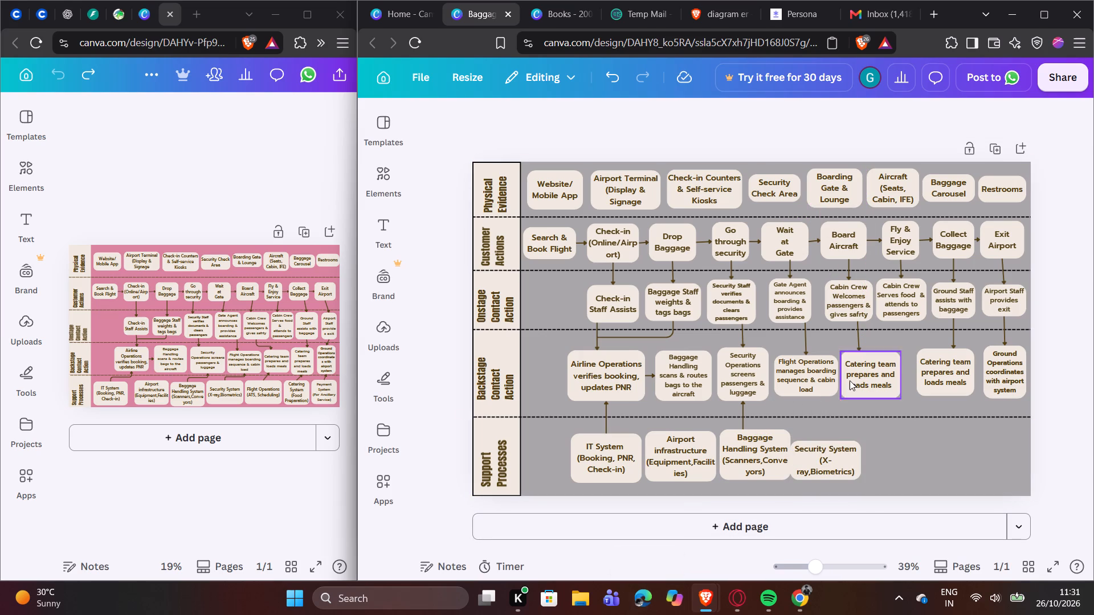
left_click_drag(828, 469, 834, 463)
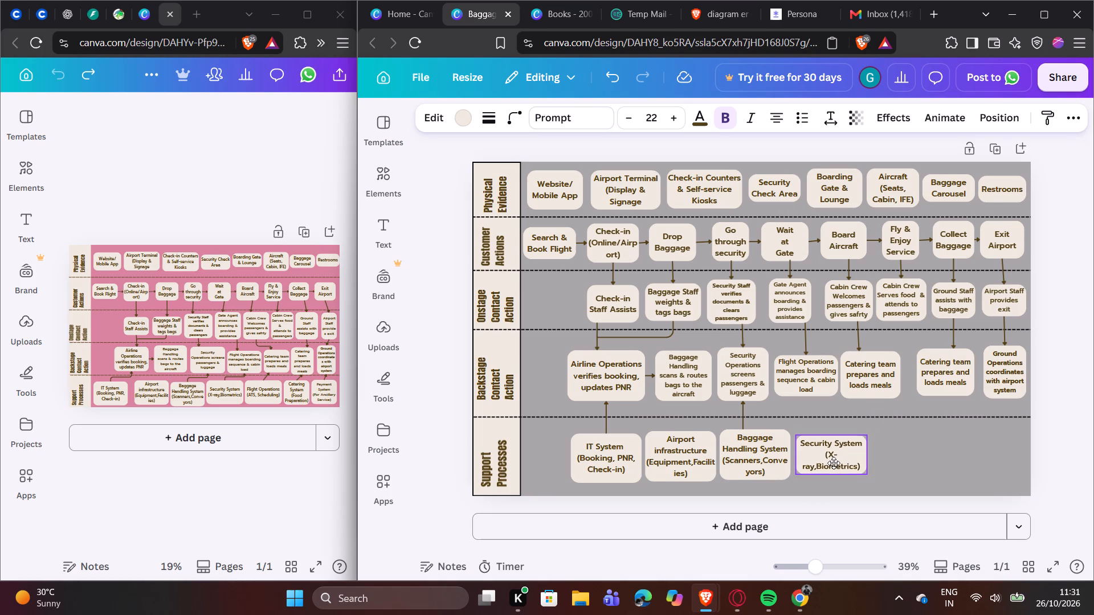
left_click_drag(834, 463, 835, 464)
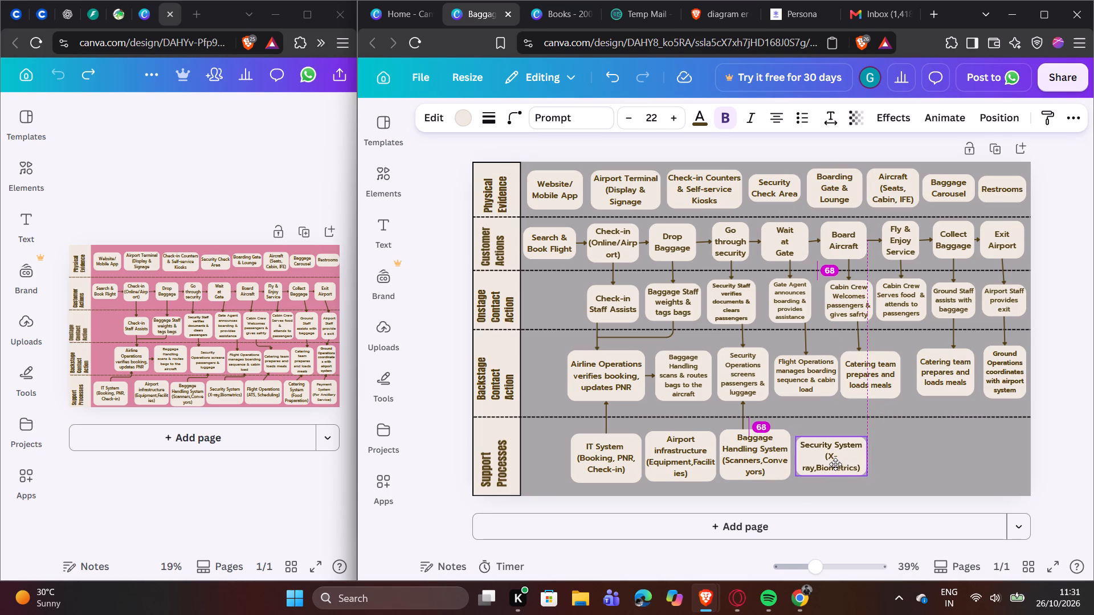
left_click_drag(835, 464, 835, 464)
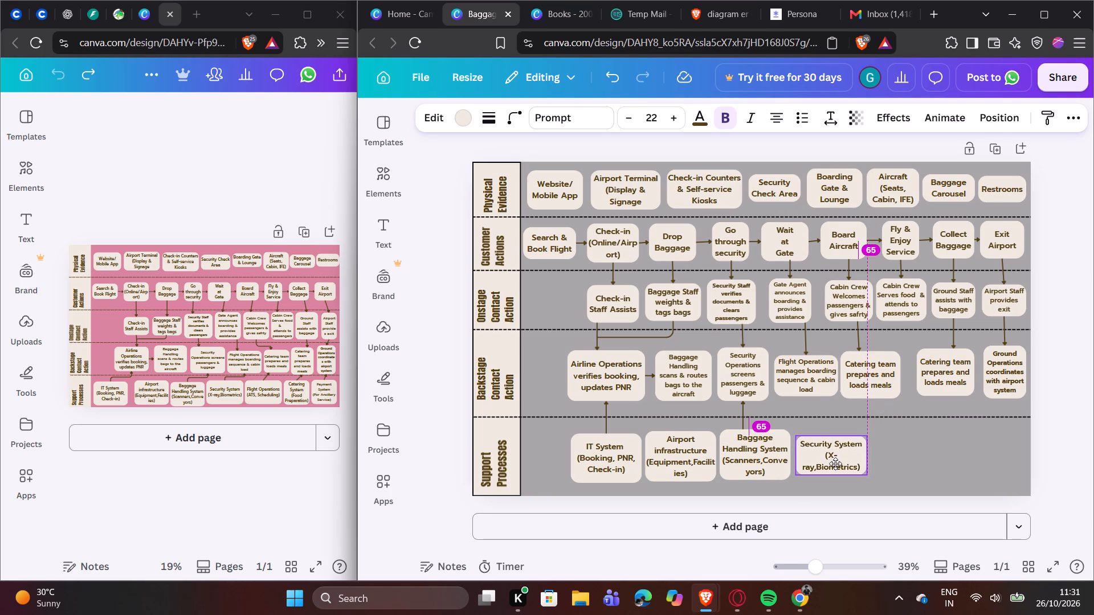
left_click_drag(835, 464, 832, 464)
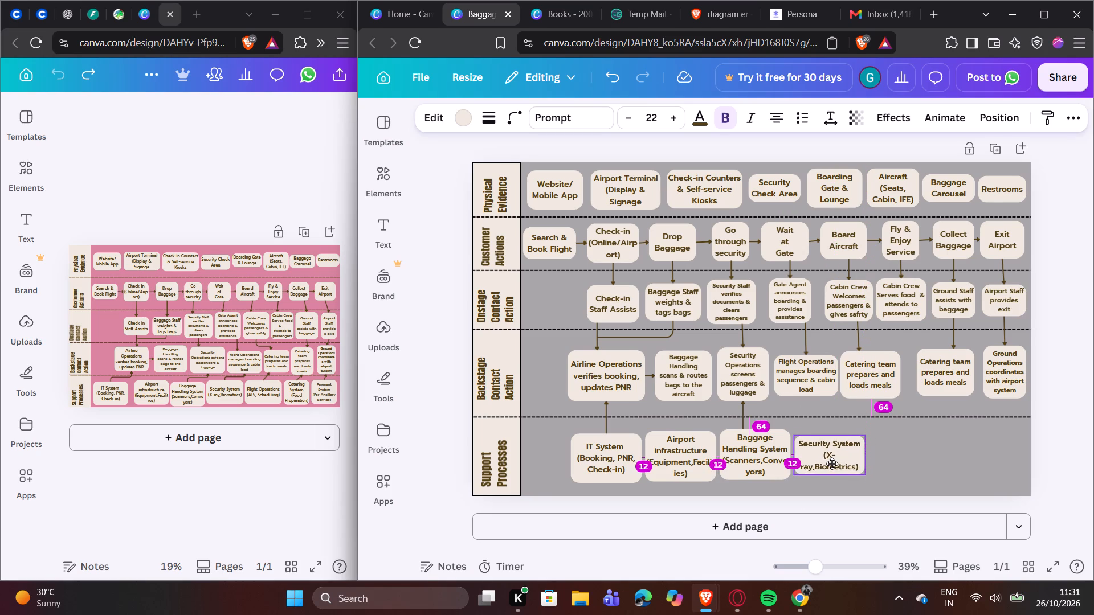
left_click_drag(832, 464, 832, 464)
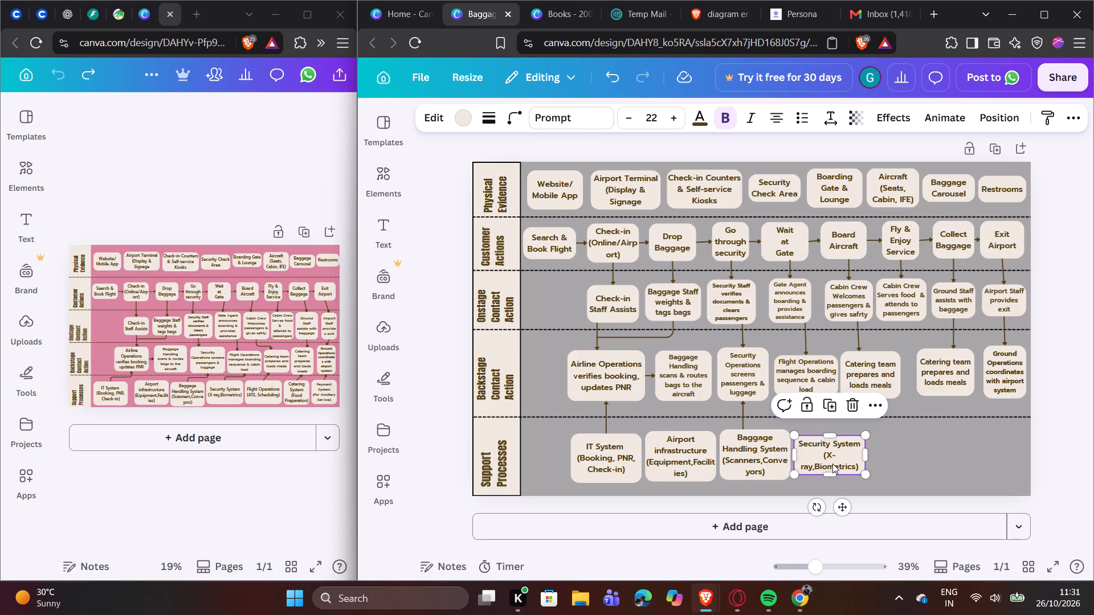
Duplicate the Baggage Handling System arrow and run the copy from the Security System box up to the Flight Operations box in the backstage row.
left_click(743, 415)
left_click(745, 374)
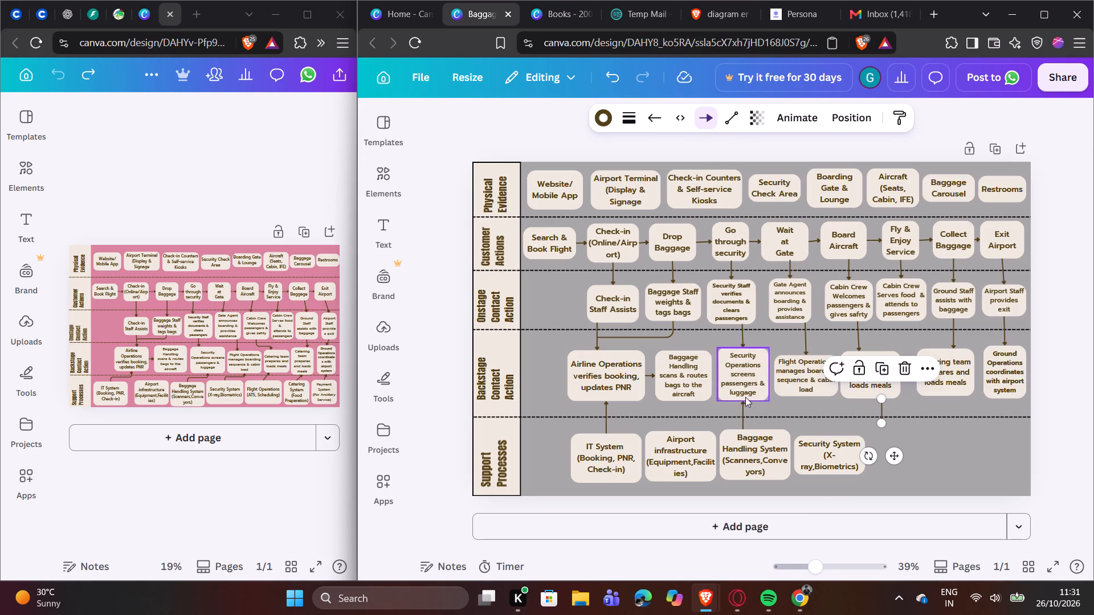
left_click_drag(882, 395, 828, 393)
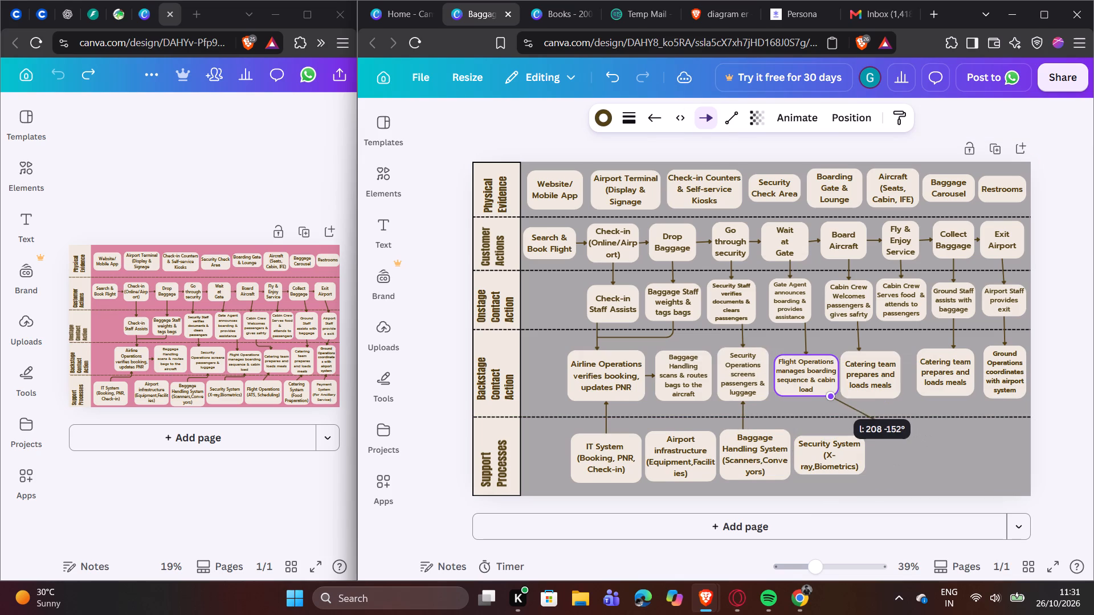
left_click_drag(828, 393, 823, 393)
left_click_drag(883, 422, 856, 423)
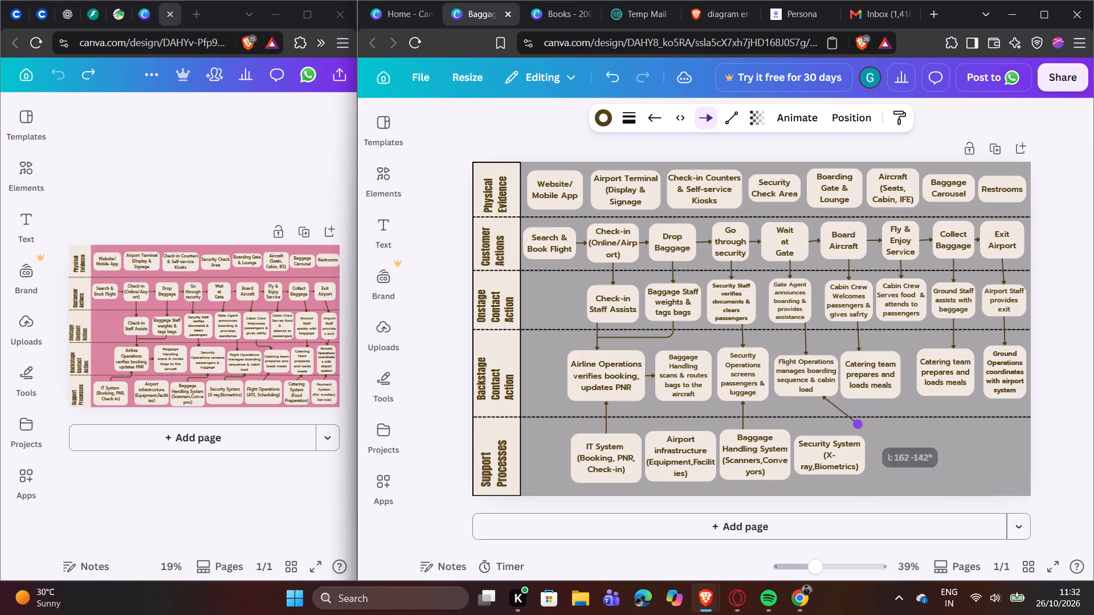
left_click_drag(856, 423, 824, 430)
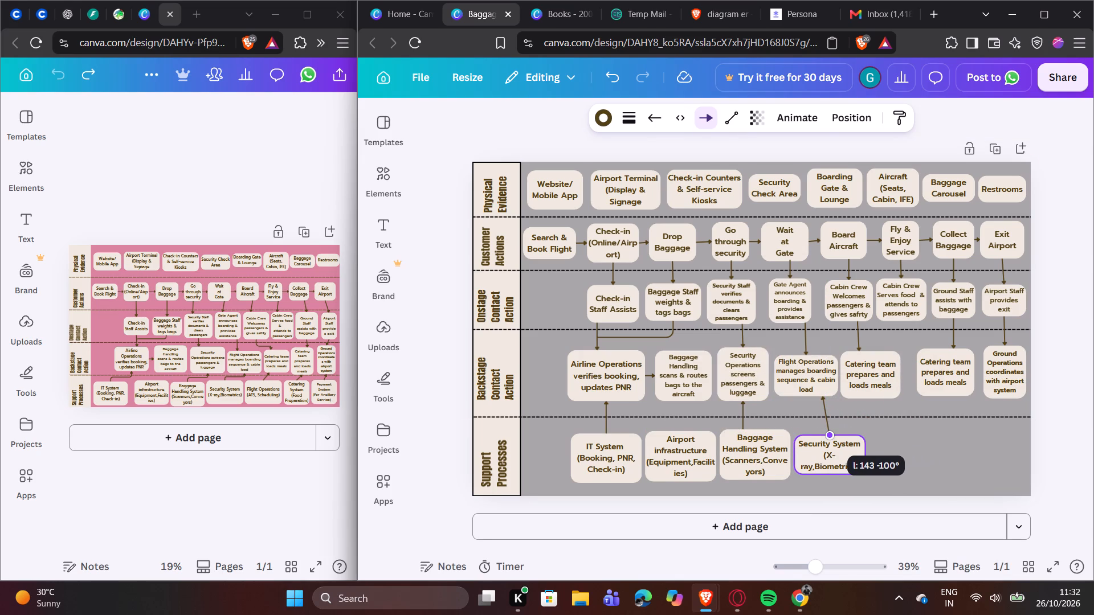
left_click_drag(824, 430, 823, 430)
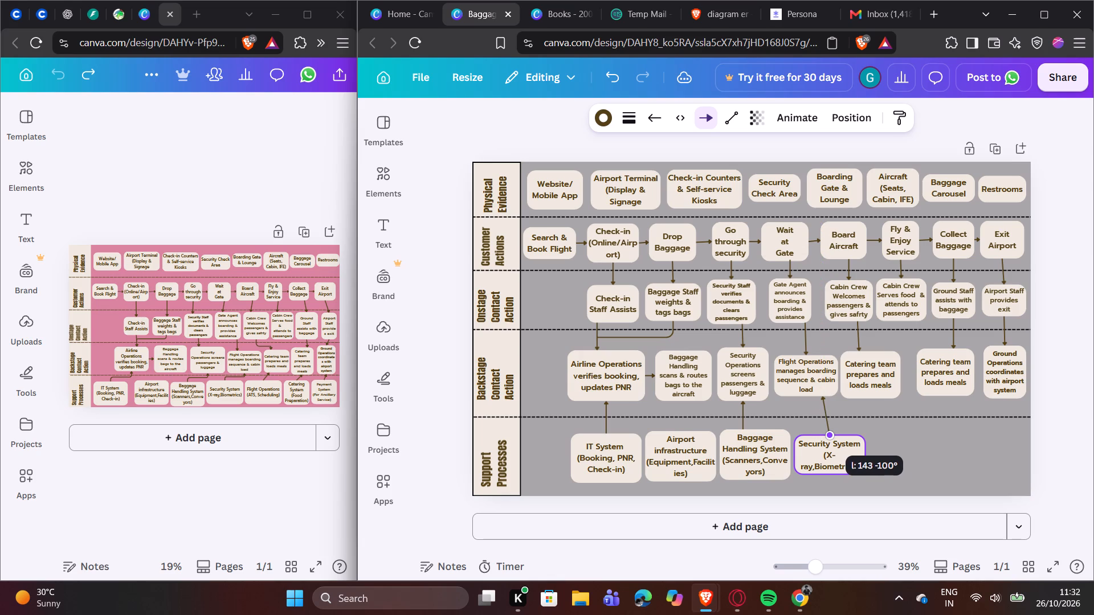
left_click_drag(823, 430, 818, 429)
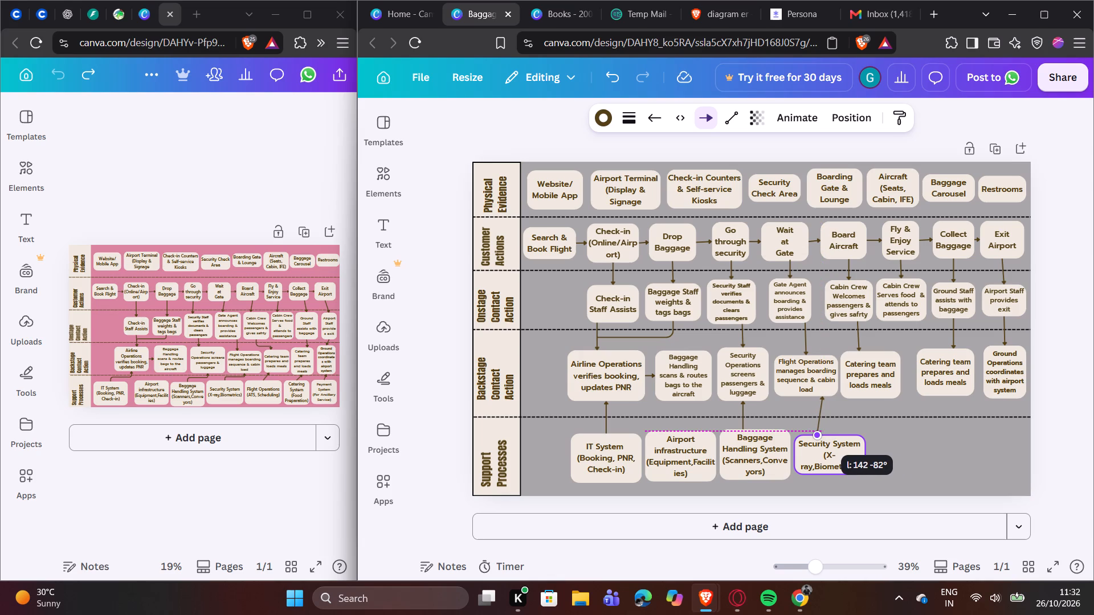
left_click_drag(818, 429, 822, 429)
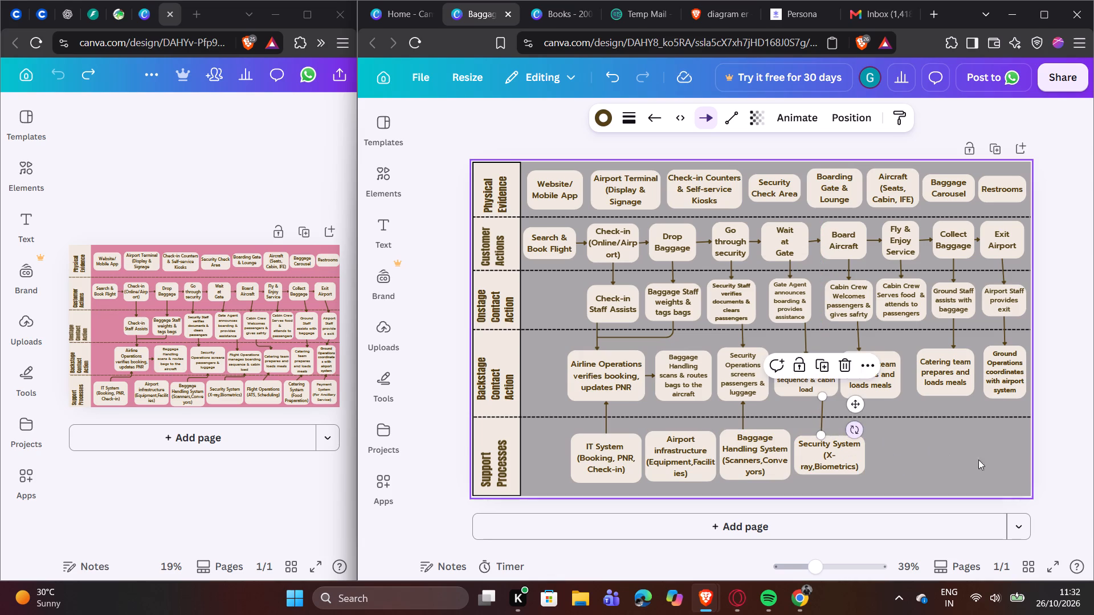
left_click(1029, 471)
left_click(819, 403)
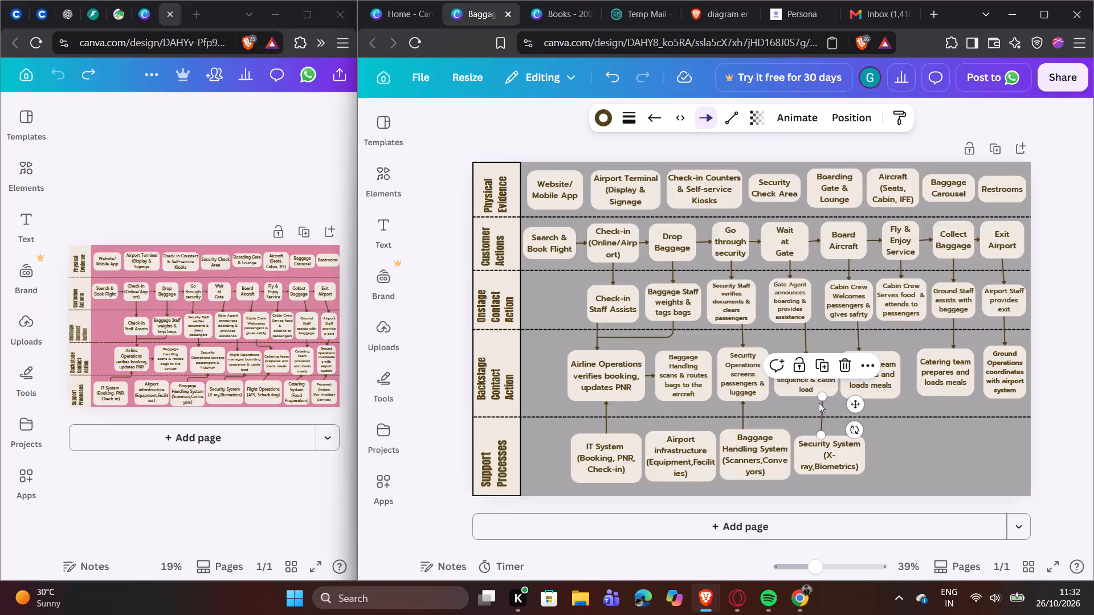
left_click(820, 399)
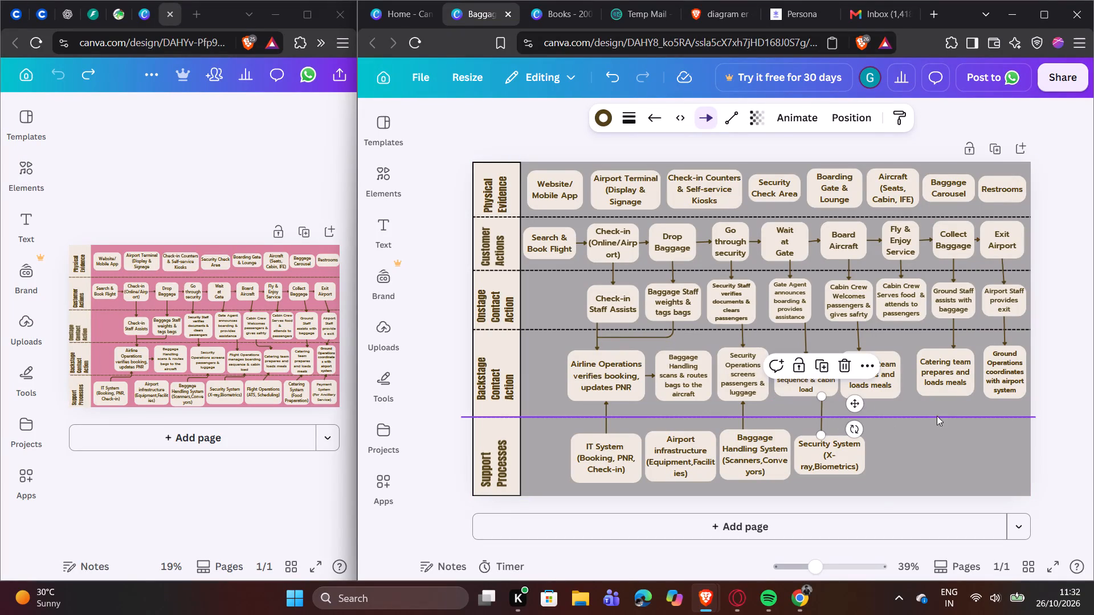
left_click(947, 436)
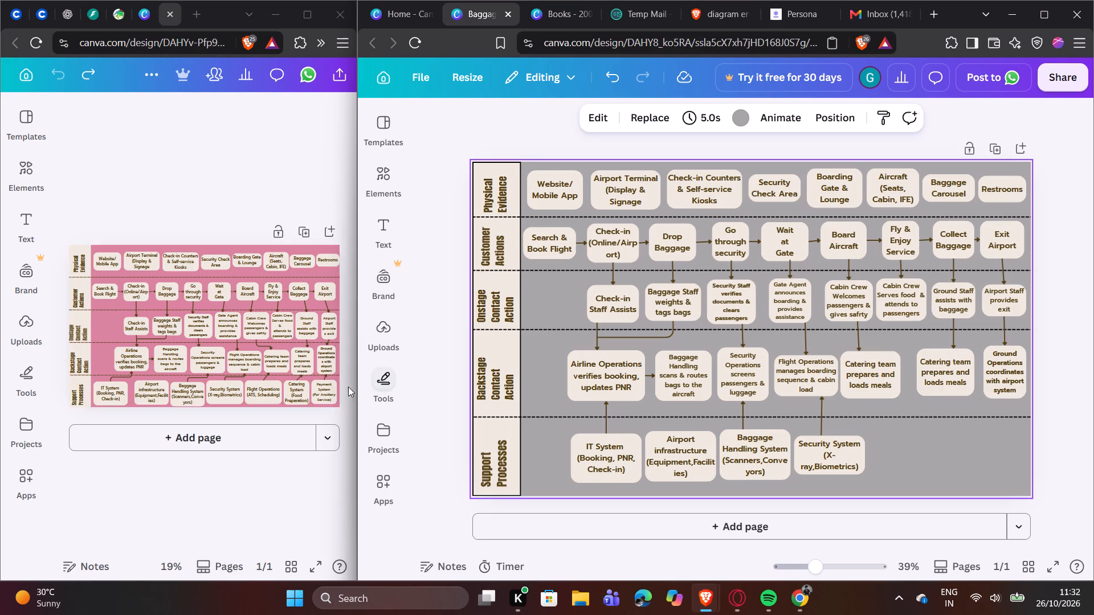
Copy the Flight Operations (ATS, Scheduling) box from the pink reference into the Support Processes row of the grey design.
left_click(270, 386)
right_click(268, 386)
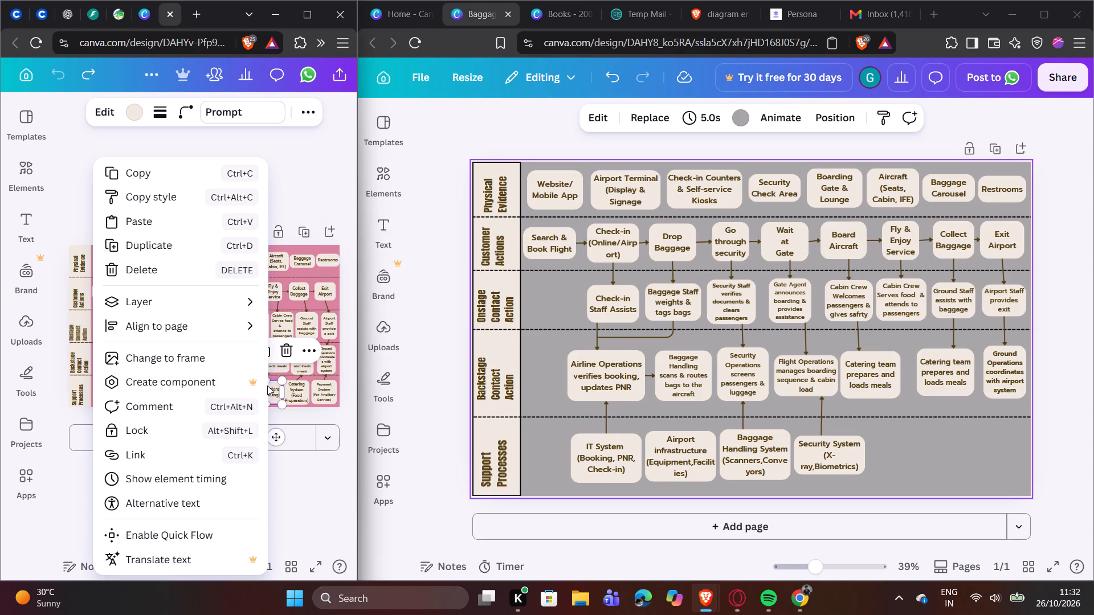
left_click(217, 174)
right_click(925, 463)
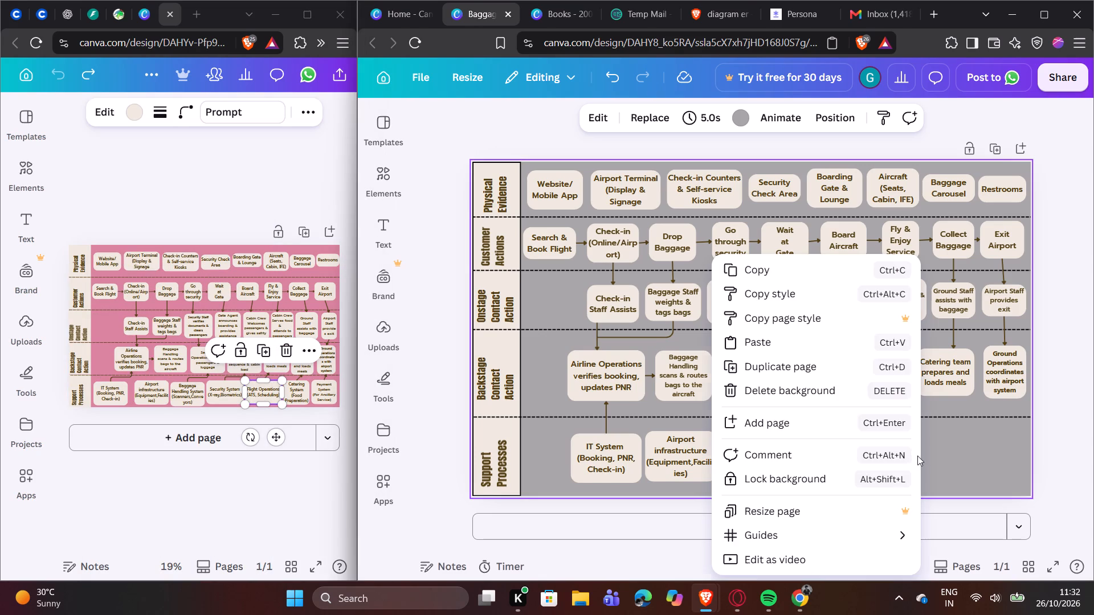
left_click(850, 336)
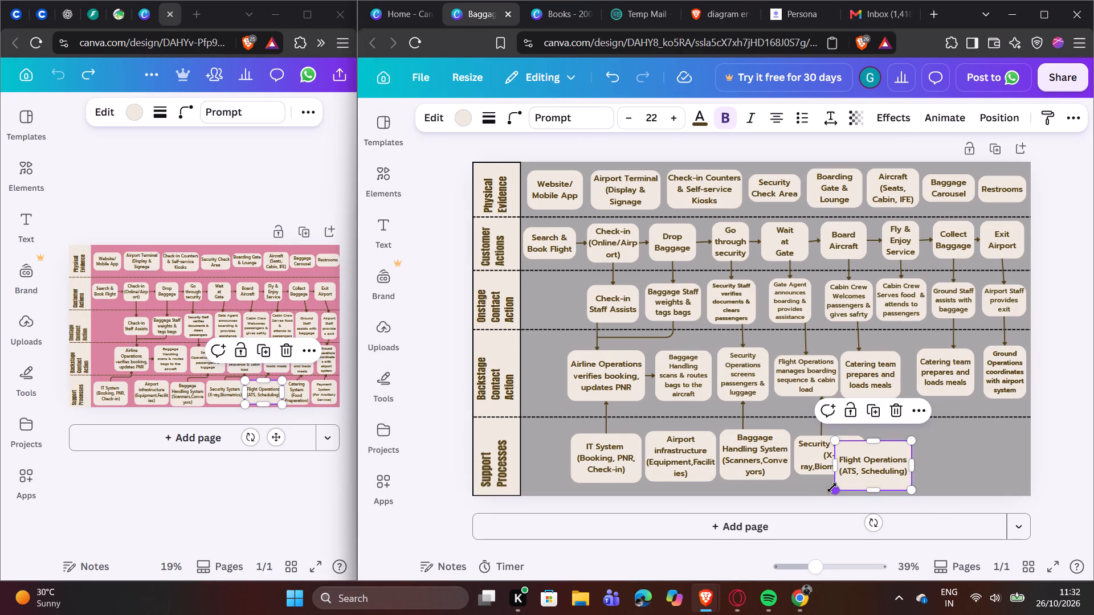
Narrow the Flight Operations (ATS, Scheduling) box so its text wraps onto four lines, and place it beside the Security System box.
left_click_drag(833, 487, 845, 474)
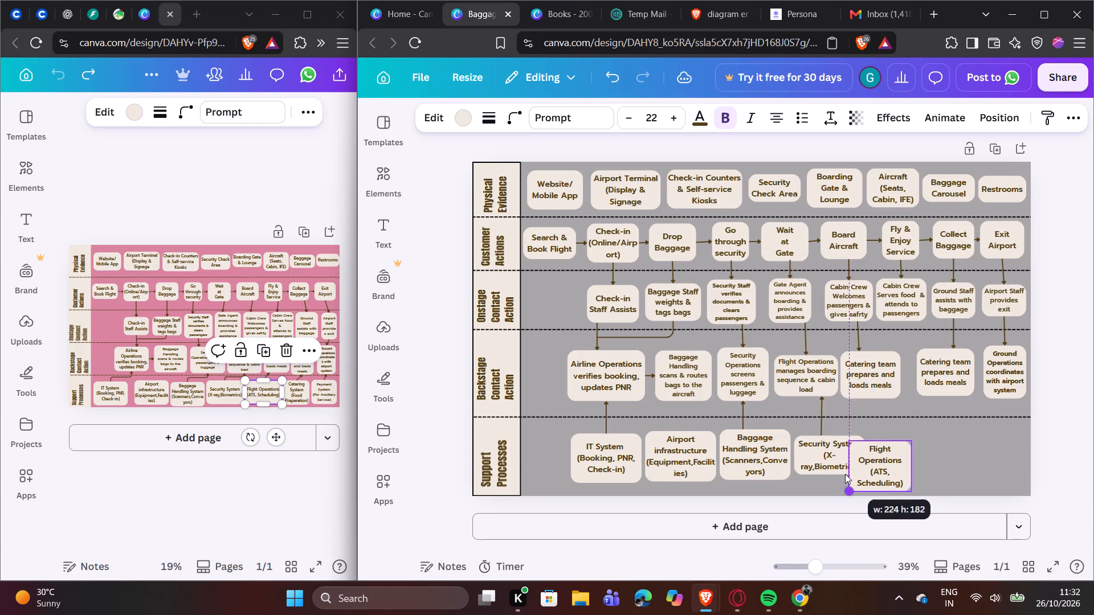
left_click_drag(845, 474, 854, 466)
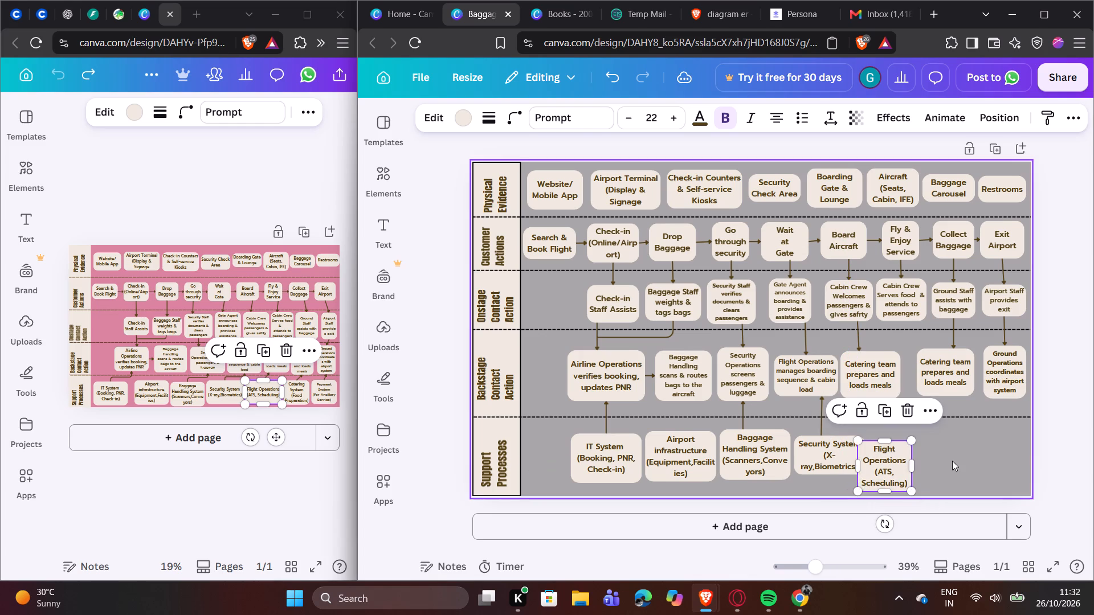
left_click(953, 461)
left_click_drag(889, 462, 901, 452)
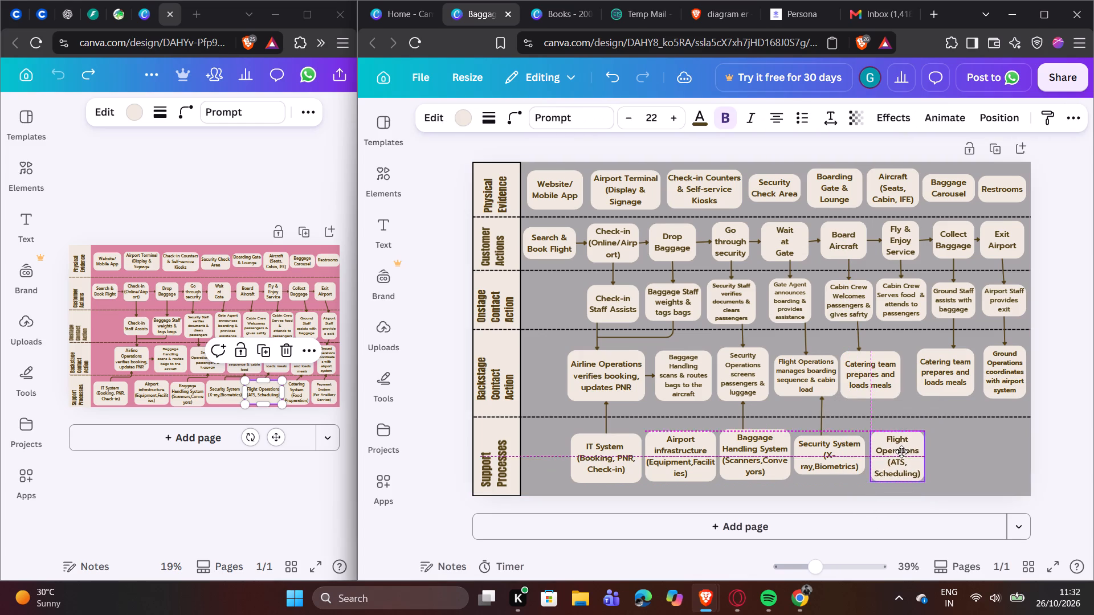
left_click_drag(901, 452, 899, 450)
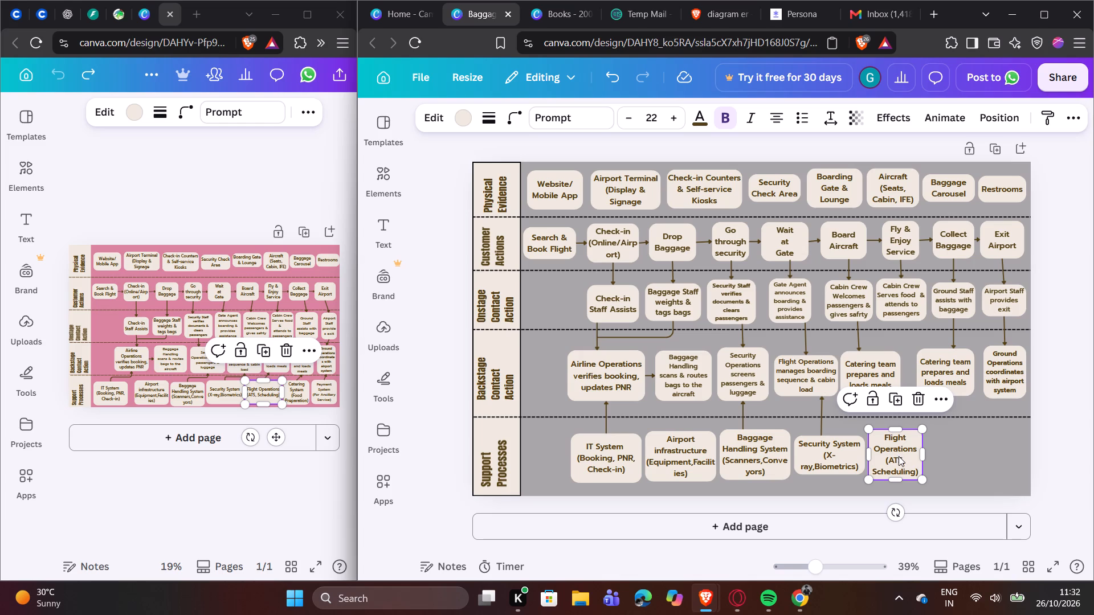
scroll(972, 479, "up", 1)
left_click(973, 480)
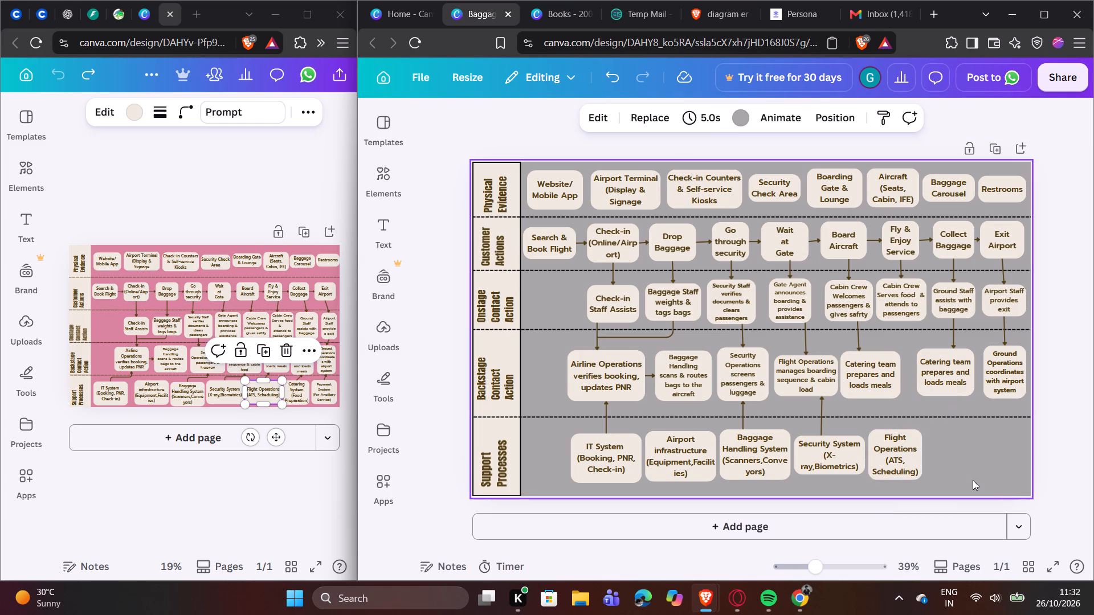
Duplicate the Security System arrow and run the copy from the Flight Operations (ATS, Scheduling) box up to the first Catering team box in the backstage row.
left_click(824, 417)
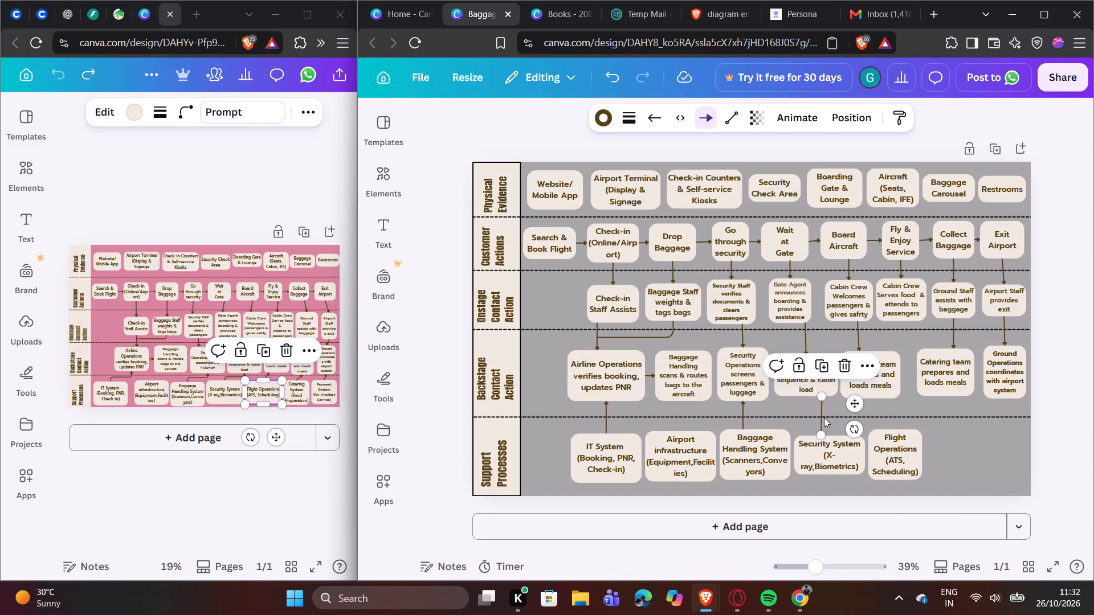
left_click(820, 367)
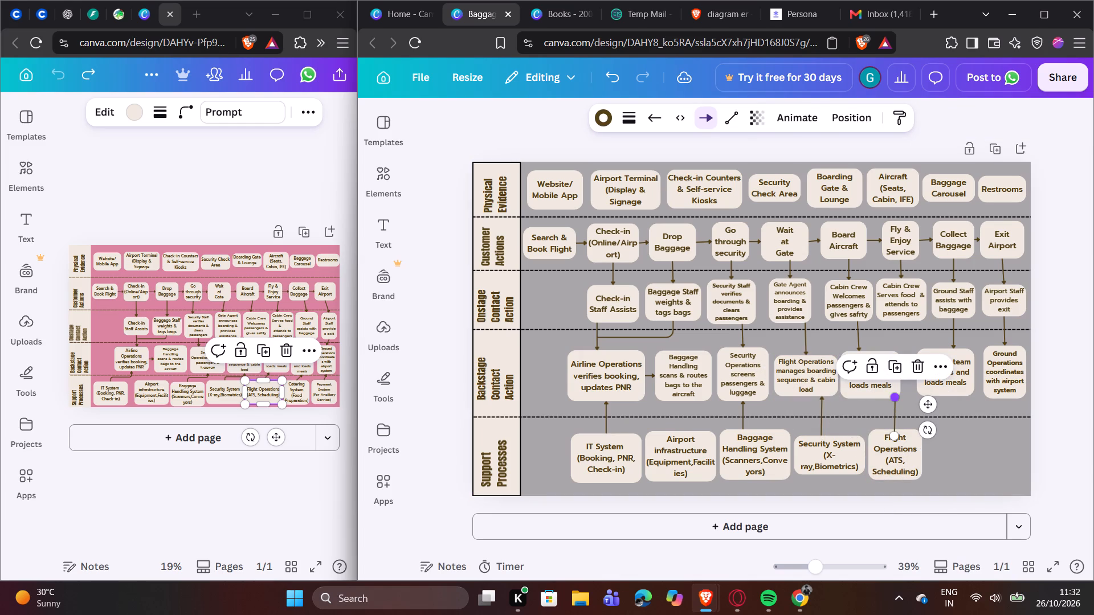
left_click(970, 445)
left_click(897, 420)
left_click_drag(893, 436, 893, 430)
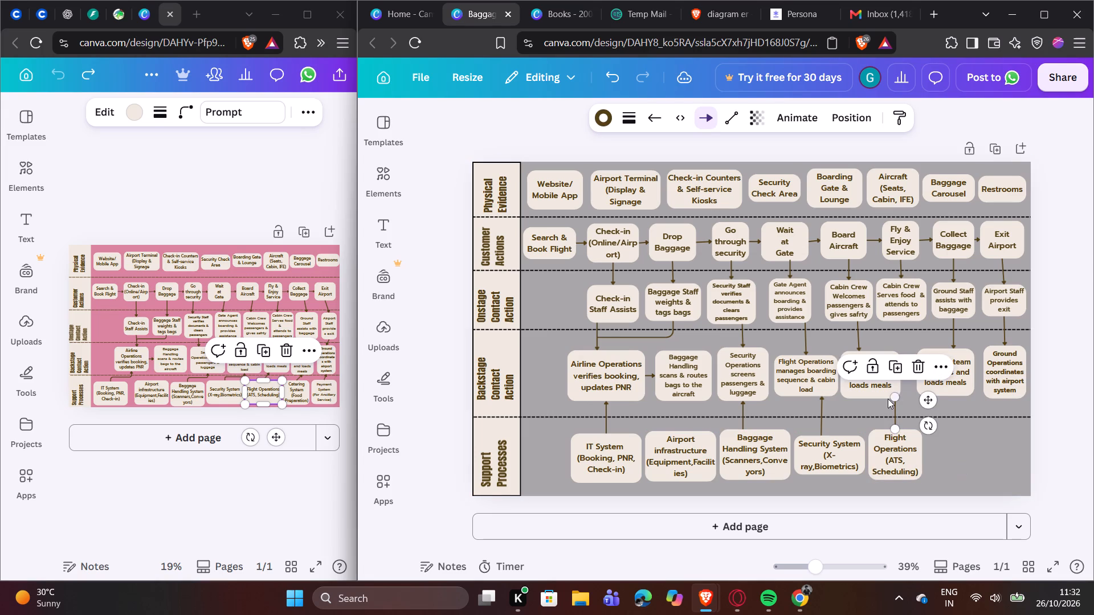
left_click(894, 396)
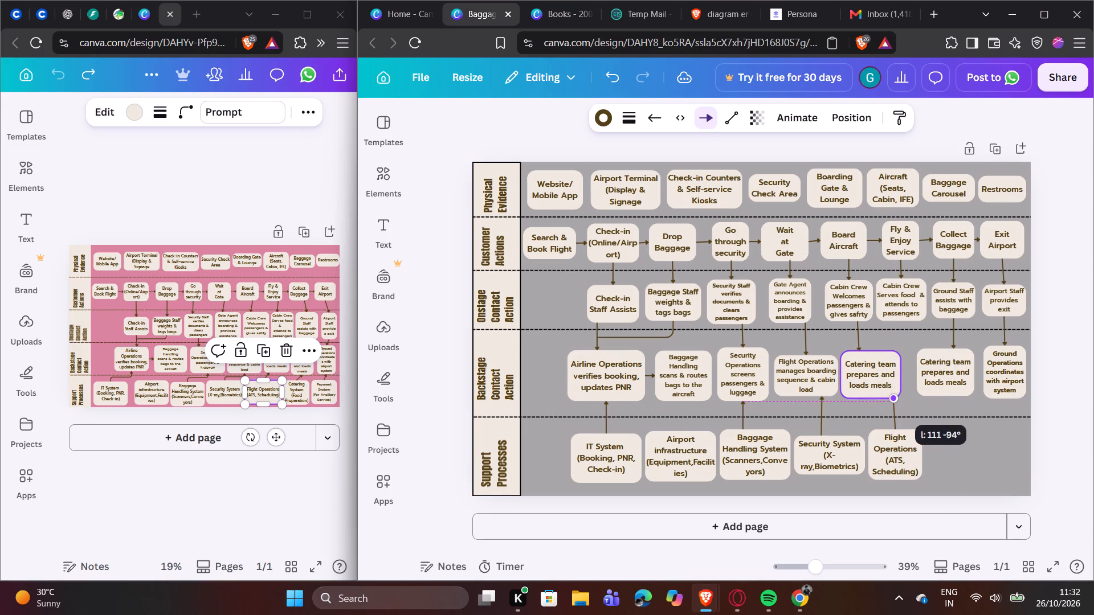
left_click(887, 389)
left_click(905, 375)
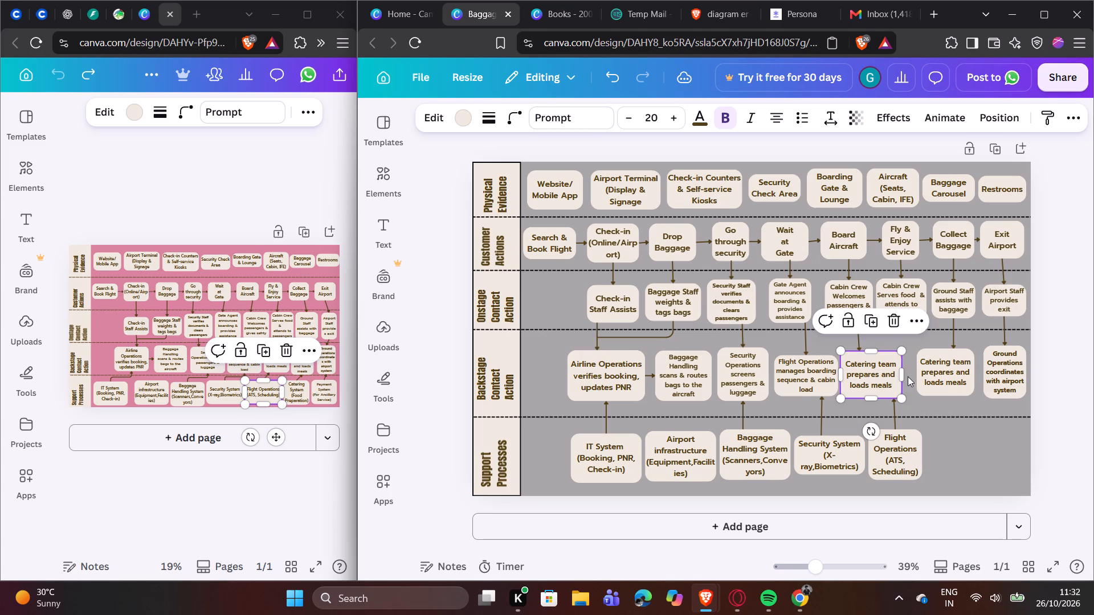
left_click(930, 424)
left_click(899, 417)
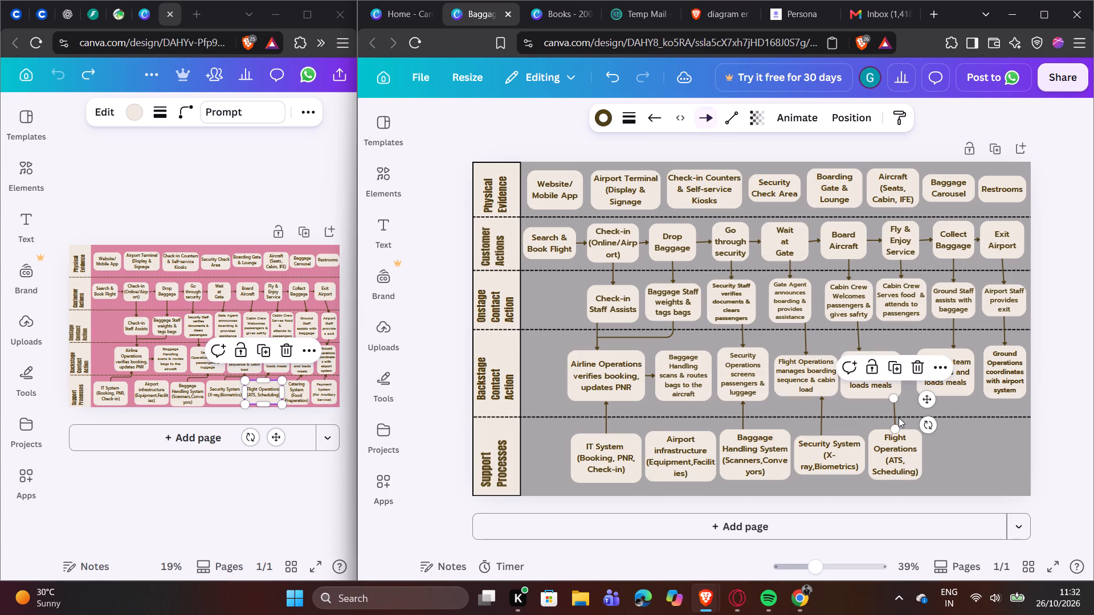
left_click(899, 427)
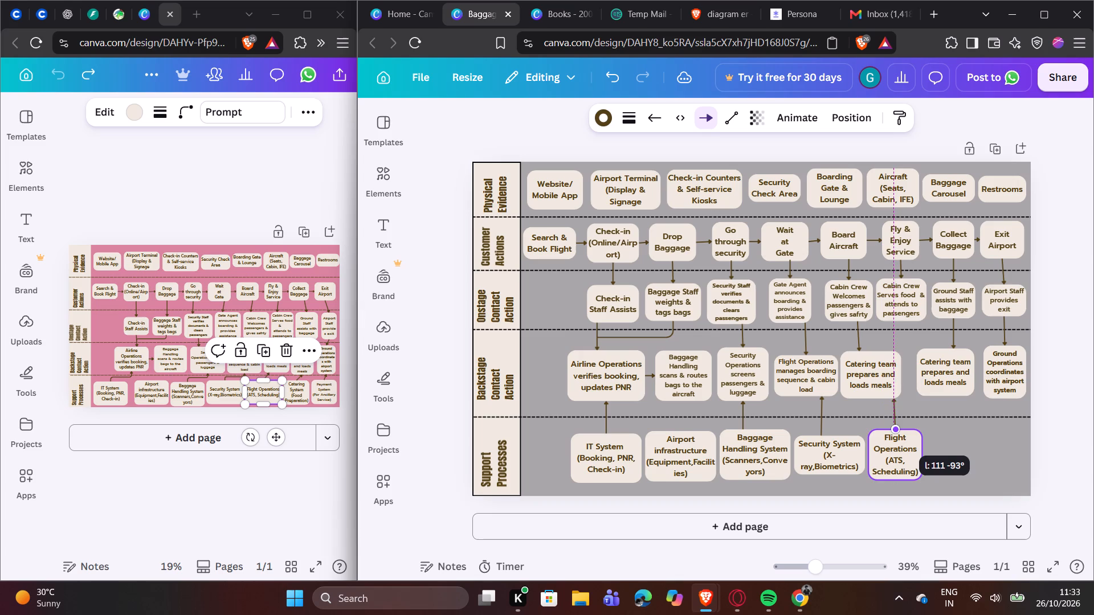
left_click(967, 431)
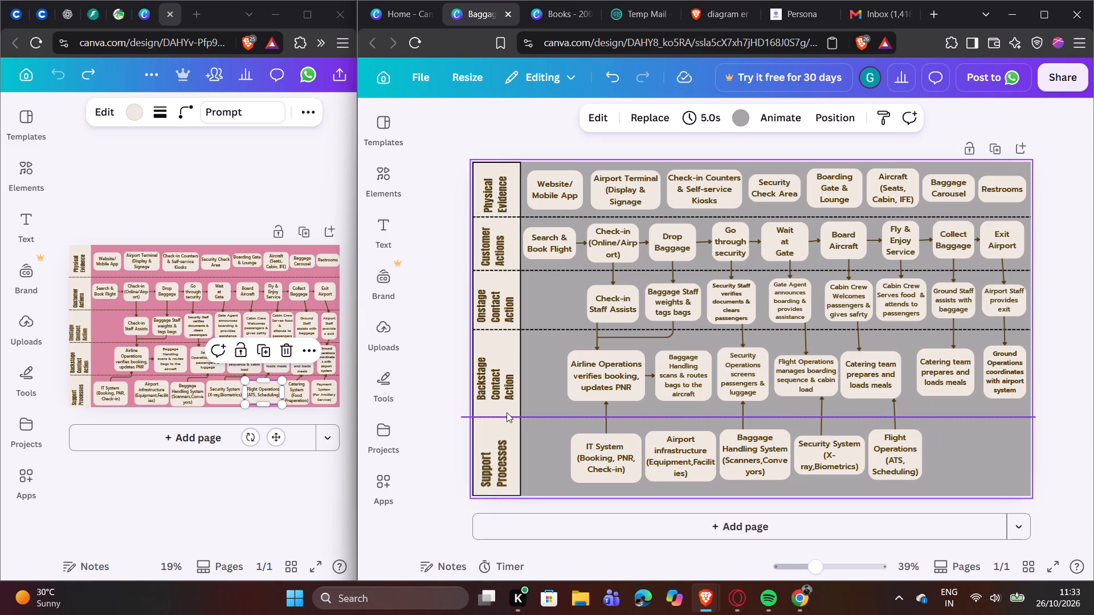
Copy the Catering System (Food Preparation) box from the pink reference into the grey design's Support Processes row, beside the Flight Operations (ATS, Scheduling) box.
left_click(296, 469)
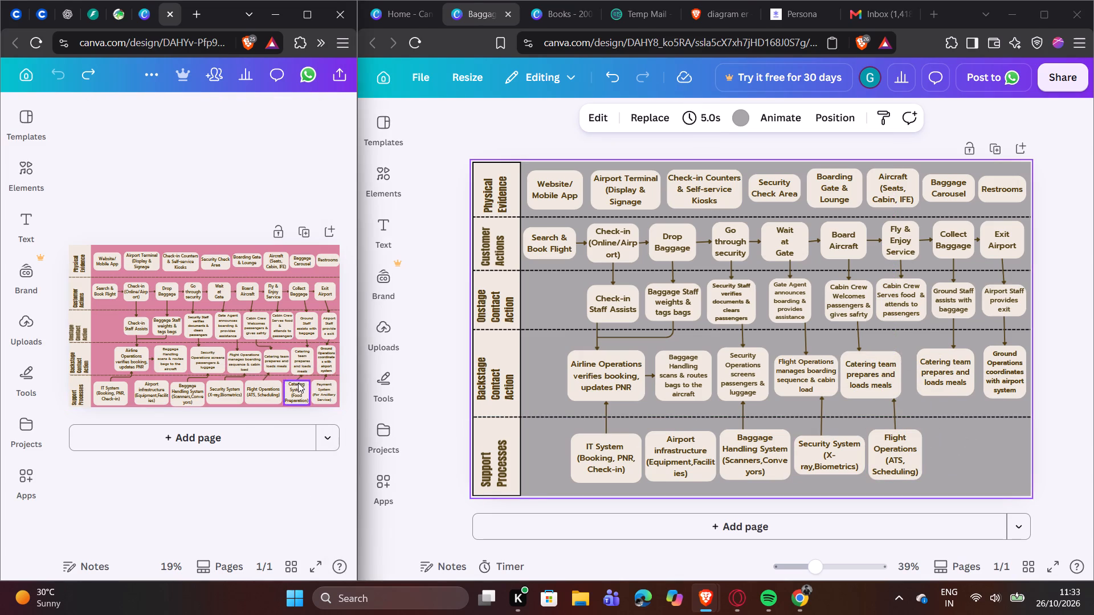
left_click(298, 383)
right_click(298, 392)
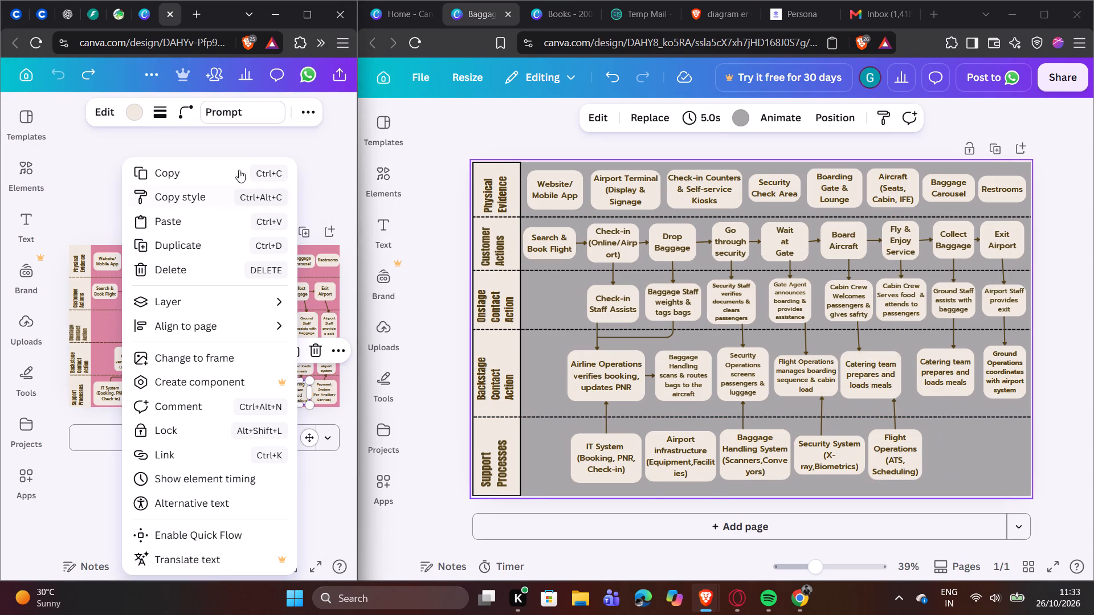
left_click(234, 168)
right_click(946, 447)
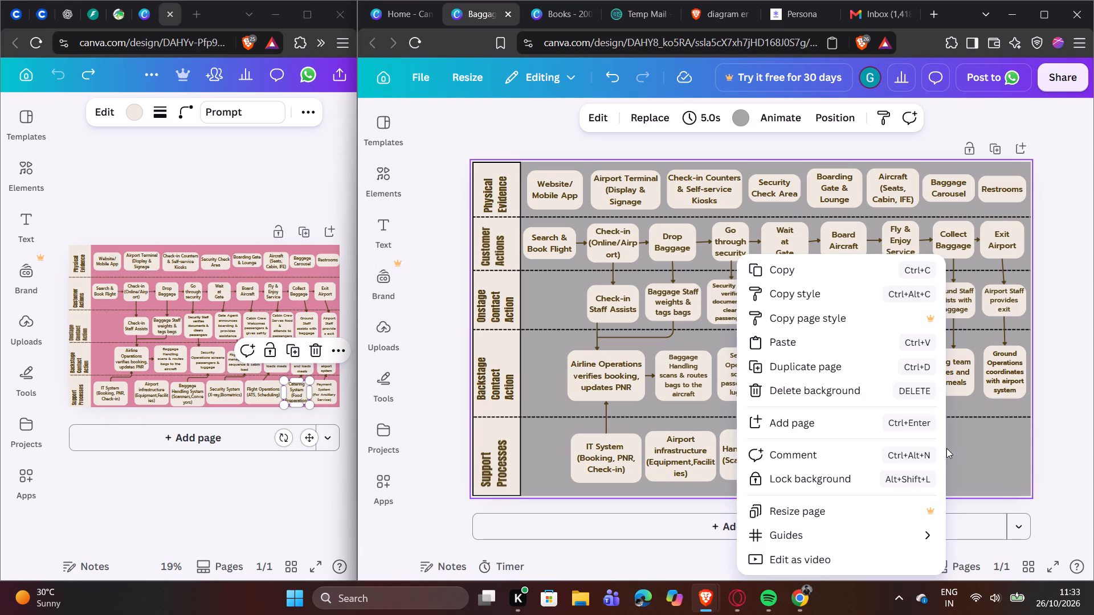
left_click(845, 338)
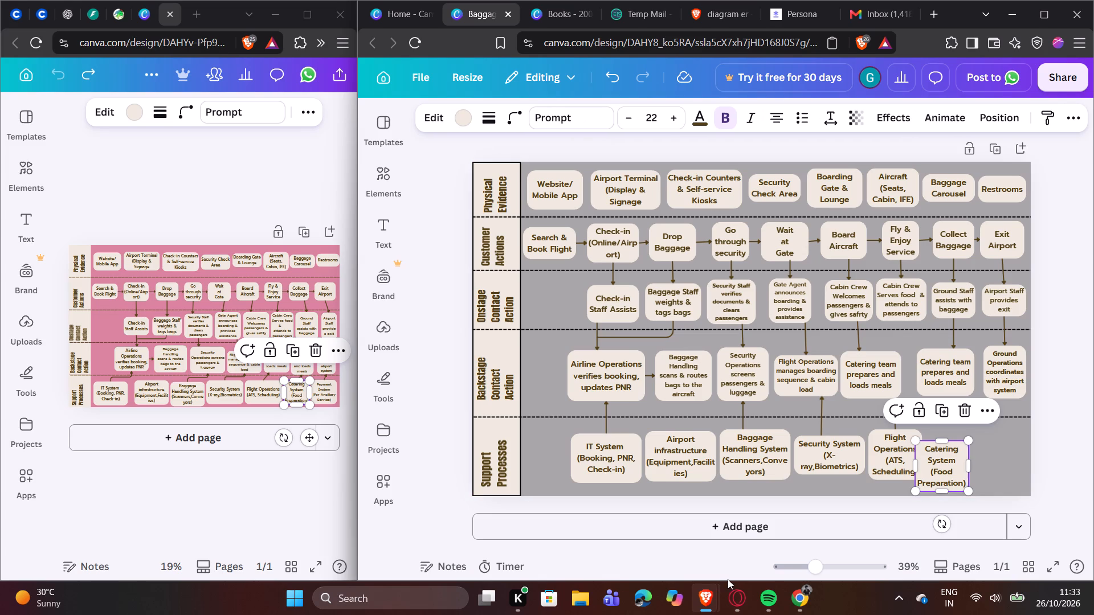
left_click(734, 565)
left_click_drag(943, 462, 956, 452)
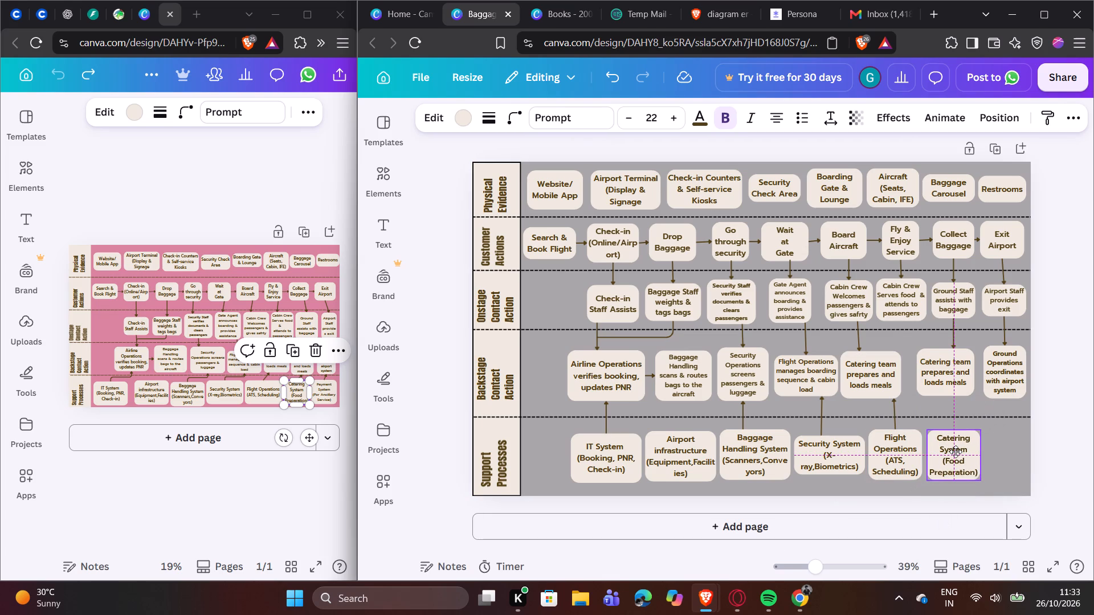
left_click_drag(956, 452, 953, 452)
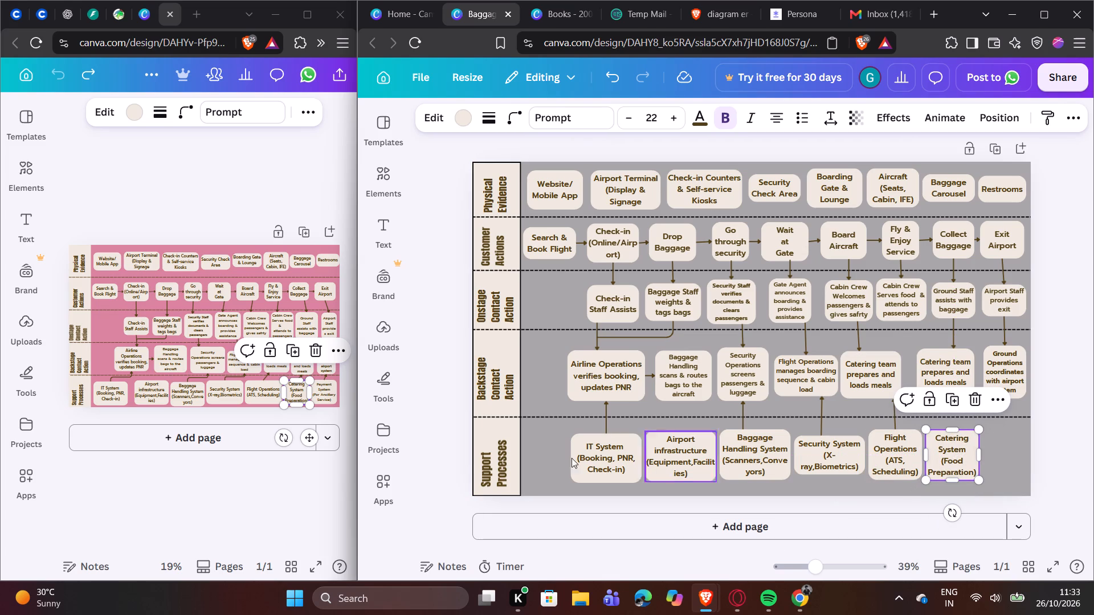
Duplicate the Security System arrow and run the copy from the Catering System box up to the second Catering team box, below Ground Staff.
left_click(818, 423)
left_click(817, 362)
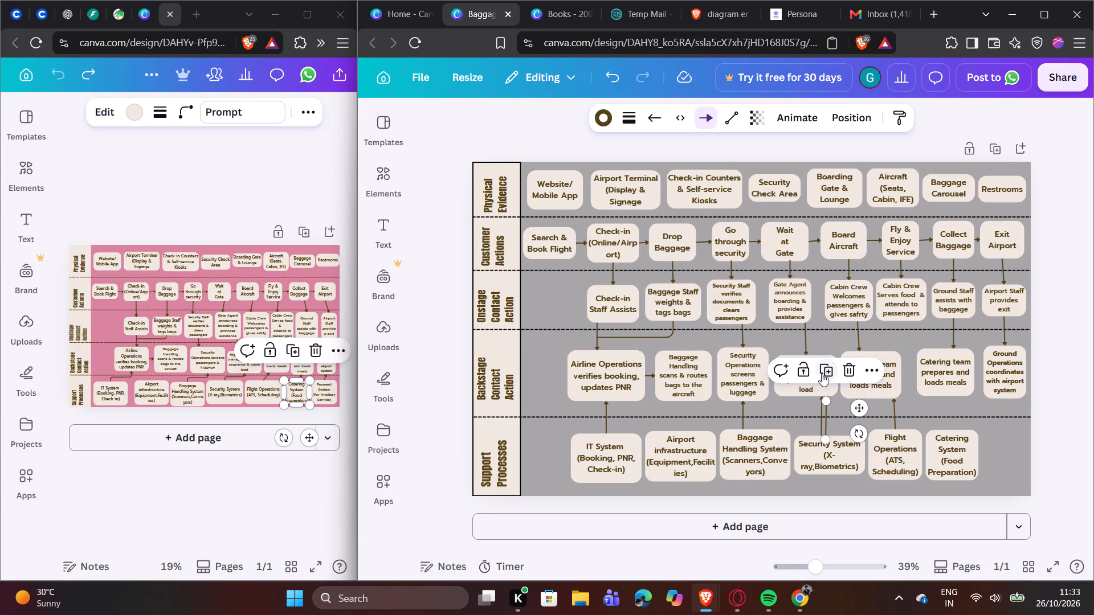
left_click_drag(828, 402, 945, 399)
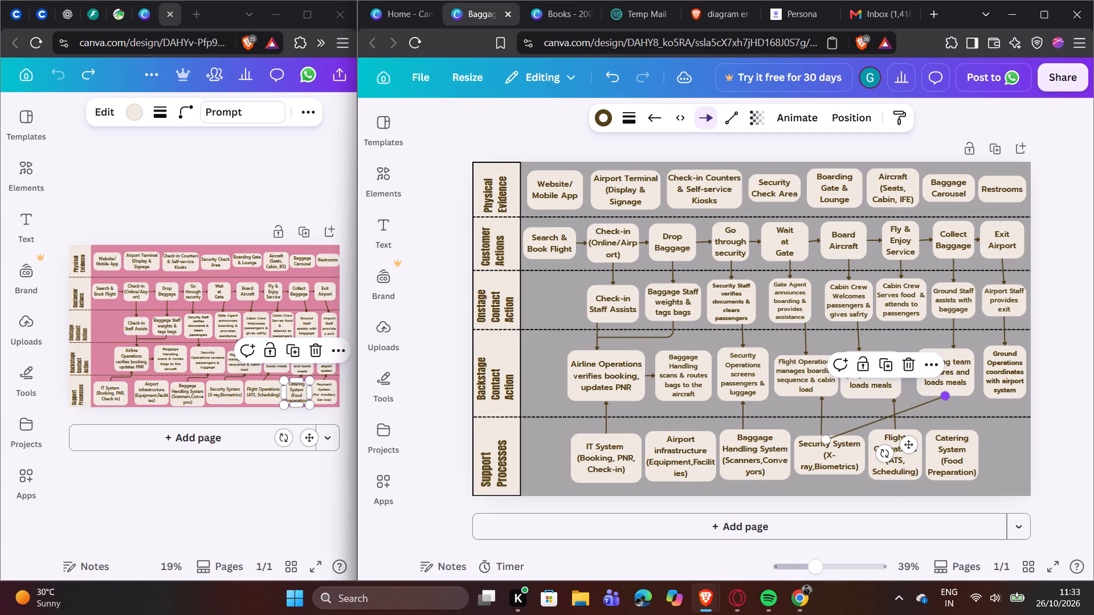
left_click_drag(829, 438, 936, 424)
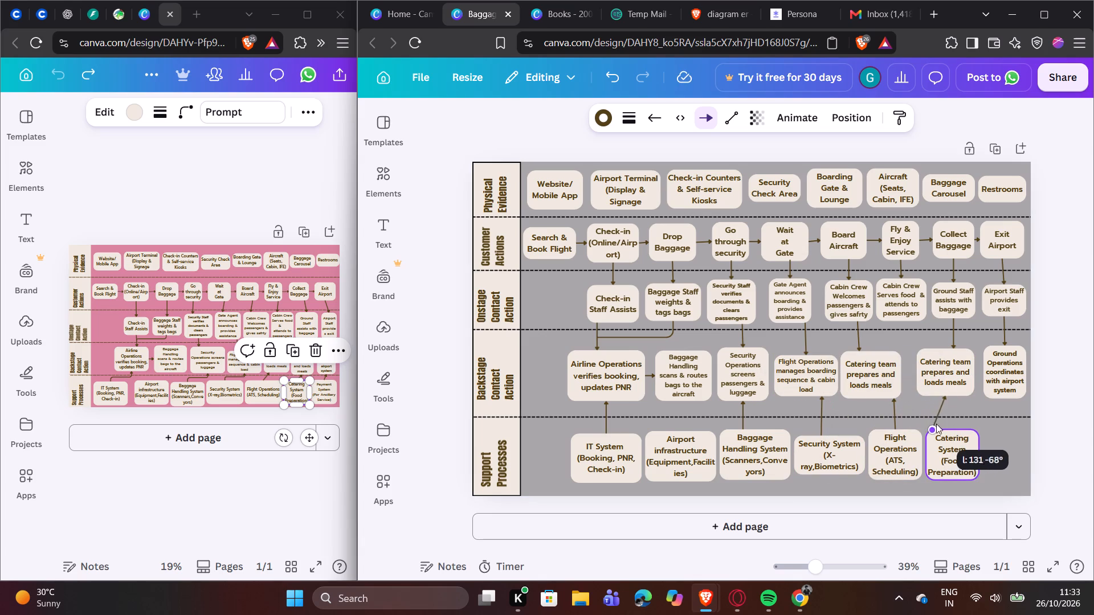
left_click_drag(936, 424, 948, 426)
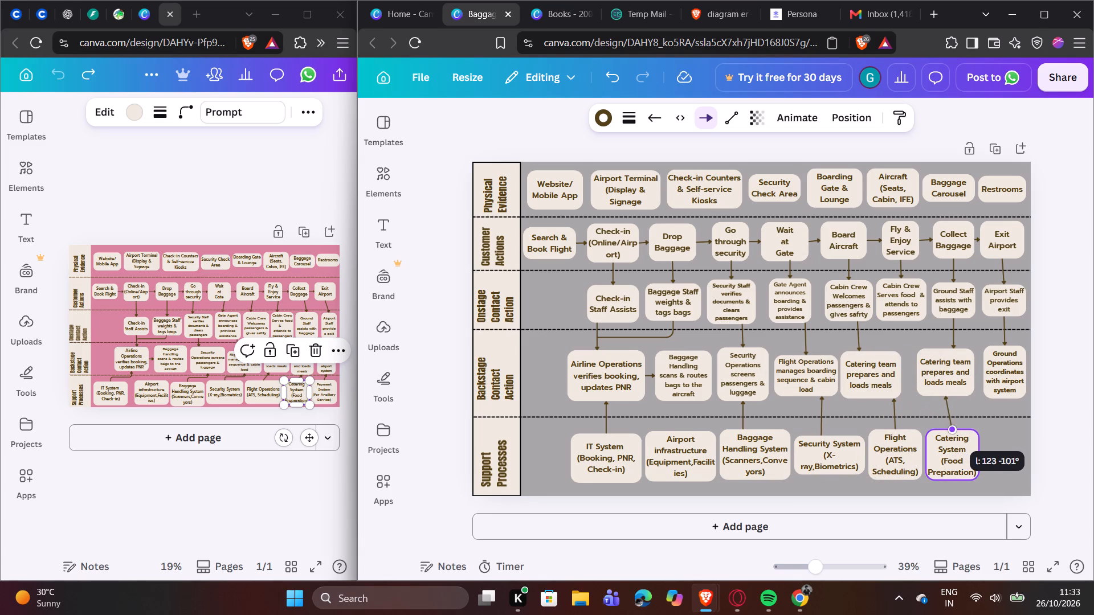
left_click_drag(948, 426, 951, 431)
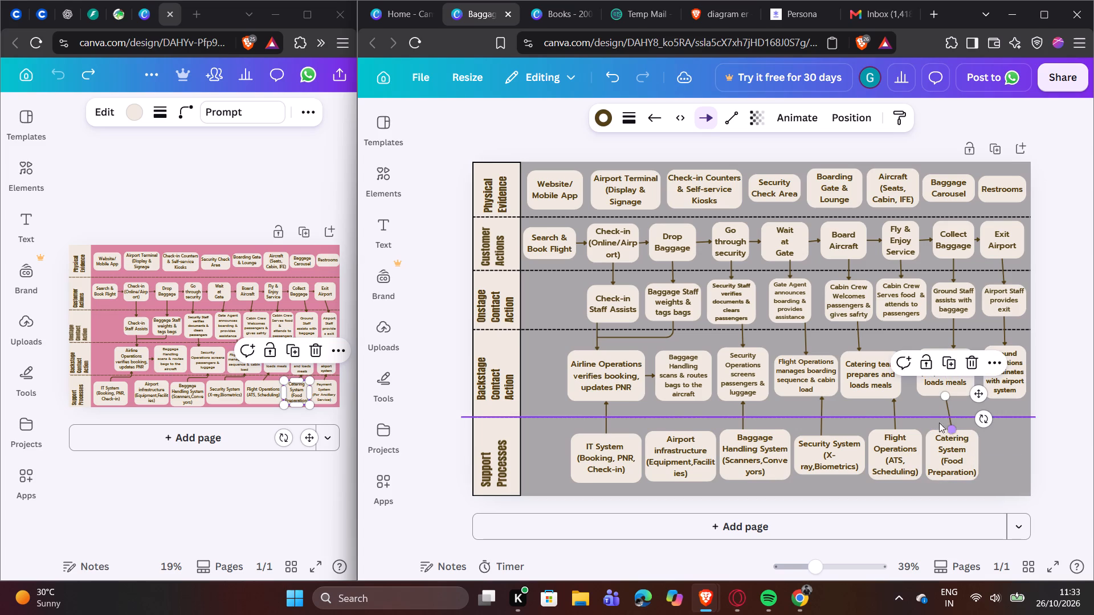
left_click_drag(946, 400, 952, 397)
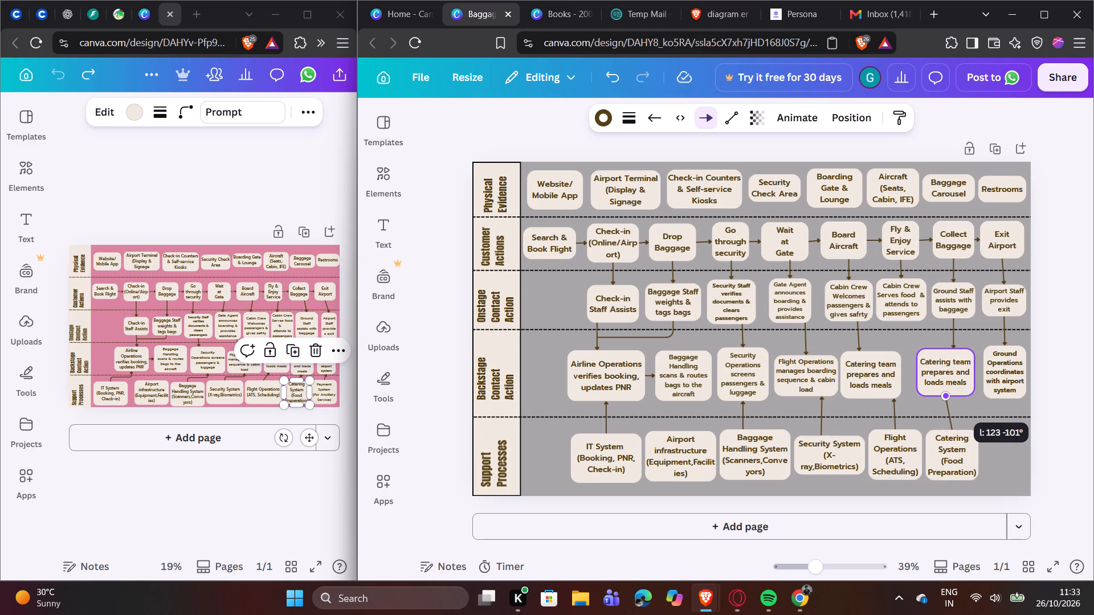
left_click_drag(952, 397, 954, 397)
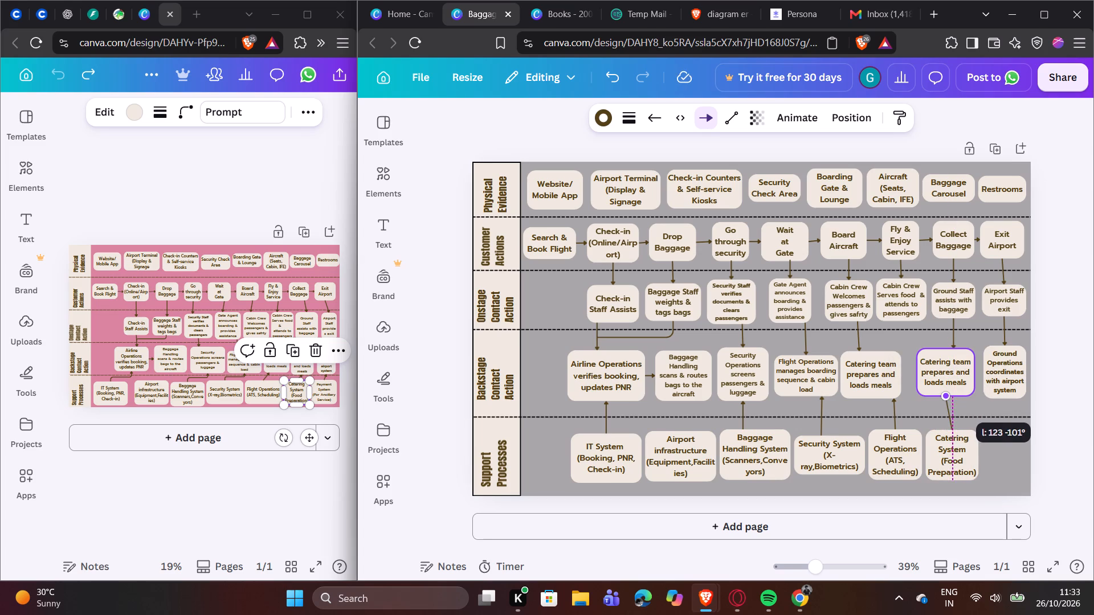
left_click_drag(954, 397, 954, 397)
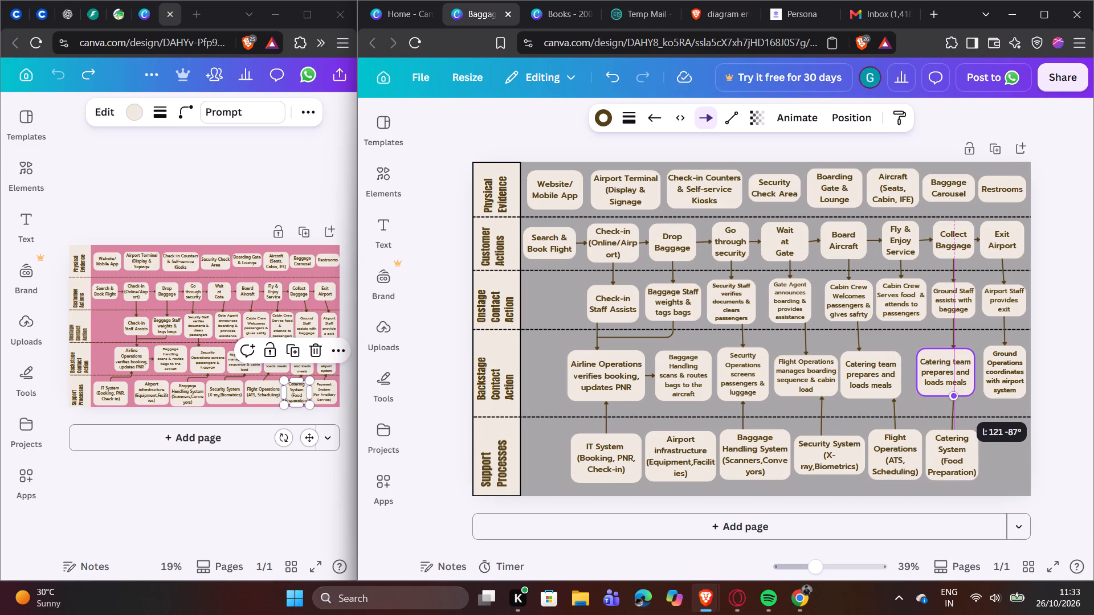
left_click_drag(954, 397, 956, 397)
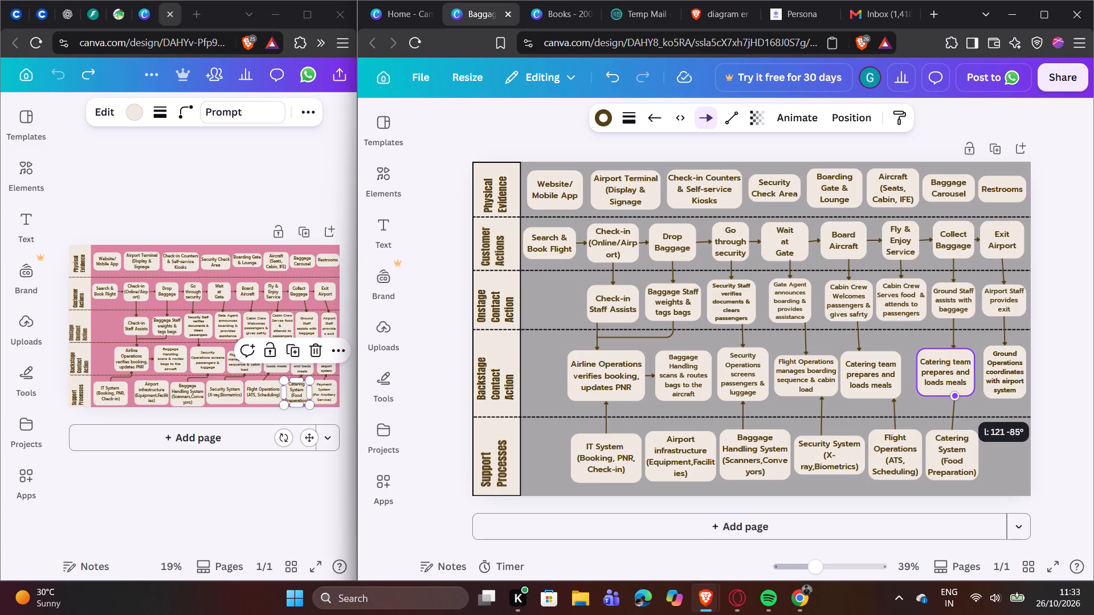
left_click_drag(956, 397, 955, 397)
left_click(1003, 453)
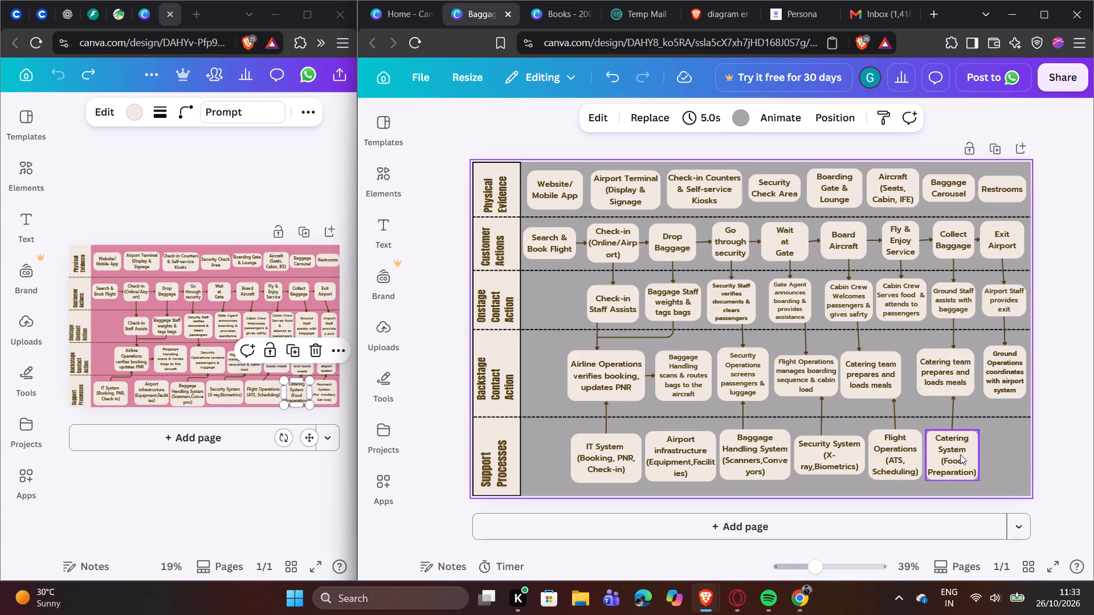
left_click(966, 490)
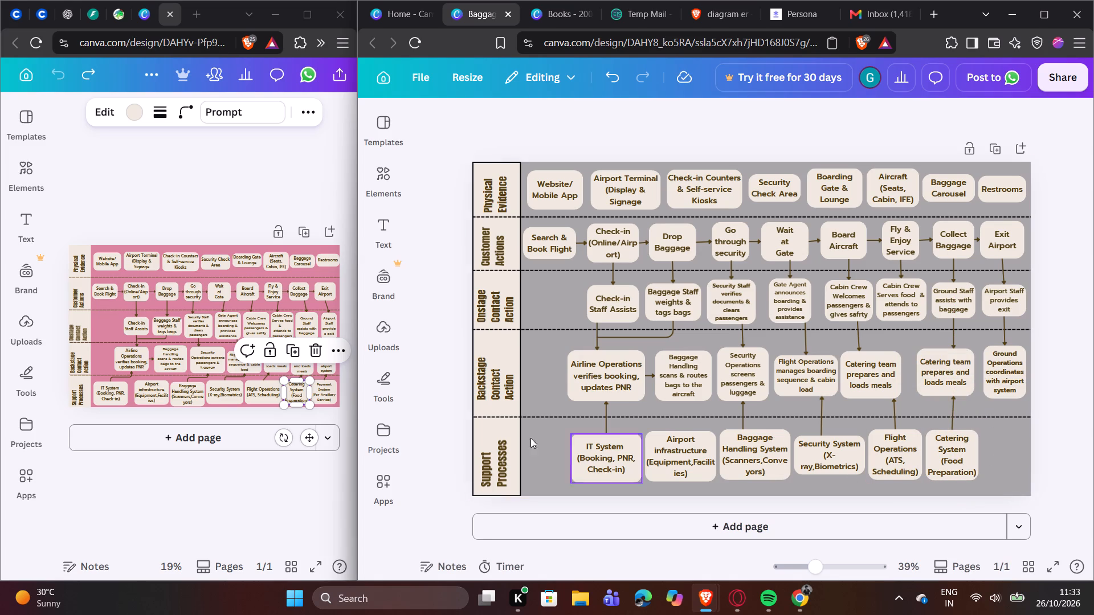
Copy the Payment System (For Ancillary Service) box from the pink reference into the Support Processes row of the grey design.
left_click(320, 393)
right_click(315, 394)
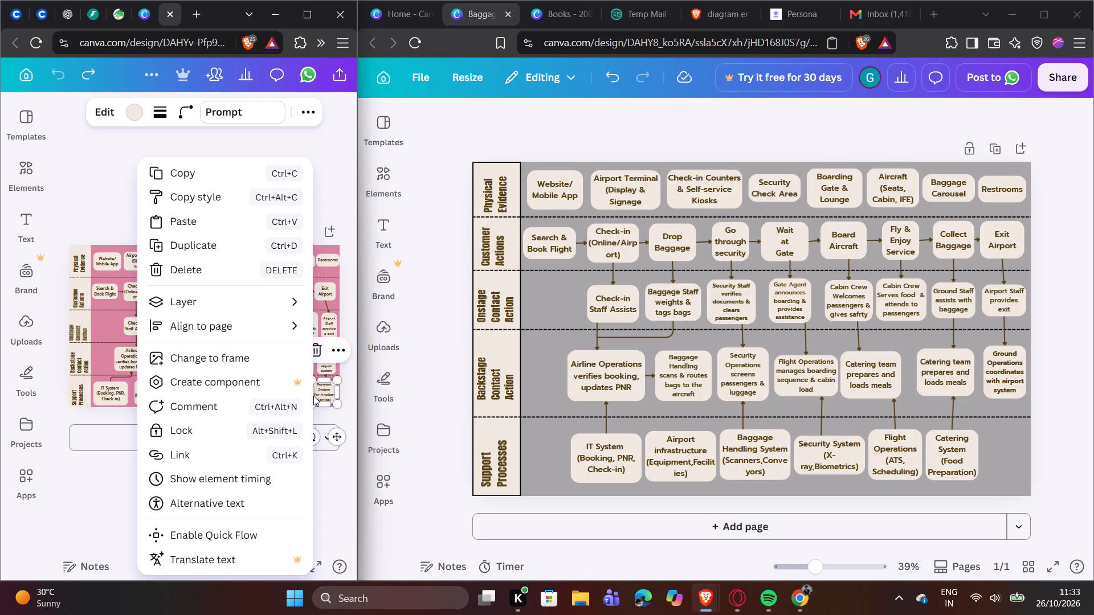
right_click(320, 395)
left_click(257, 173)
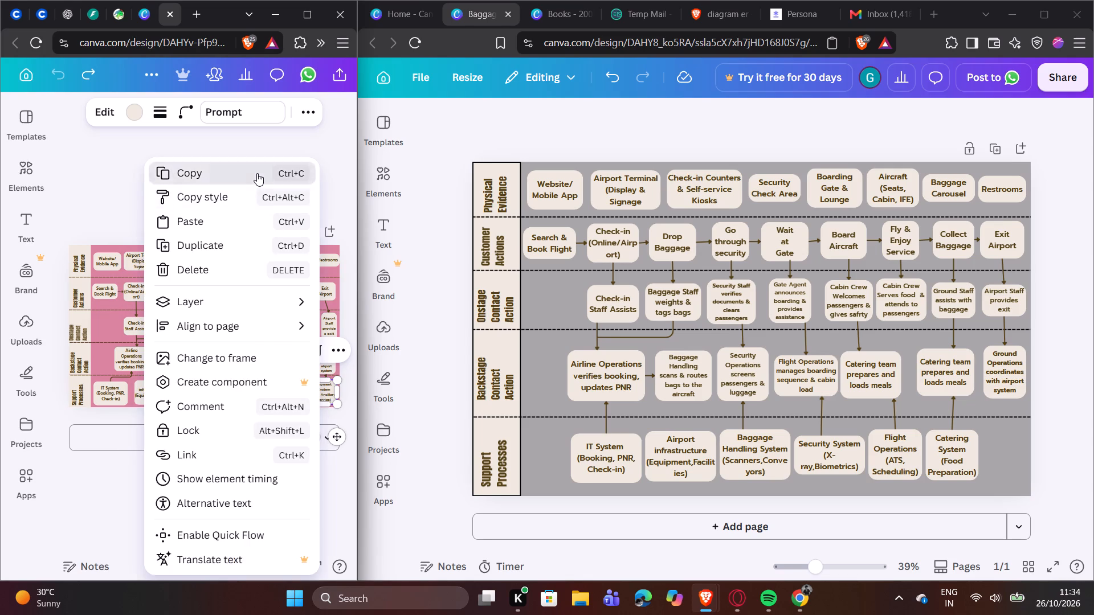
right_click(987, 449)
left_click(810, 331)
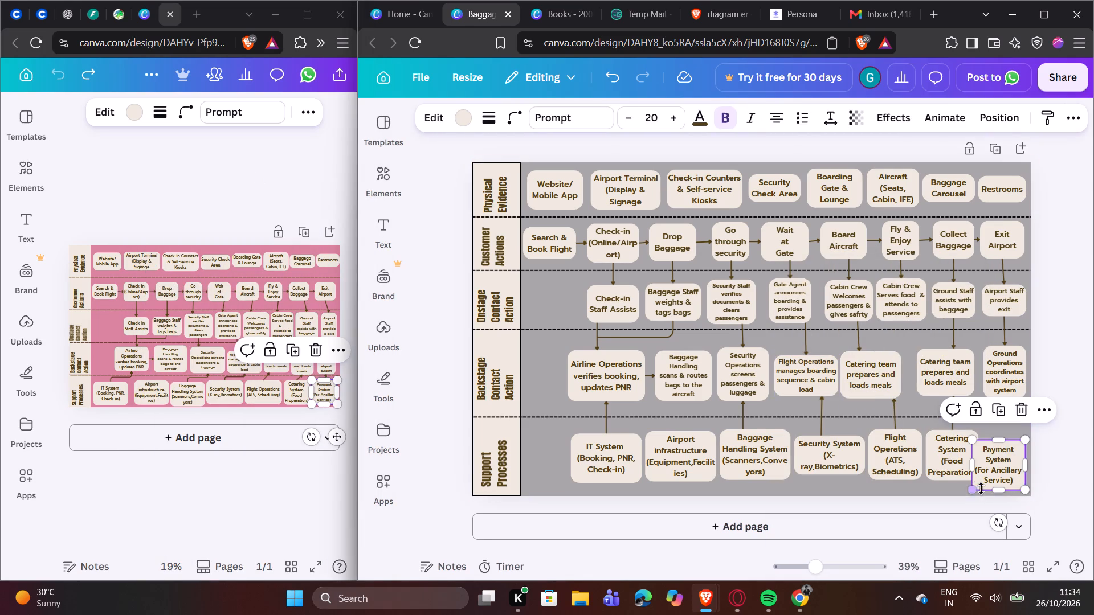
Narrow the Payment System box so its text wraps onto five lines, and place it beside the Catering System box.
left_click_drag(977, 490, 984, 478)
left_click(929, 506)
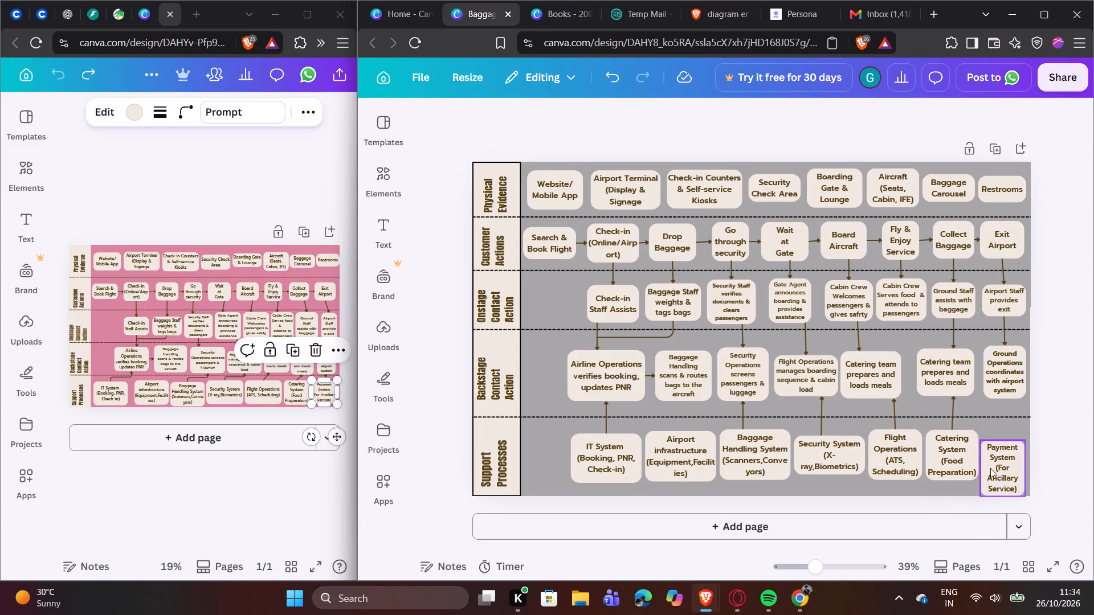
left_click_drag(1002, 466, 1004, 456)
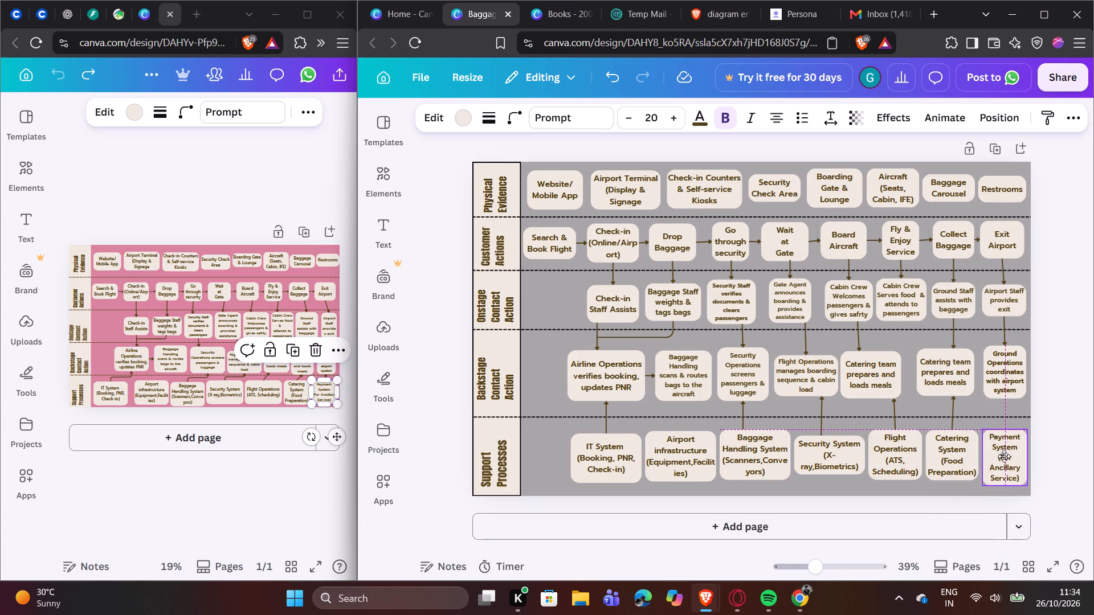
left_click_drag(1004, 456, 1003, 456)
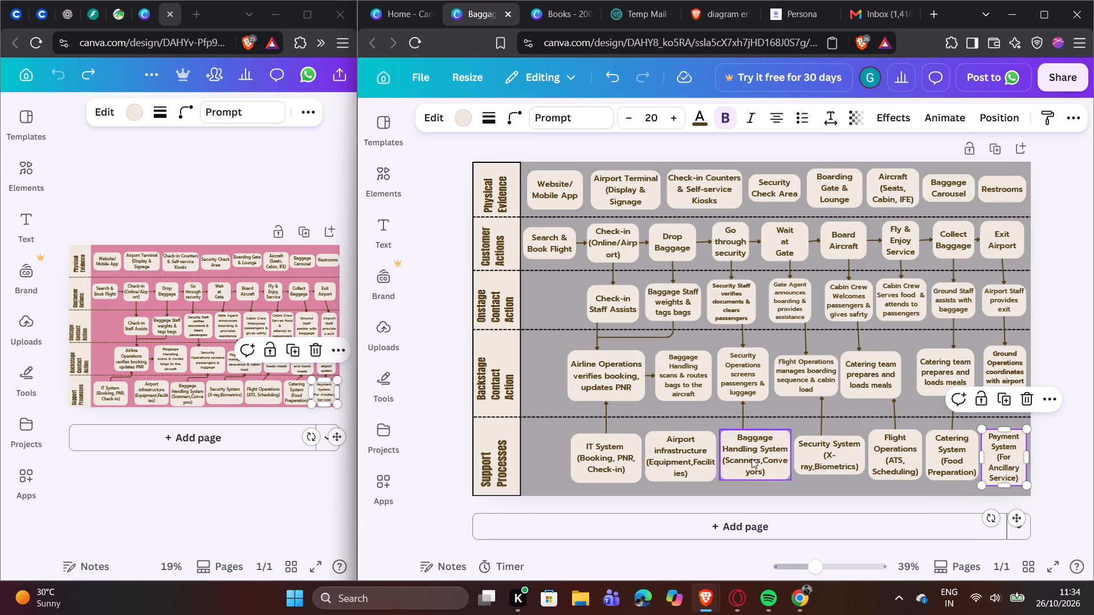
Duplicate the Catering System arrow and run the copy from the Payment System box up to the Ground Operations box.
left_click(953, 416)
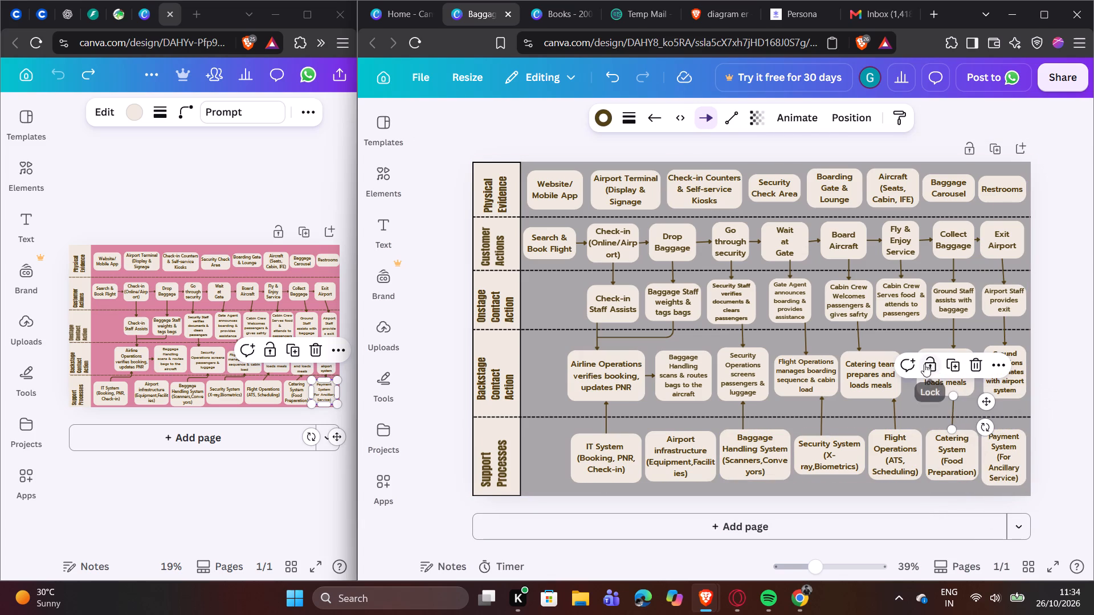
left_click(953, 360)
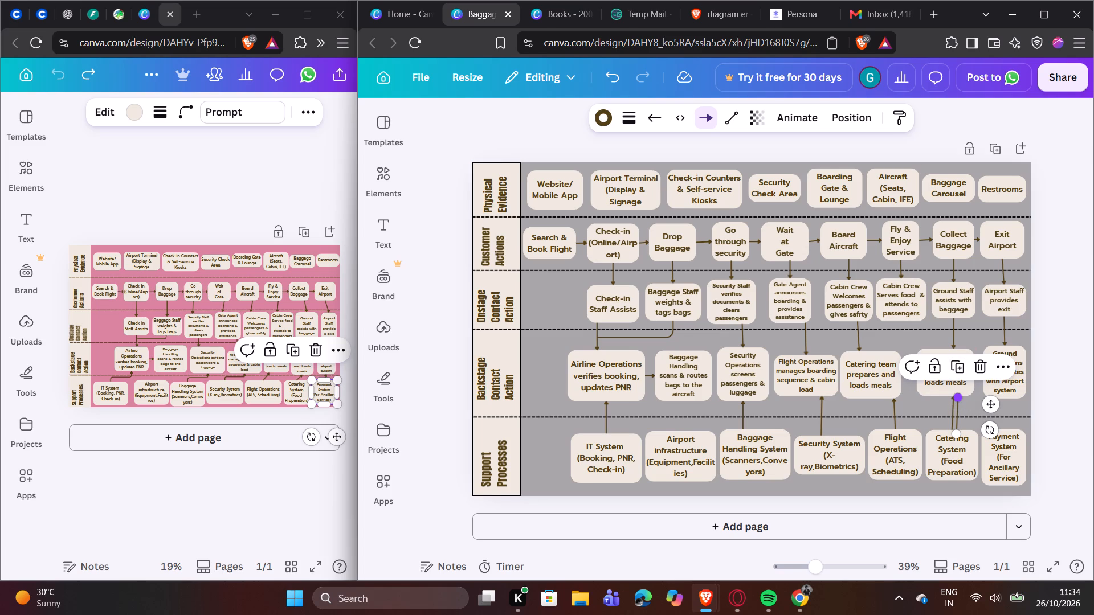
left_click_drag(961, 396, 999, 396)
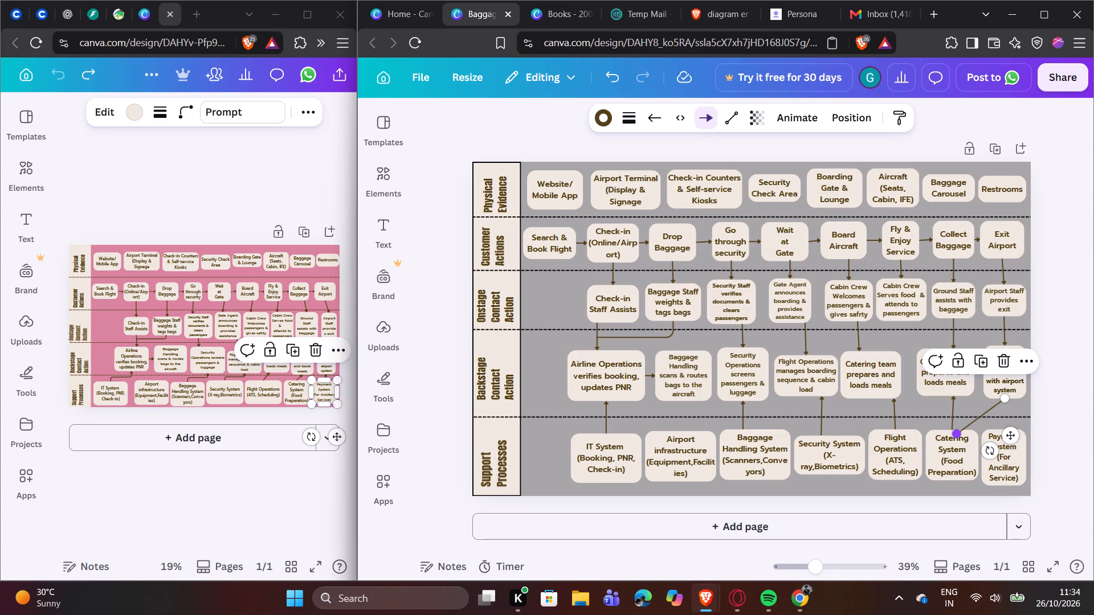
left_click_drag(953, 434, 998, 432)
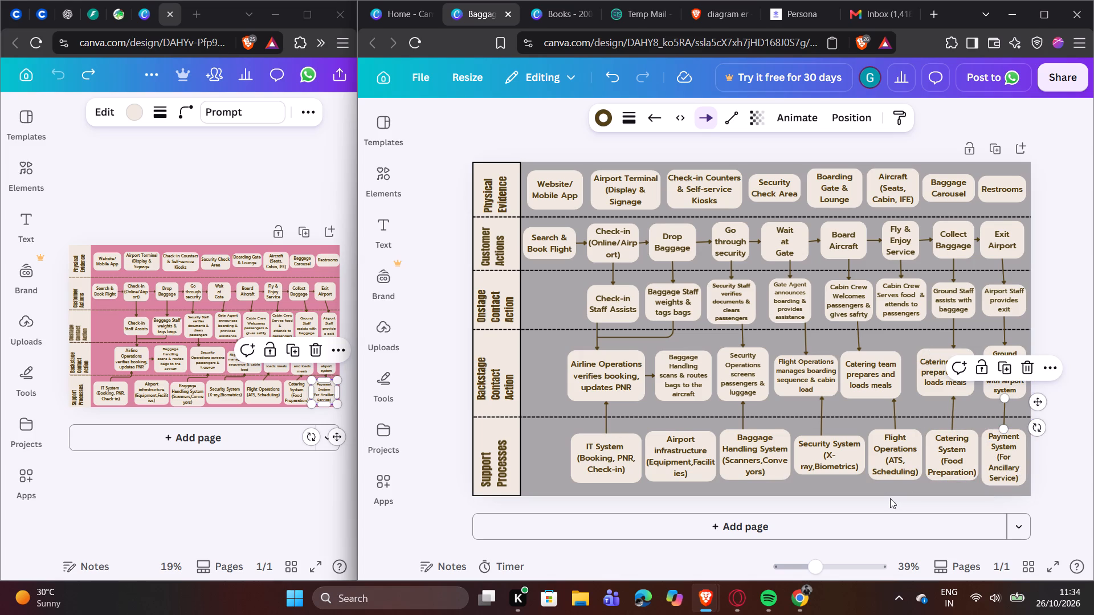
left_click(890, 498)
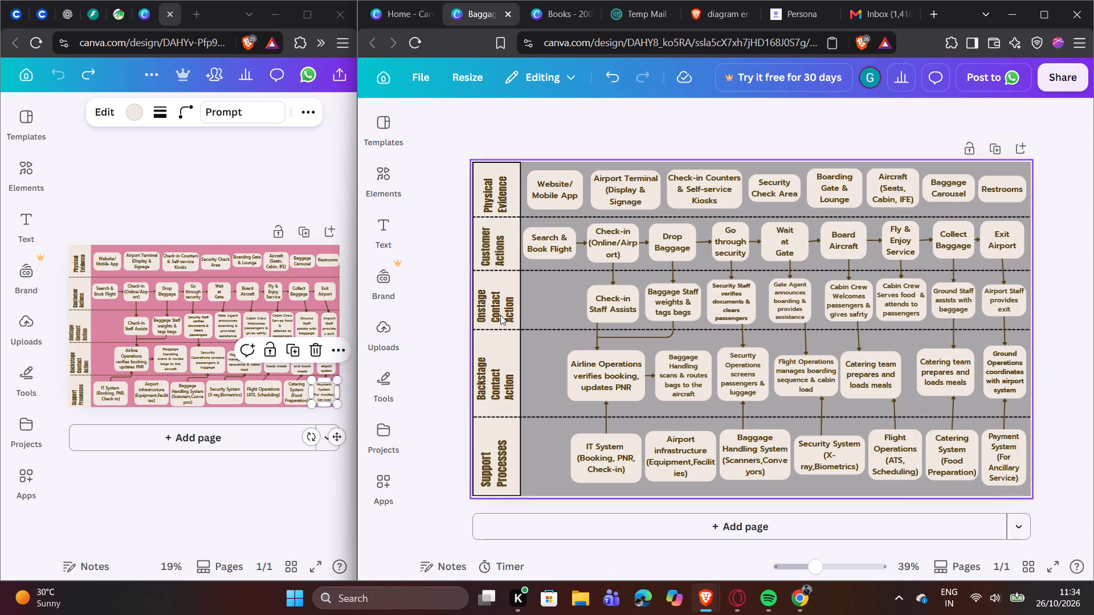
Try orange and yellow shades for the grey page background, settling on the pale yellow #ffeb99.
left_click(553, 380)
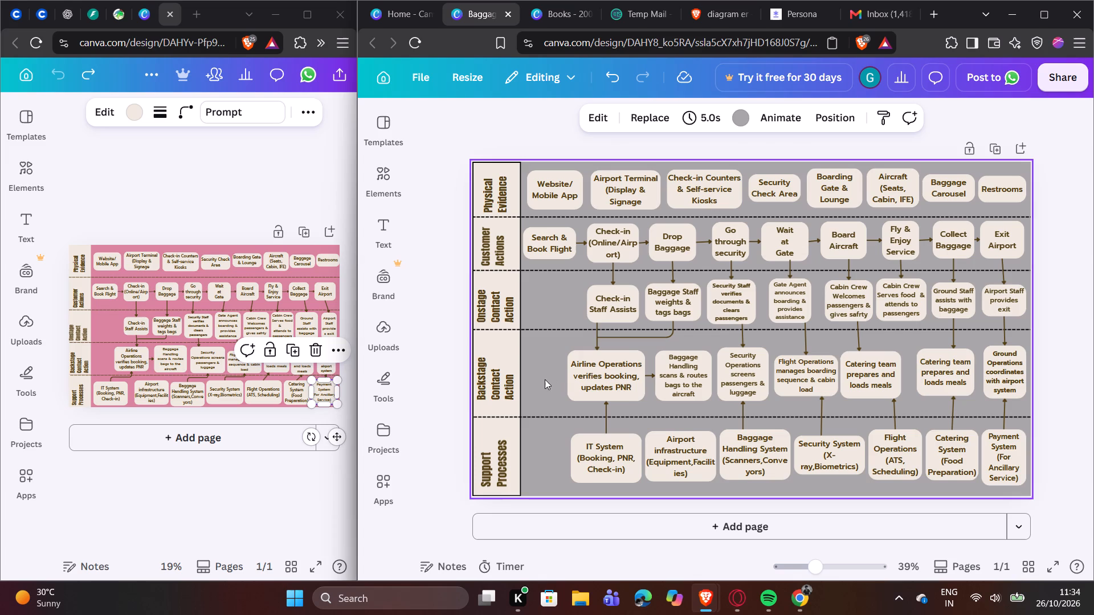
left_click(735, 117)
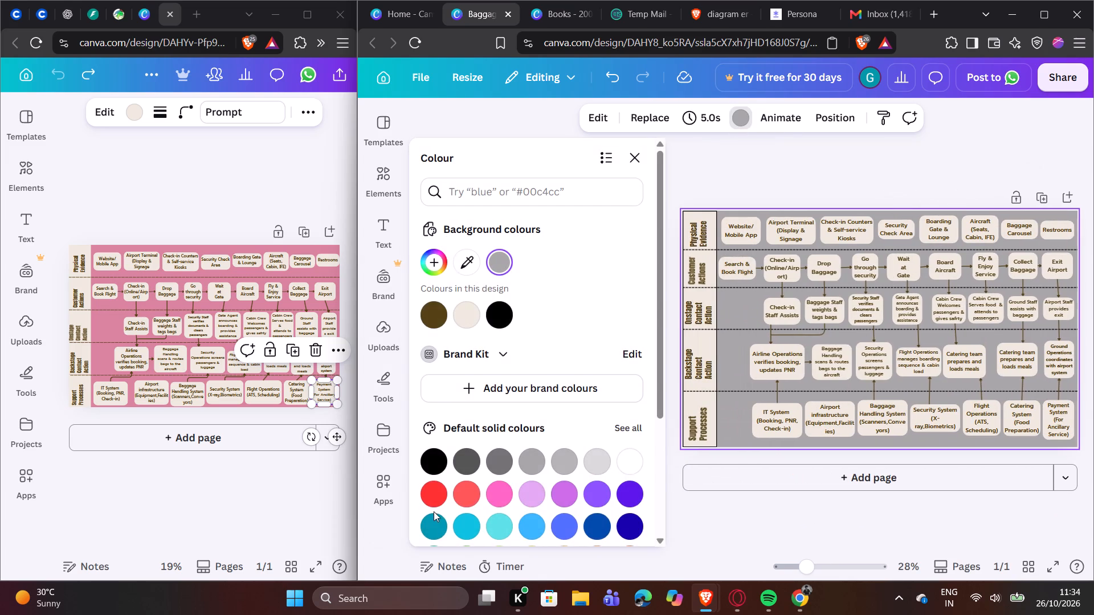
scroll(434, 511, "down", 2)
left_click(564, 408)
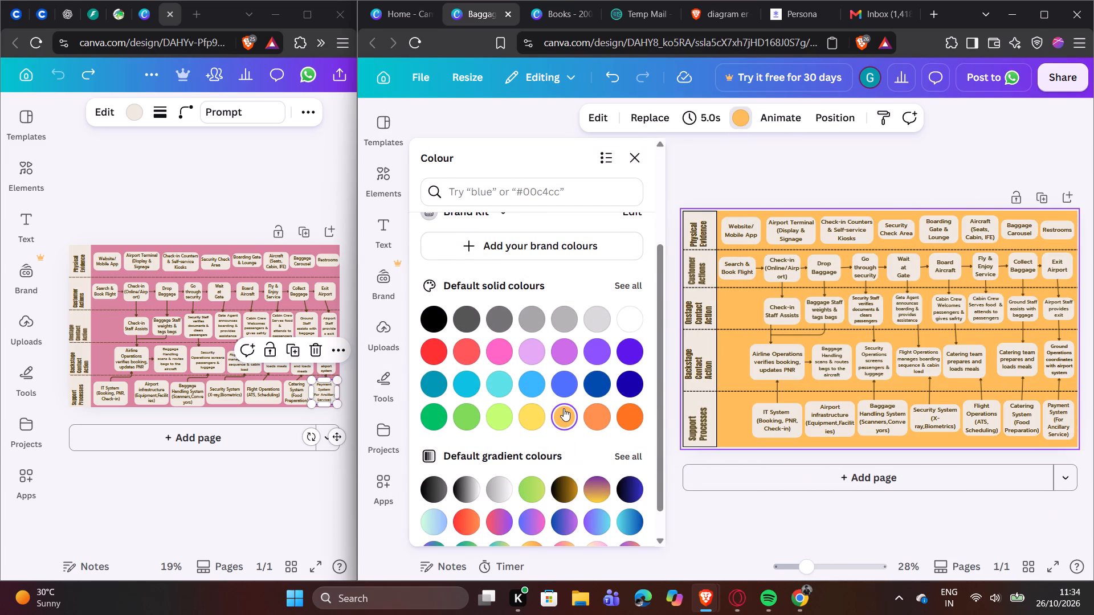
left_click(525, 414)
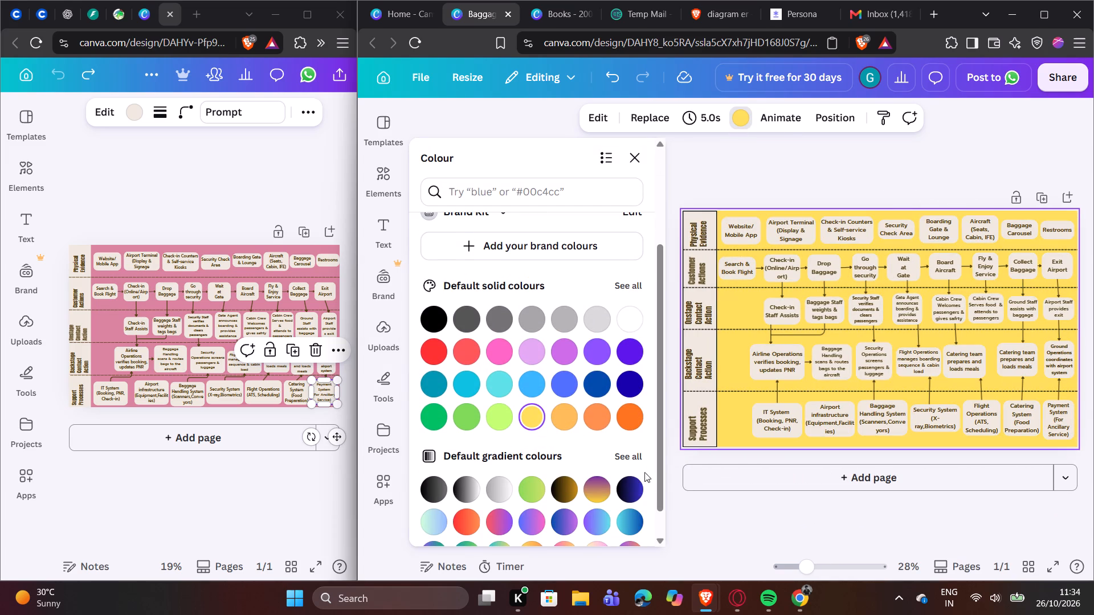
left_click(636, 293)
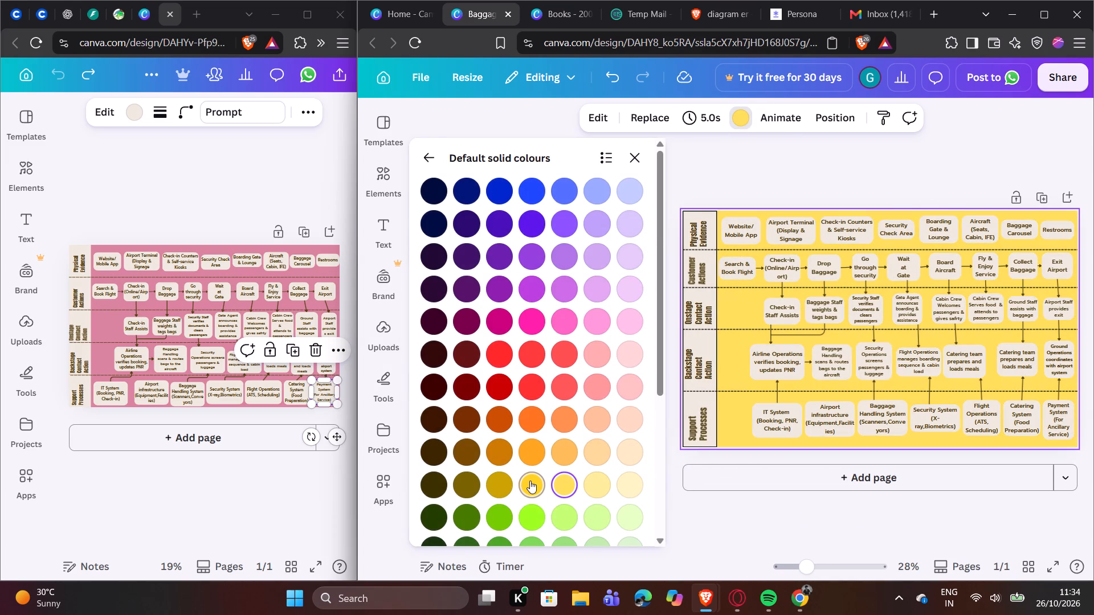
left_click(530, 481)
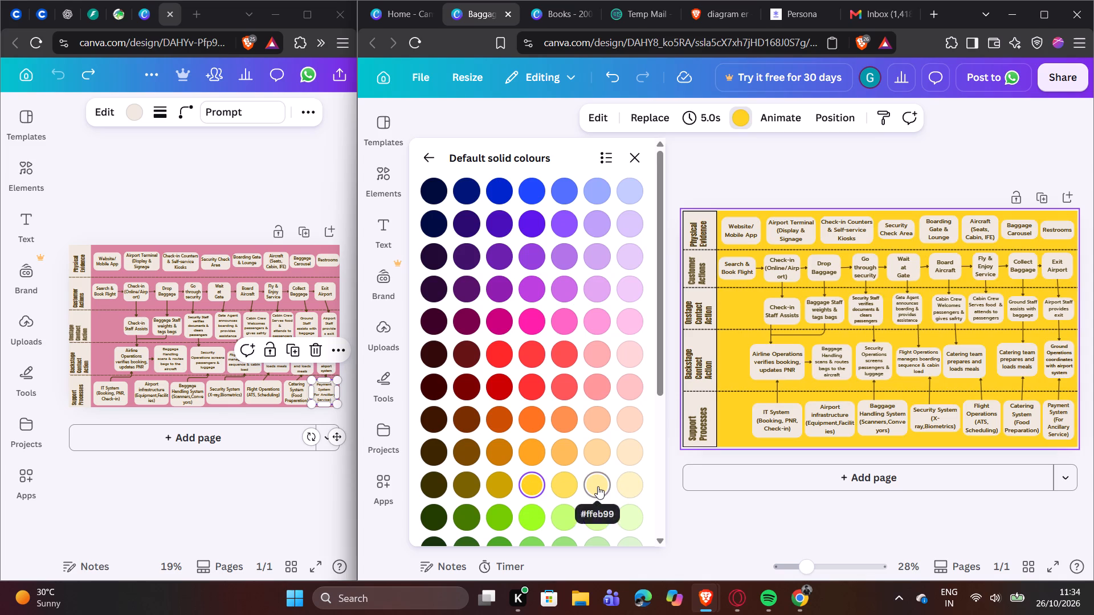
left_click(598, 486)
left_click(570, 483)
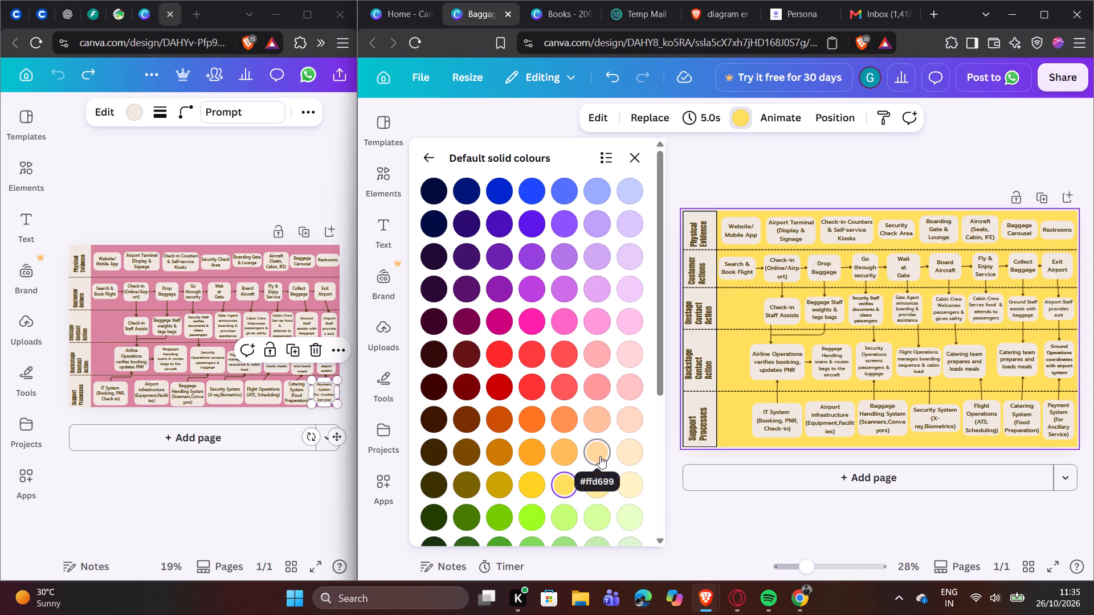
left_click(600, 456)
left_click(595, 479)
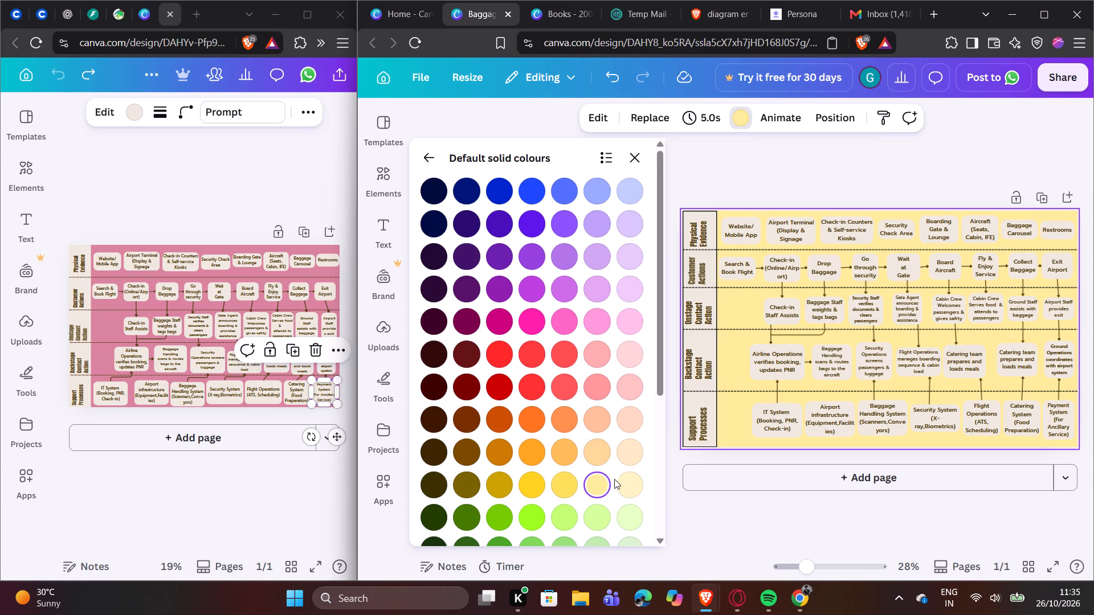
left_click(719, 505)
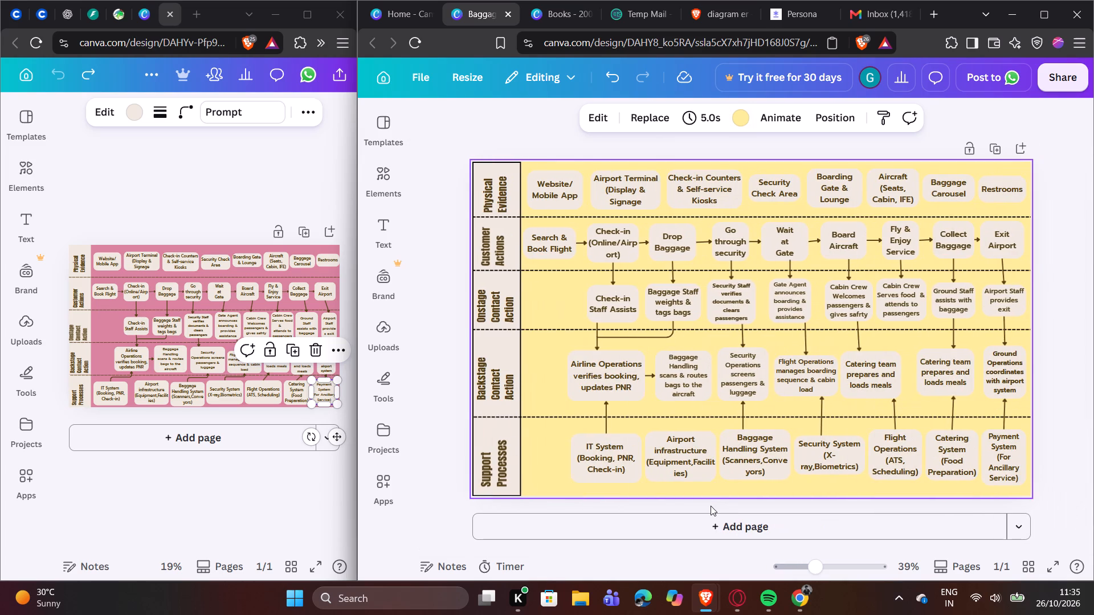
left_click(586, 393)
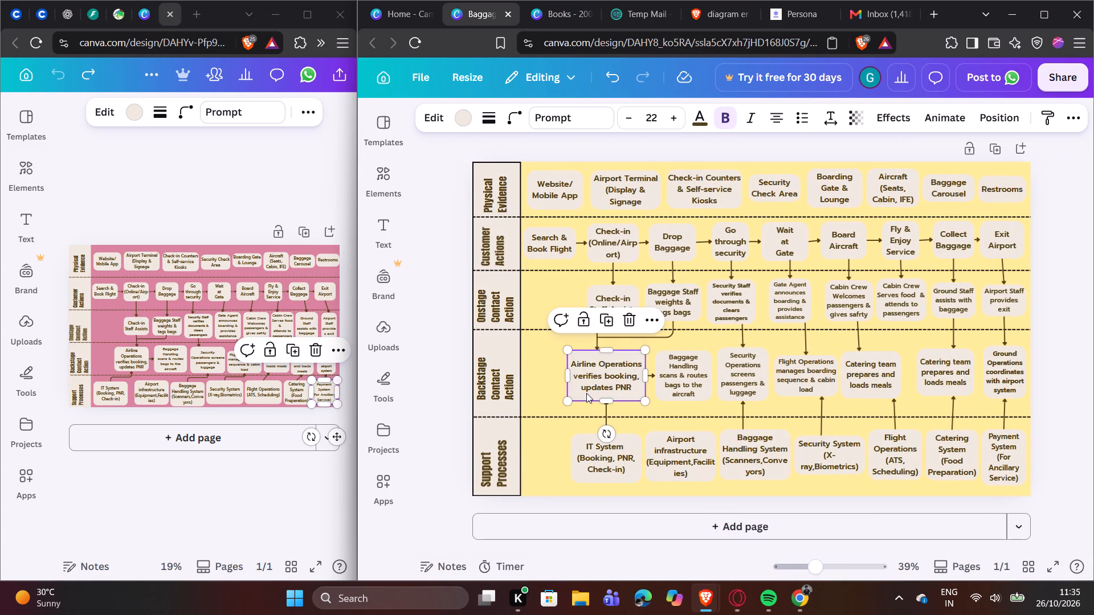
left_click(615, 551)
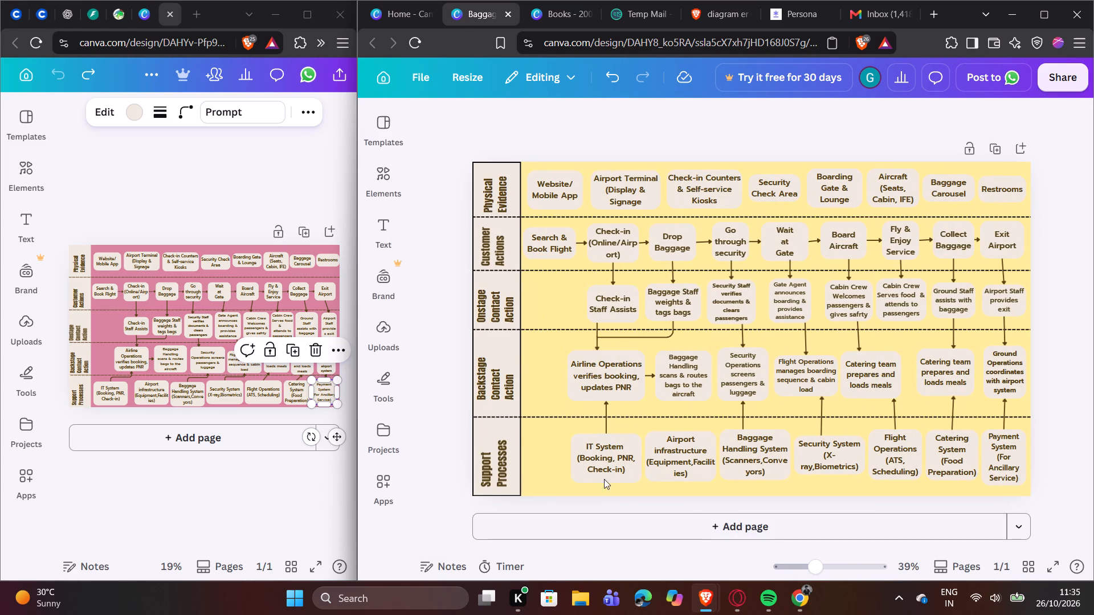
Give the Website/Mobile App box in the Physical Evidence row a solid black outline with stroke weight 4.
left_click(555, 203)
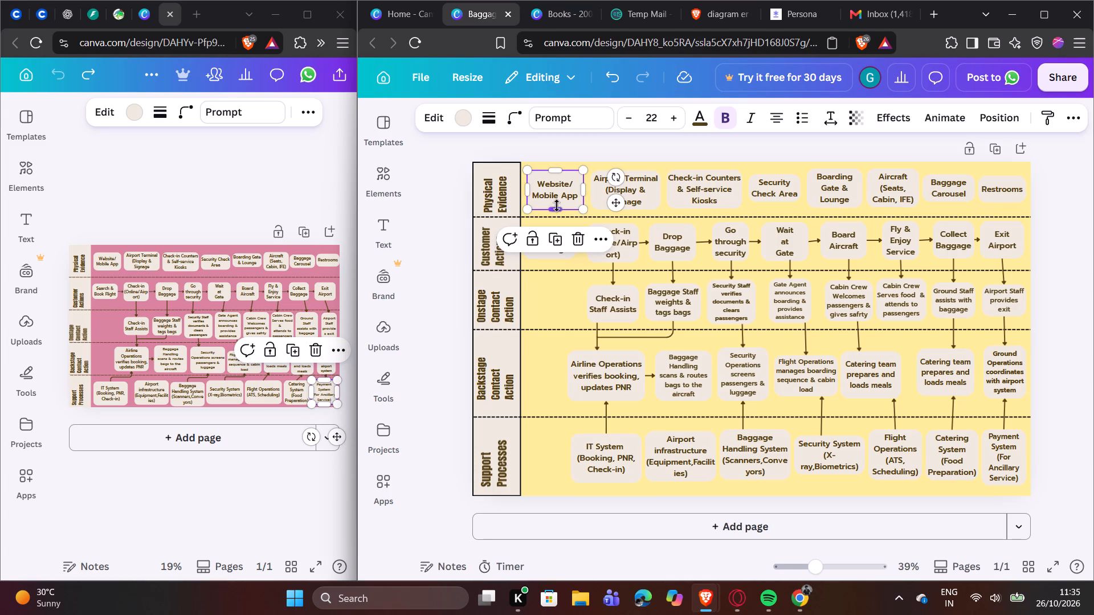
left_click(493, 116)
left_click(451, 158)
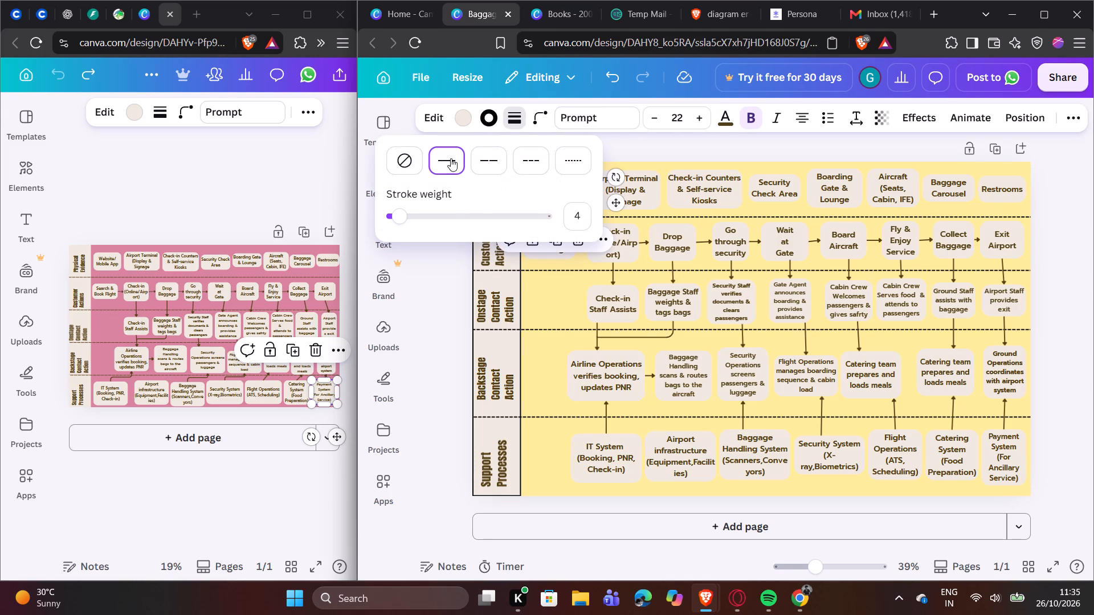
left_click(452, 294)
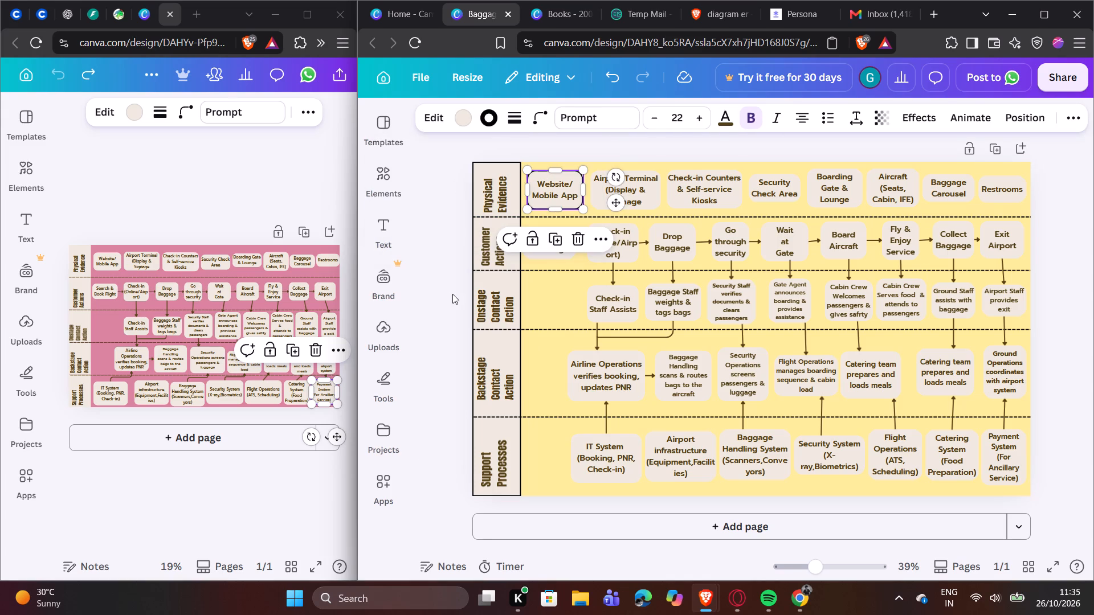
left_click(452, 294)
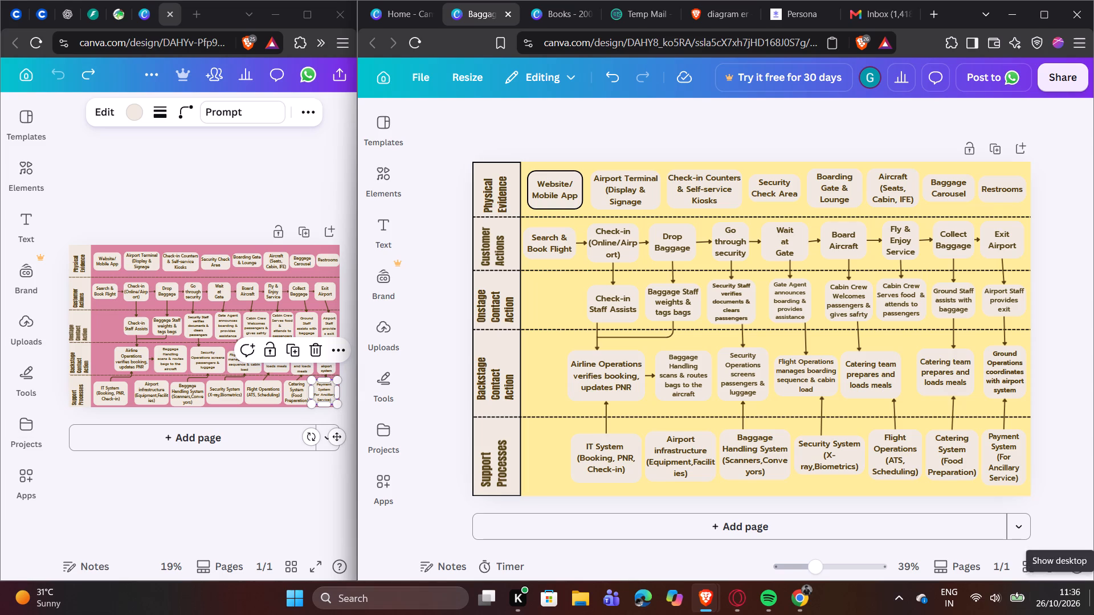
Add the same solid outline, stroke weight 4, to the Airport Terminal and Check-in Counters boxes in the Physical Evidence row.
left_click(642, 195)
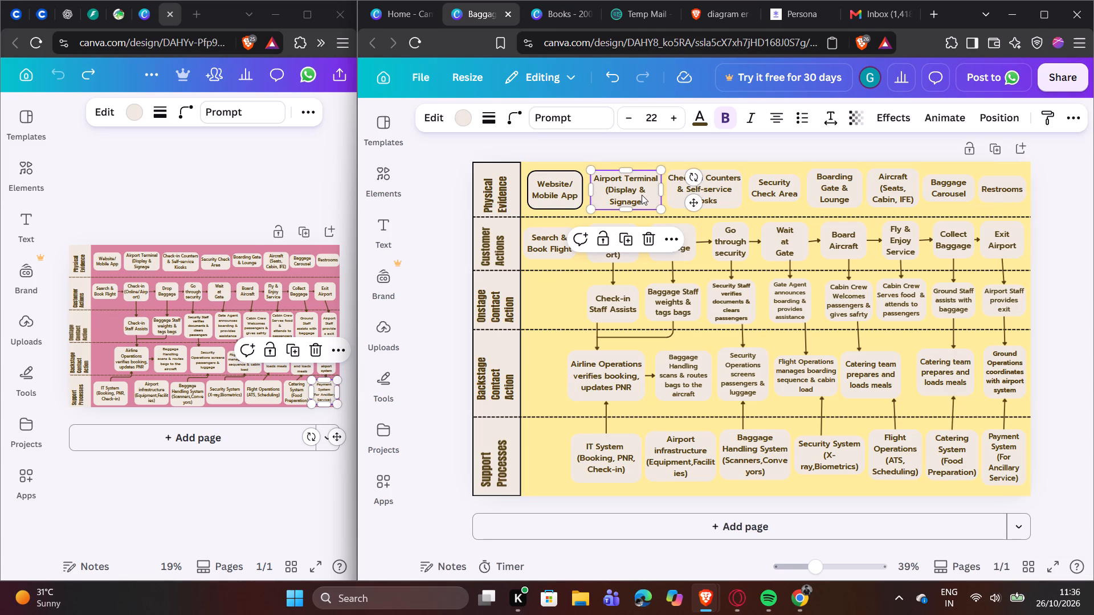
left_click(499, 109)
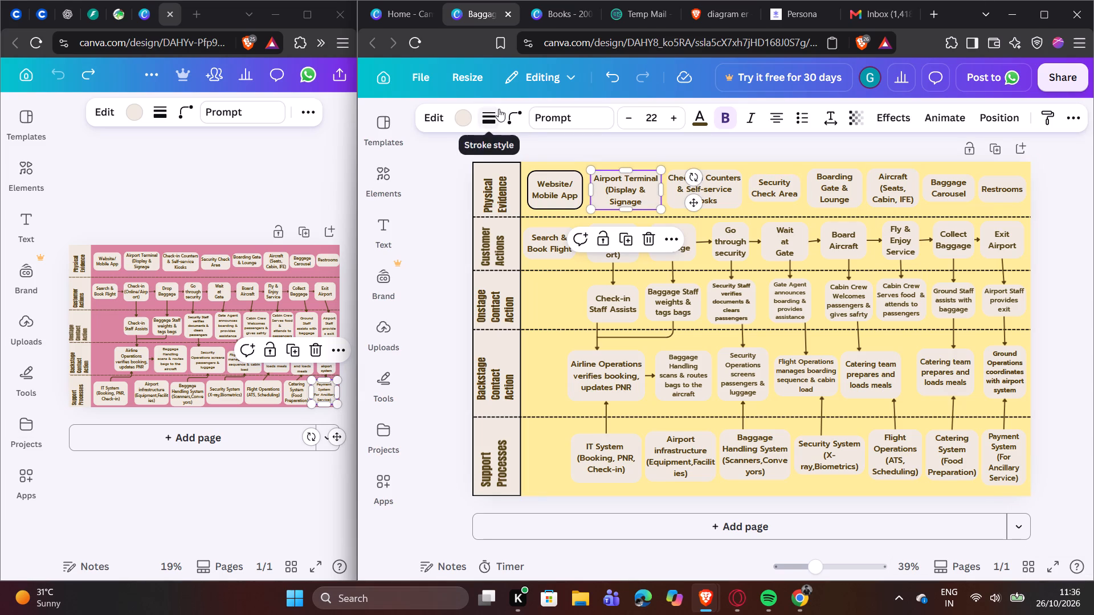
left_click(495, 112)
left_click(456, 153)
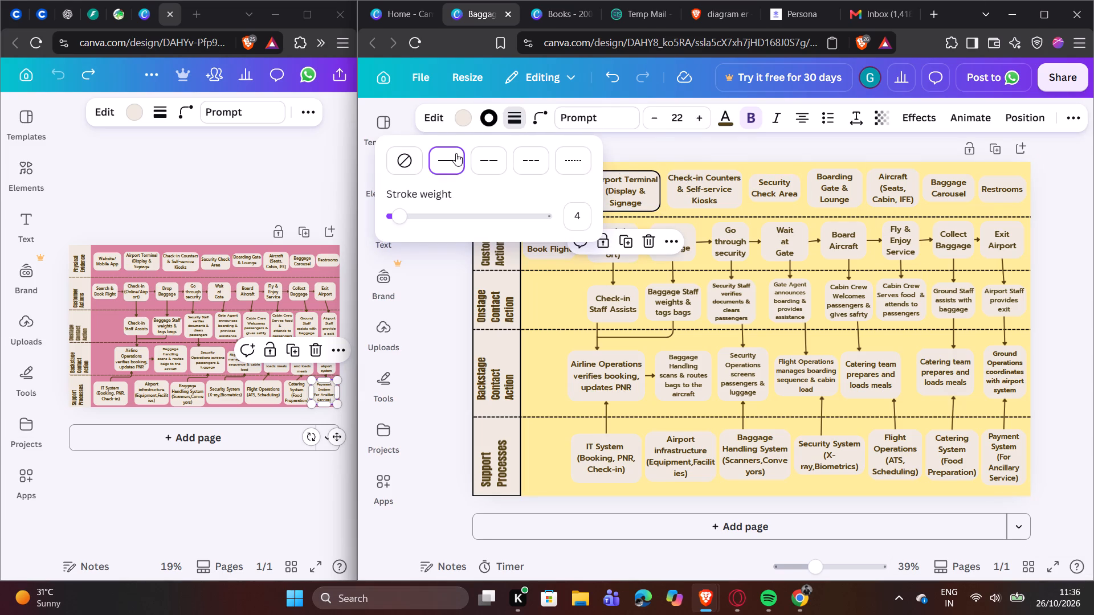
left_click(623, 147)
left_click(625, 141)
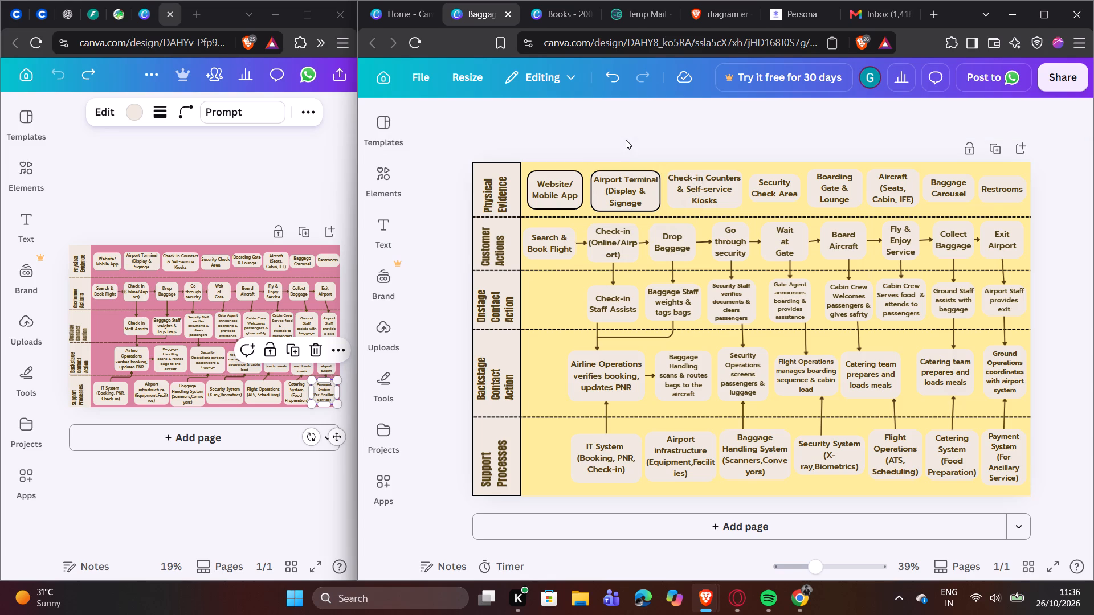
left_click(680, 175)
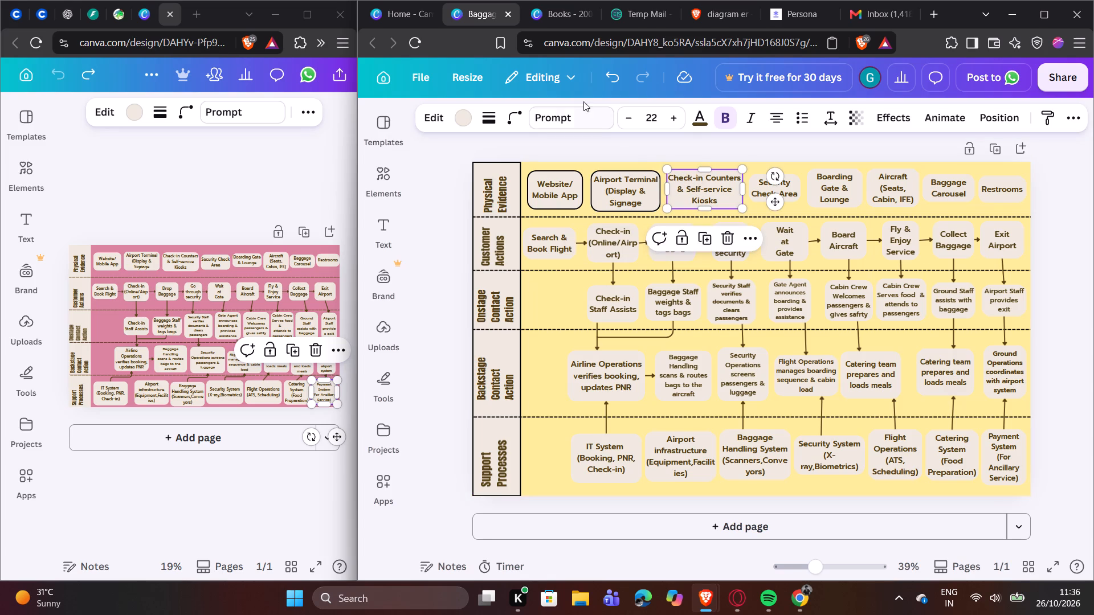
left_click(483, 113)
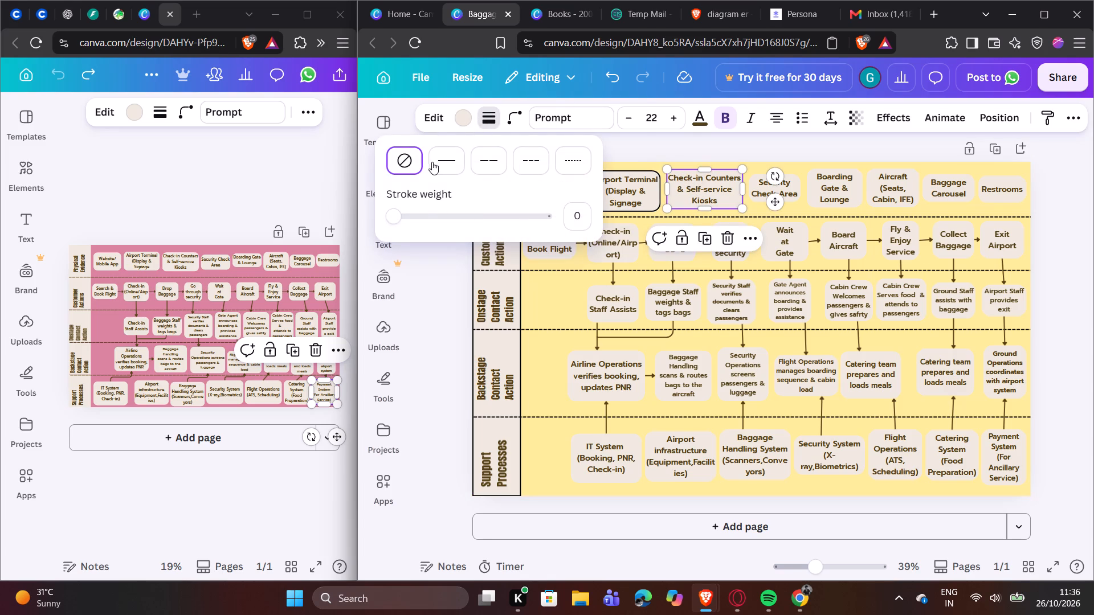
left_click(434, 162)
left_click(656, 147)
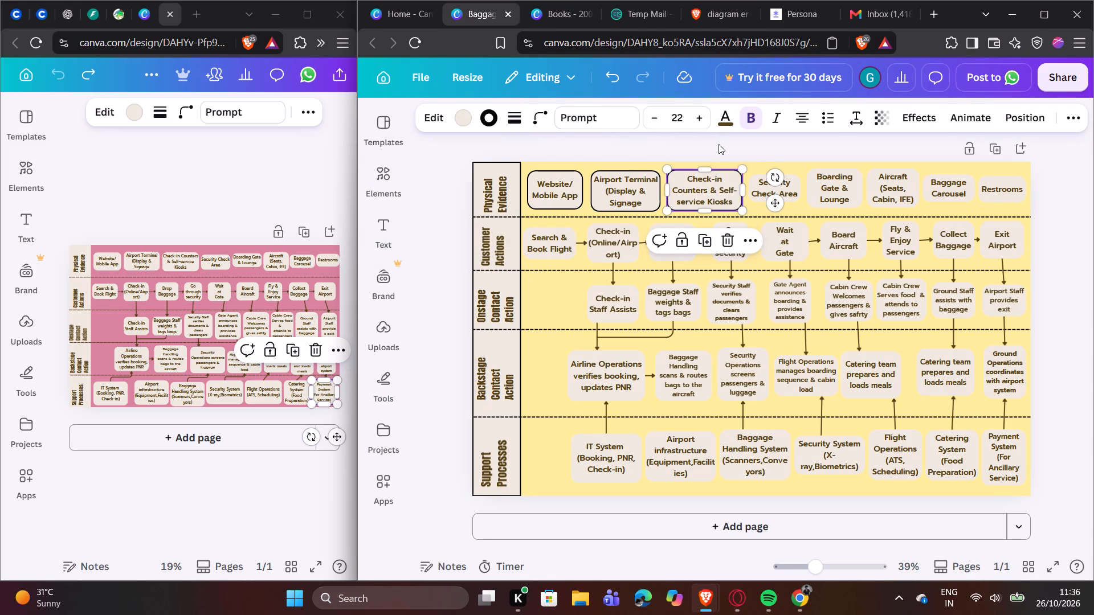
Add the solid weight-4 outline to the Security Check Area and Boarding Gate & Lounge boxes in the Physical Evidence row.
left_click(762, 179)
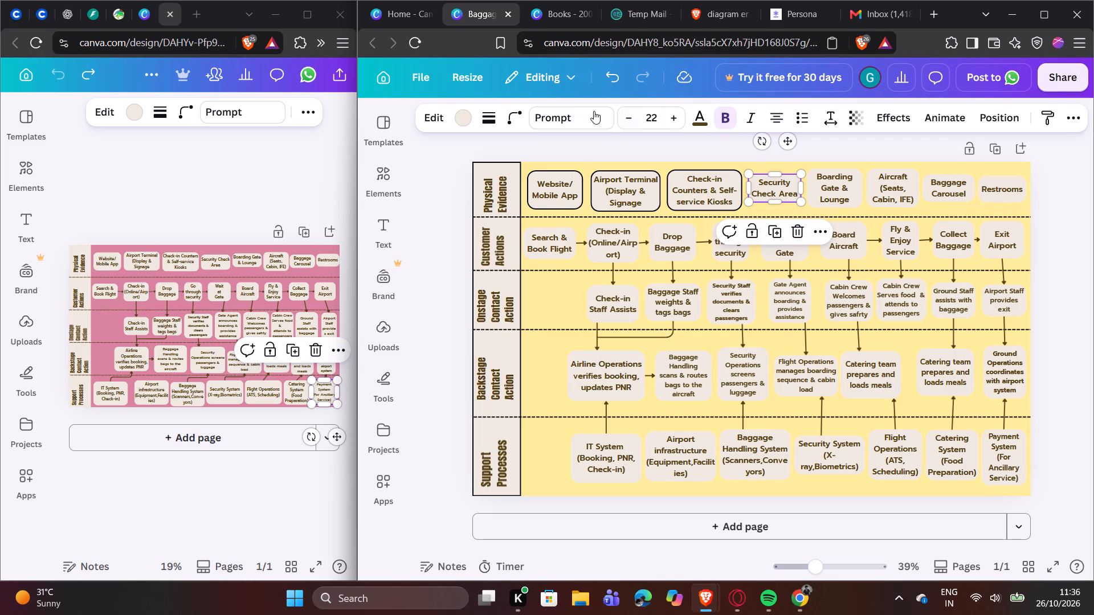
left_click(489, 110)
left_click(448, 157)
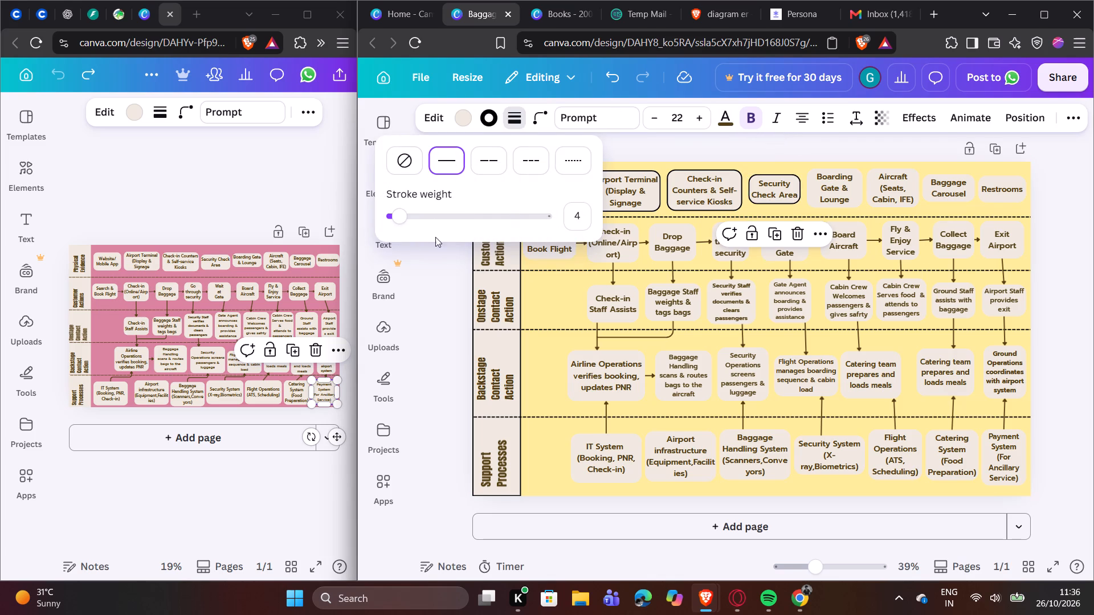
left_click(440, 276)
left_click(815, 196)
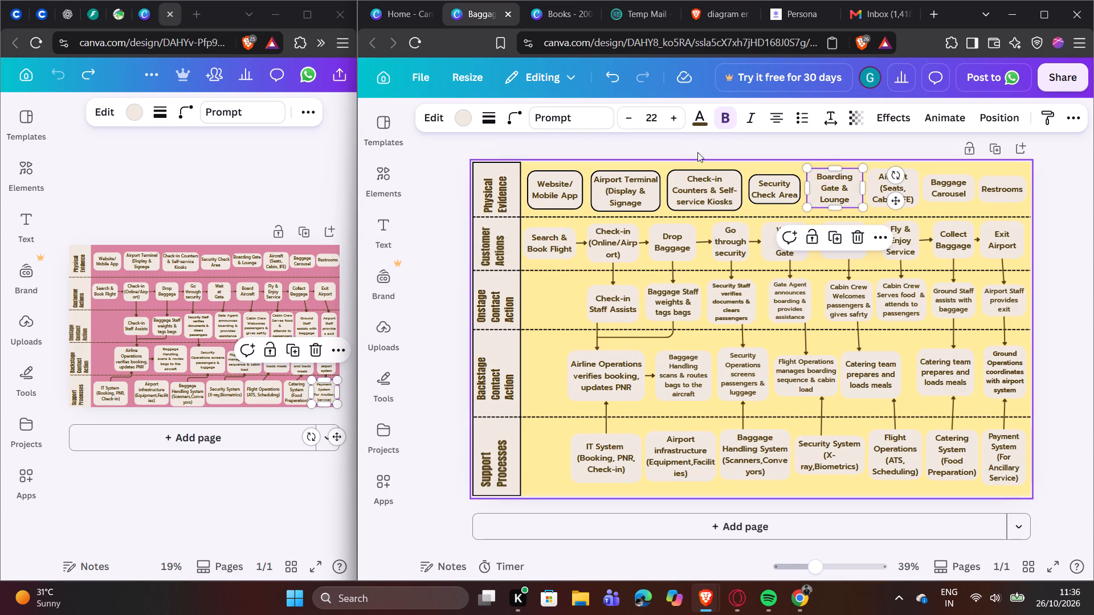
left_click(495, 120)
left_click(444, 165)
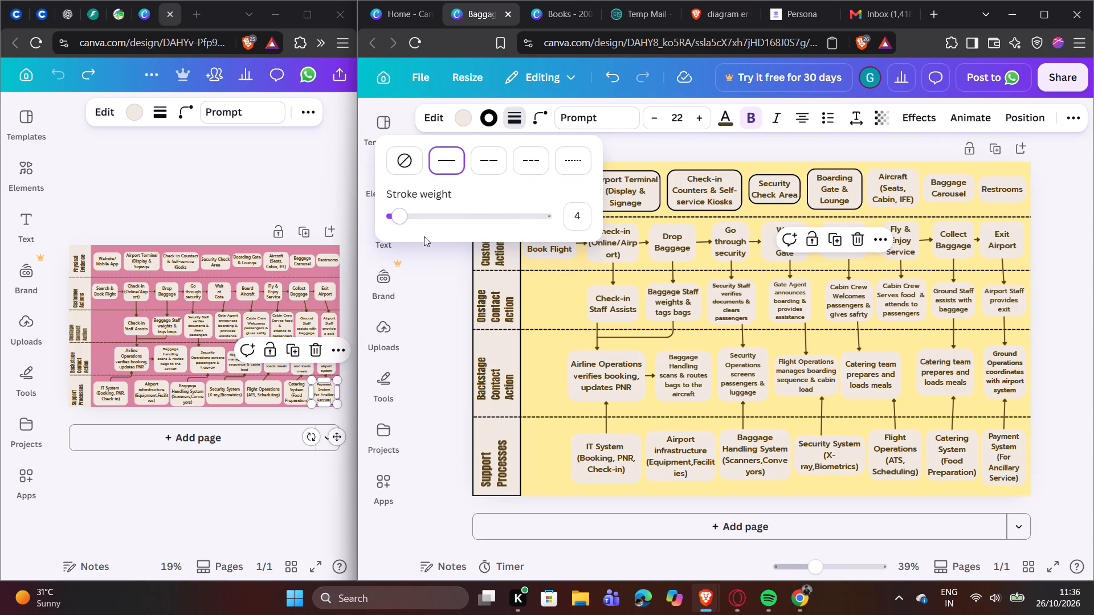
Add the solid black outline, stroke weight 4, to the Aircraft and Baggage Carousel boxes in the Physical Evidence row.
left_click(432, 273)
left_click(912, 190)
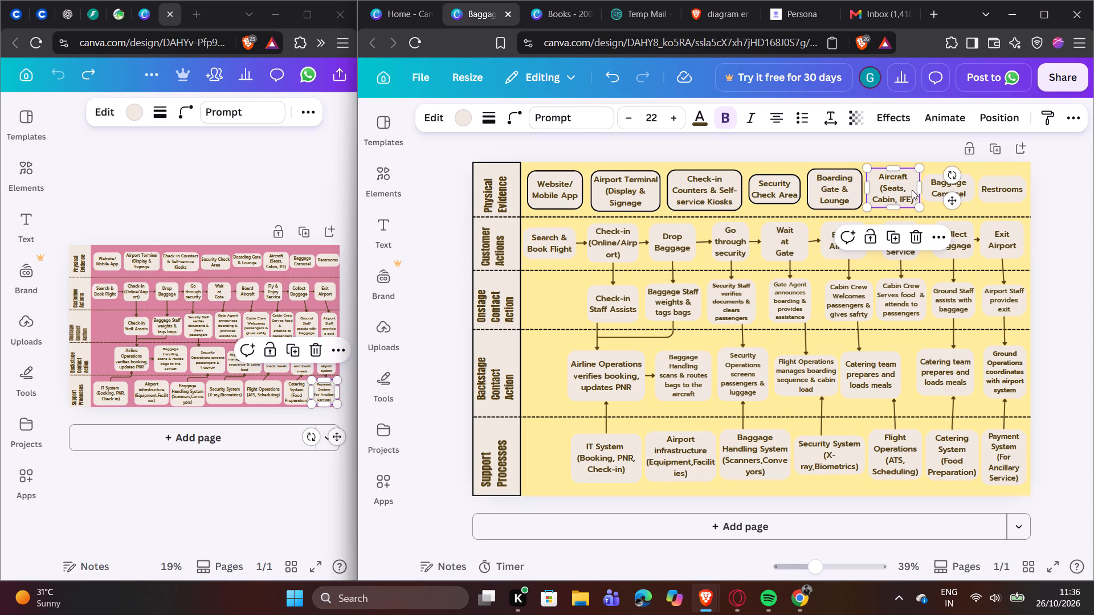
left_click(493, 121)
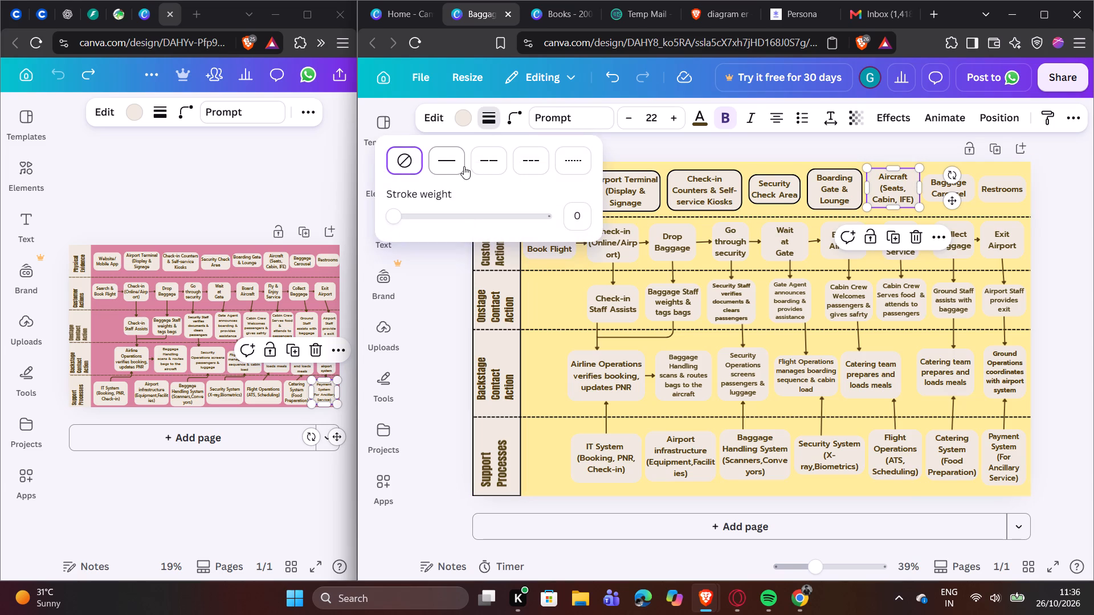
left_click(459, 165)
left_click(440, 254)
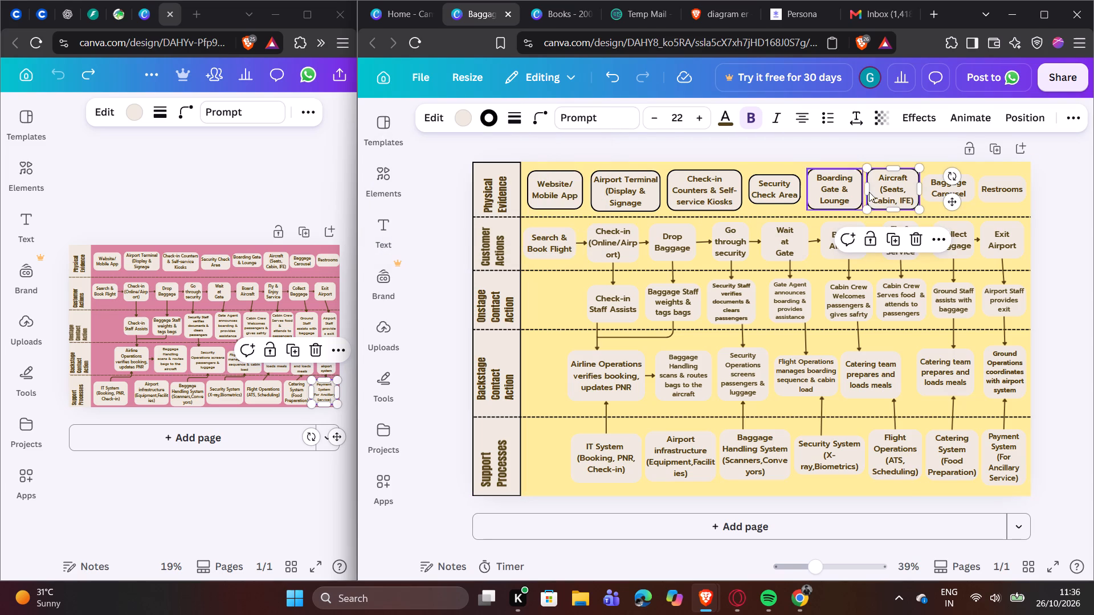
left_click(968, 187)
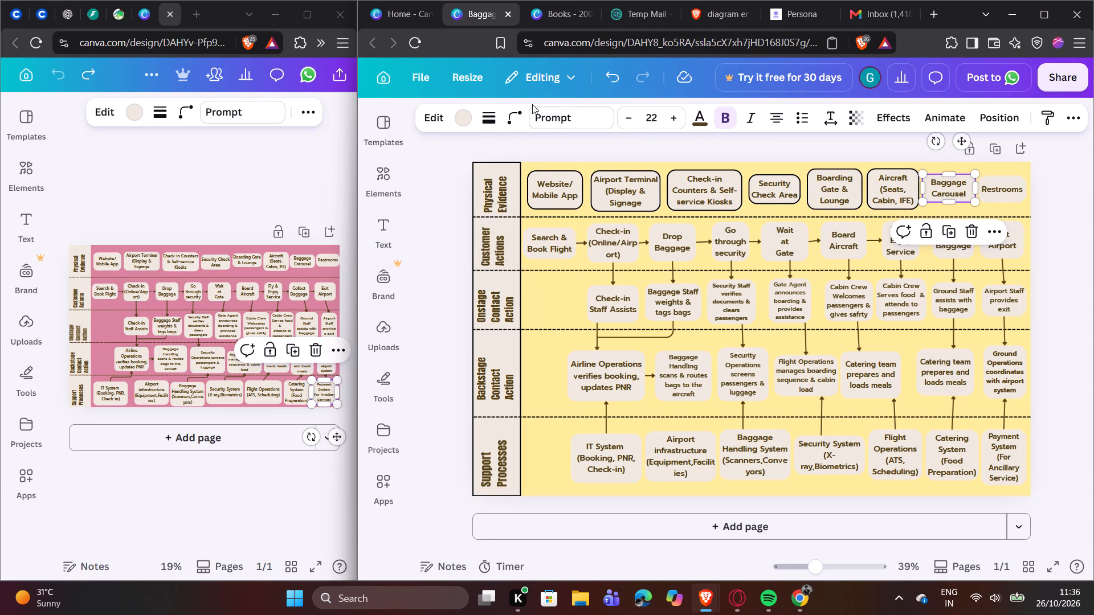
left_click(496, 116)
left_click(456, 162)
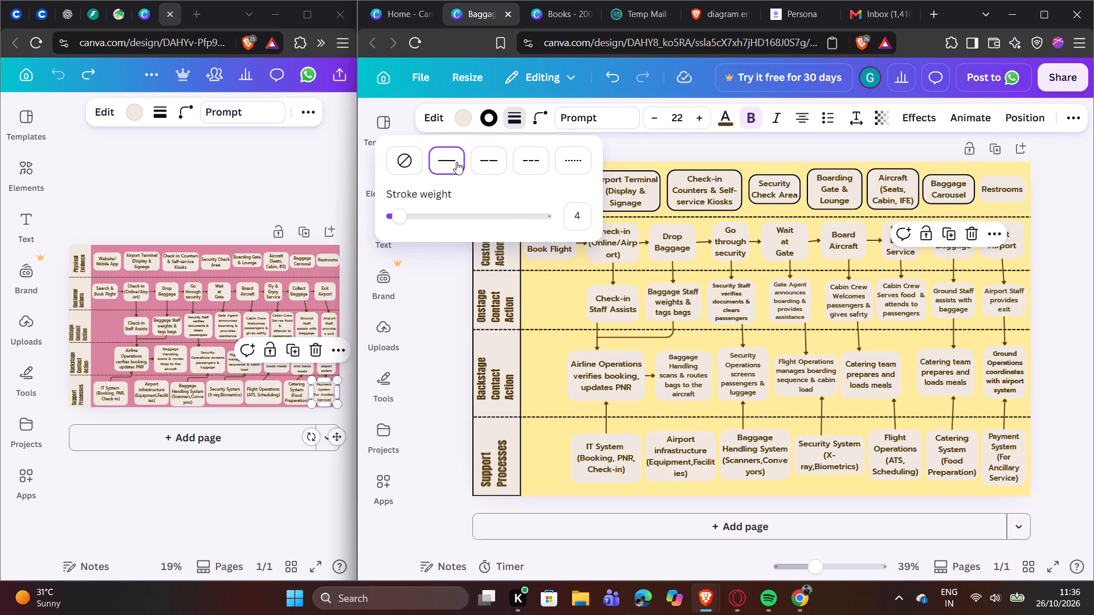
left_click(451, 320)
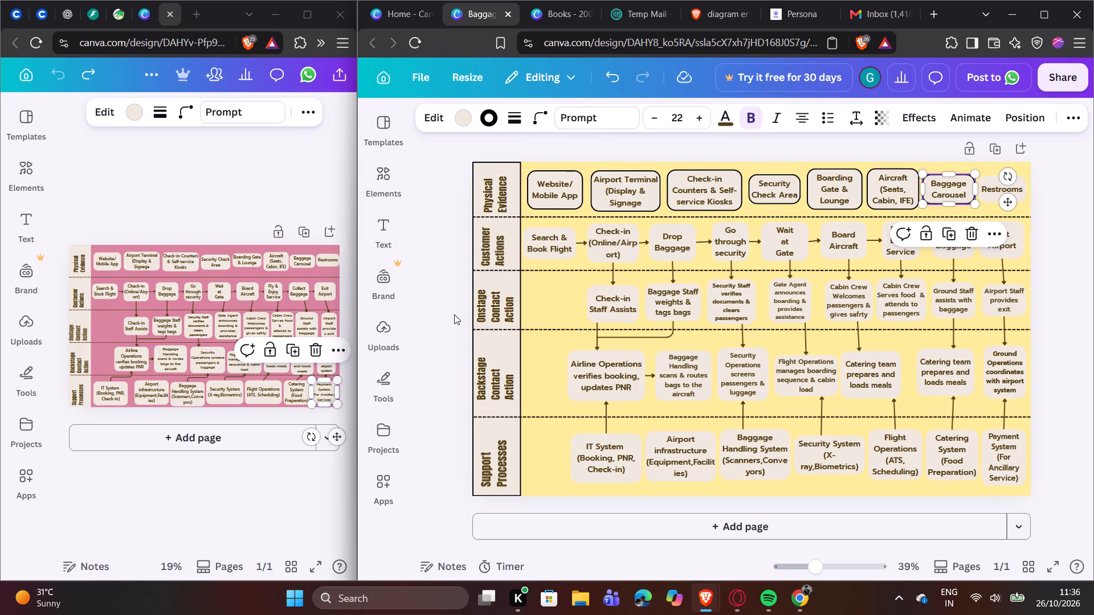
left_click(456, 311)
Add the same solid black outline to the Restrooms box at the end of the Physical Evidence row.
left_click(998, 182)
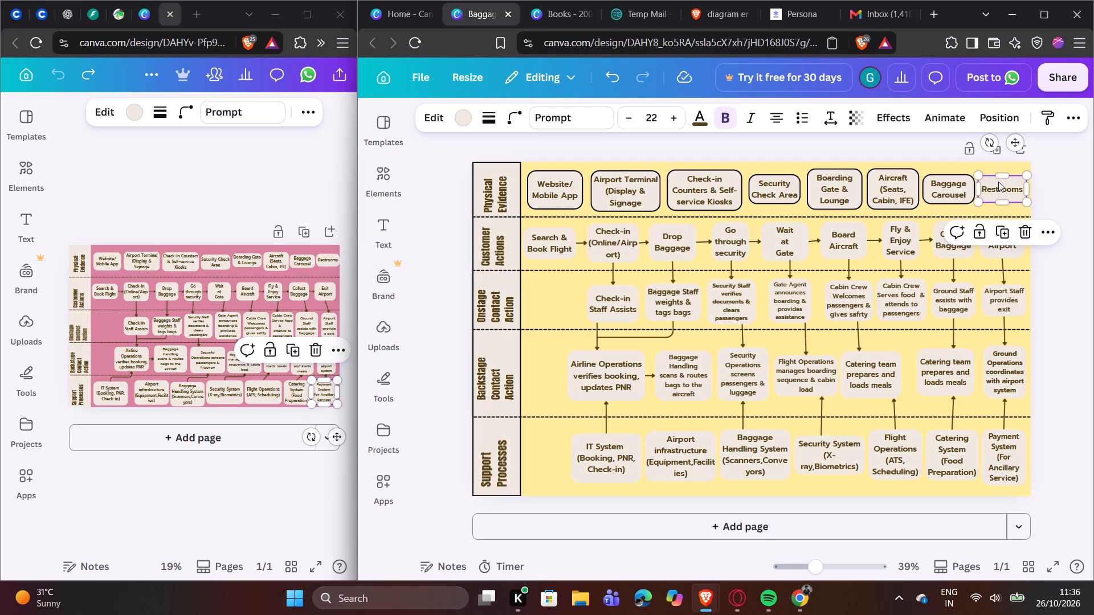
left_click(493, 110)
left_click(452, 154)
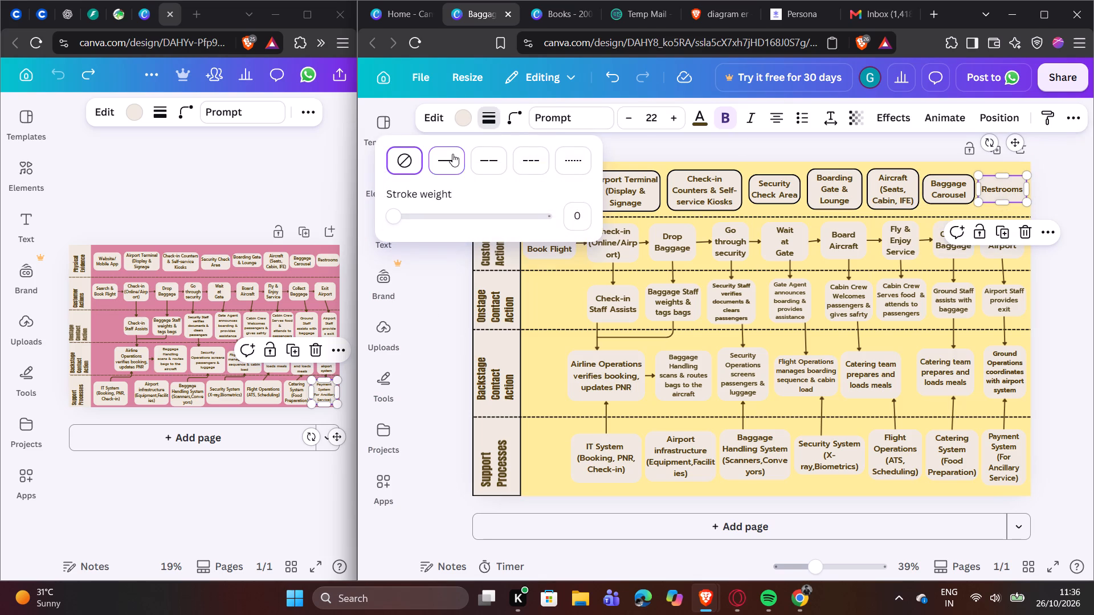
left_click(450, 259)
left_click(450, 259)
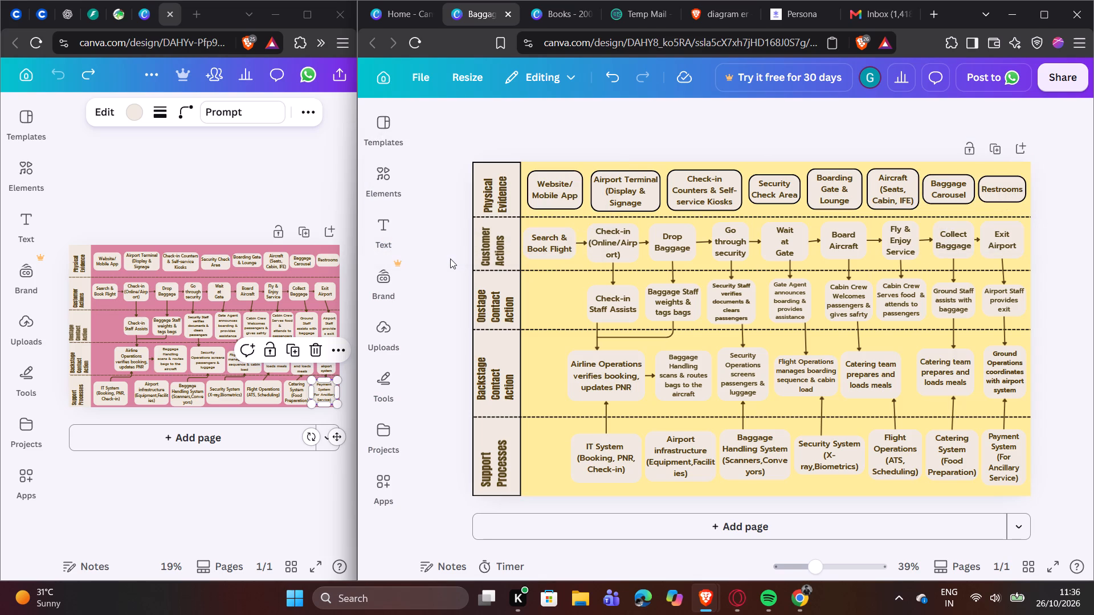
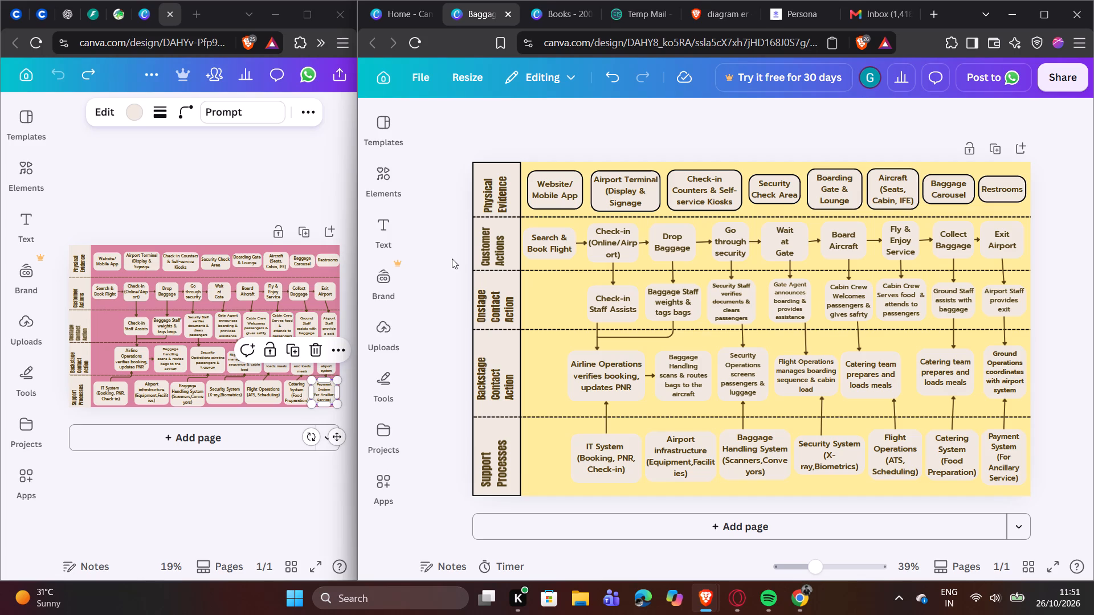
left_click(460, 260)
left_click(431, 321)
Give the Search & Book Flight and Check-in boxes in the Customer Actions row a solid black outline with stroke weight 4.
left_click(549, 234)
left_click(591, 196)
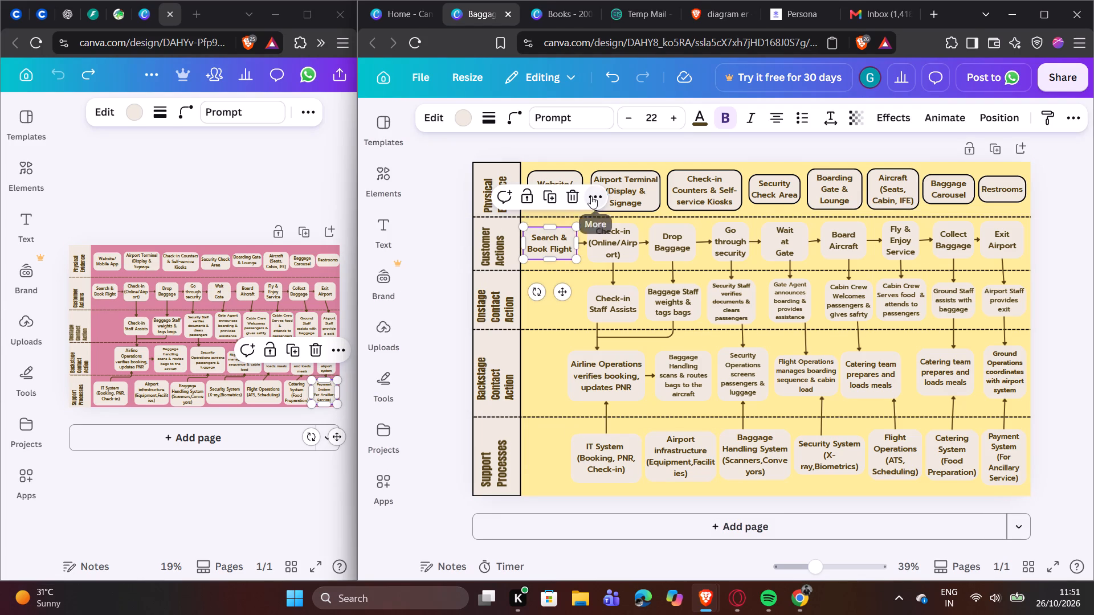
left_click(501, 113)
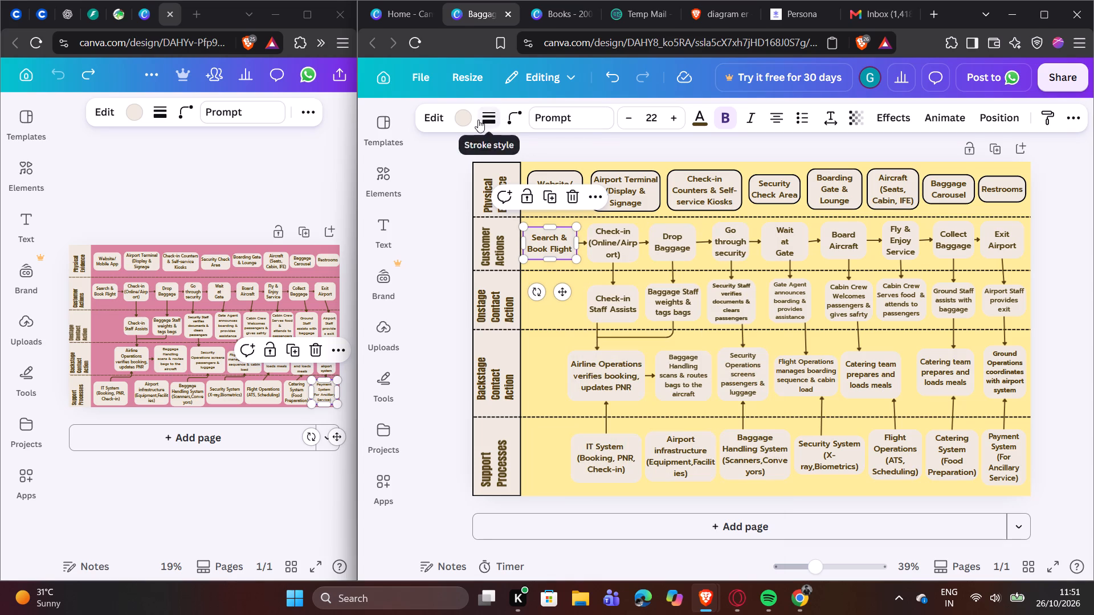
left_click(478, 120)
left_click(452, 150)
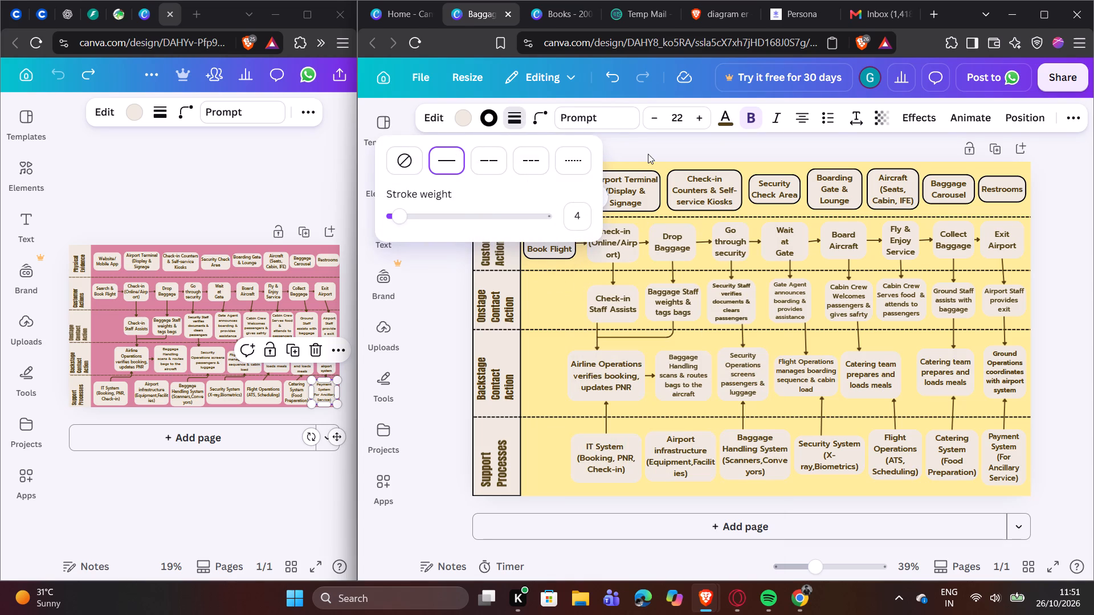
left_click(648, 154)
left_click(614, 250)
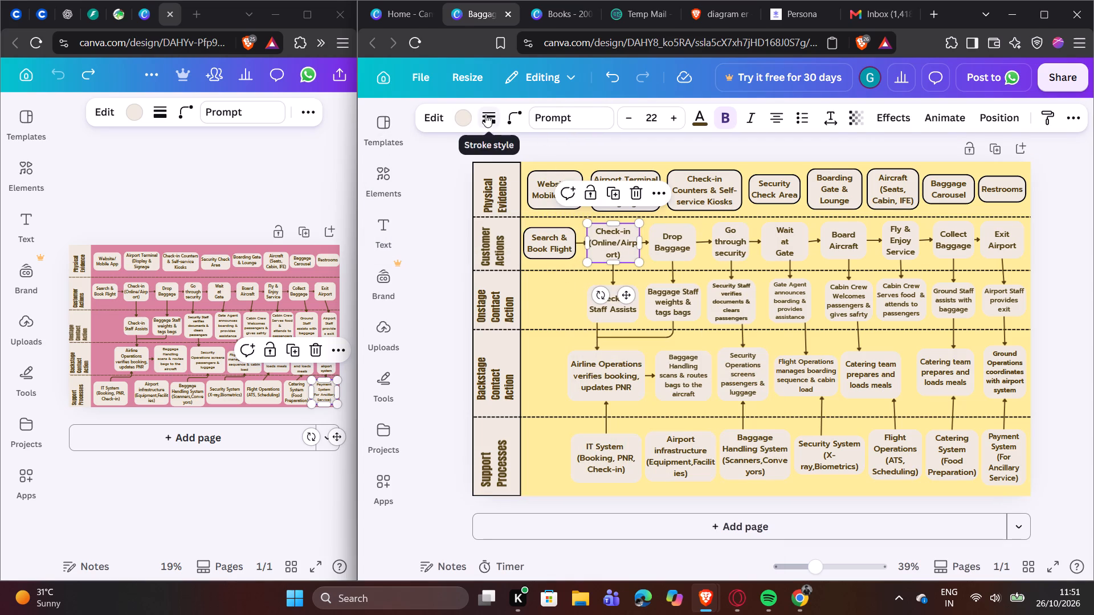
left_click(485, 114)
left_click(457, 156)
left_click(634, 153)
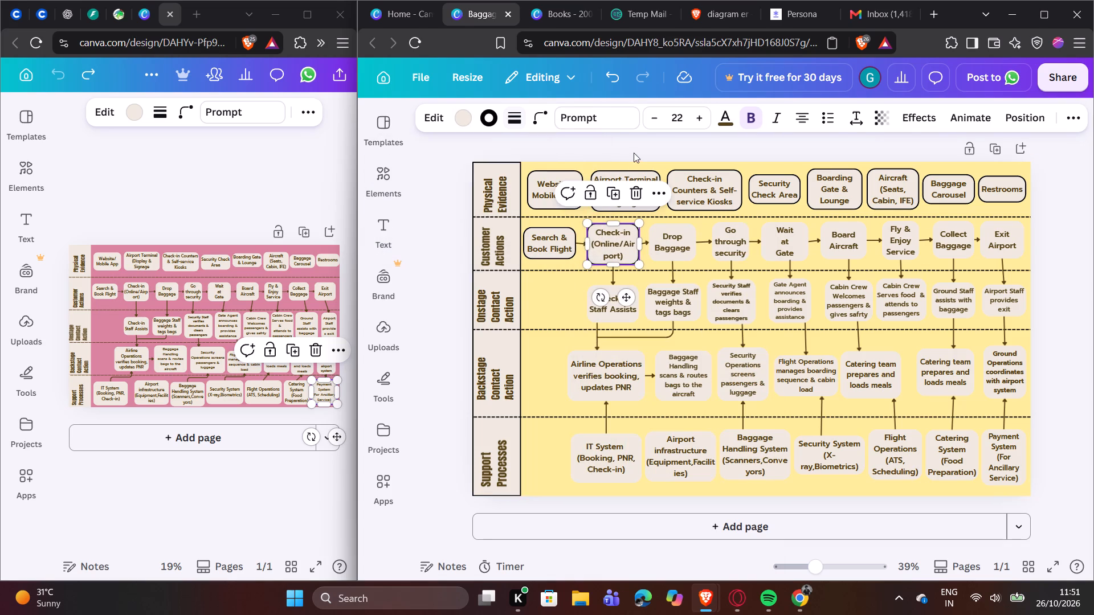
Add the same solid outline, stroke weight 4, to the Drop Baggage and Go through security boxes in the Customer Actions row.
left_click(684, 237)
left_click(497, 117)
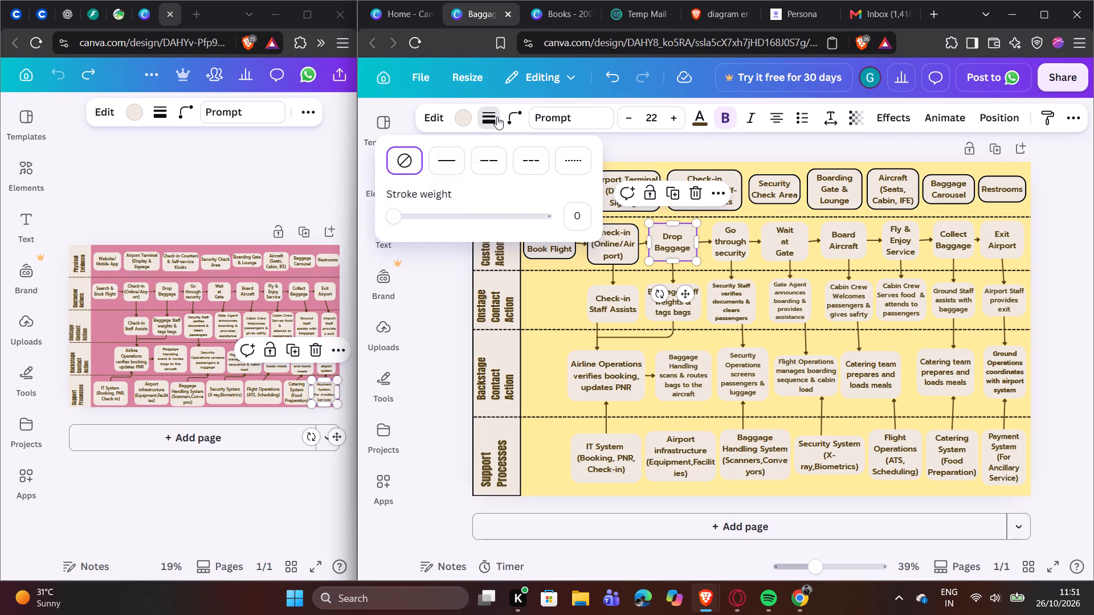
left_click(455, 155)
left_click(723, 240)
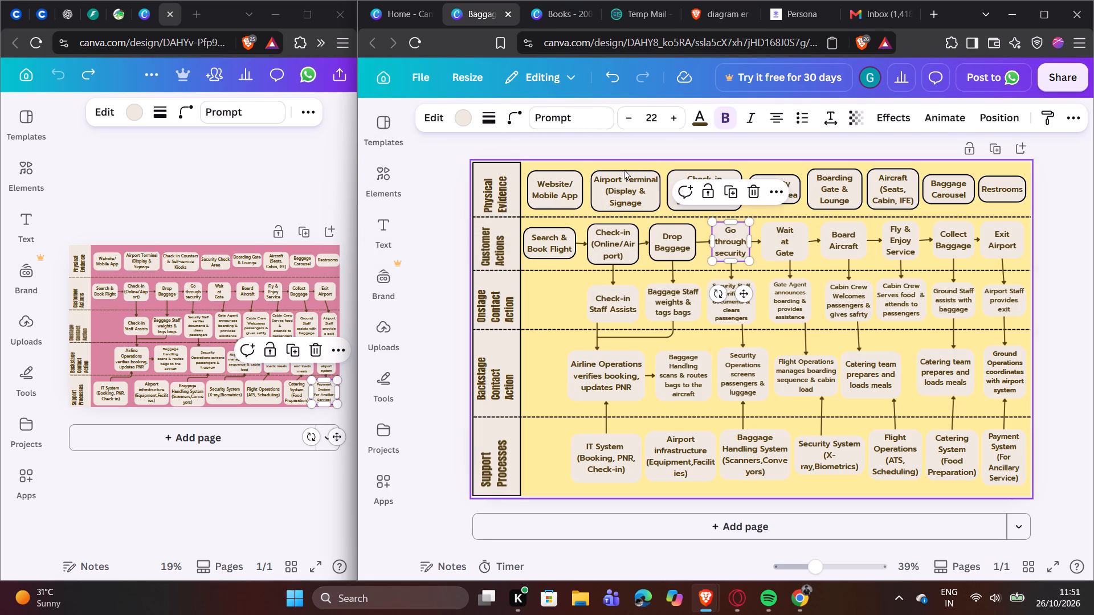
left_click(489, 117)
left_click(447, 157)
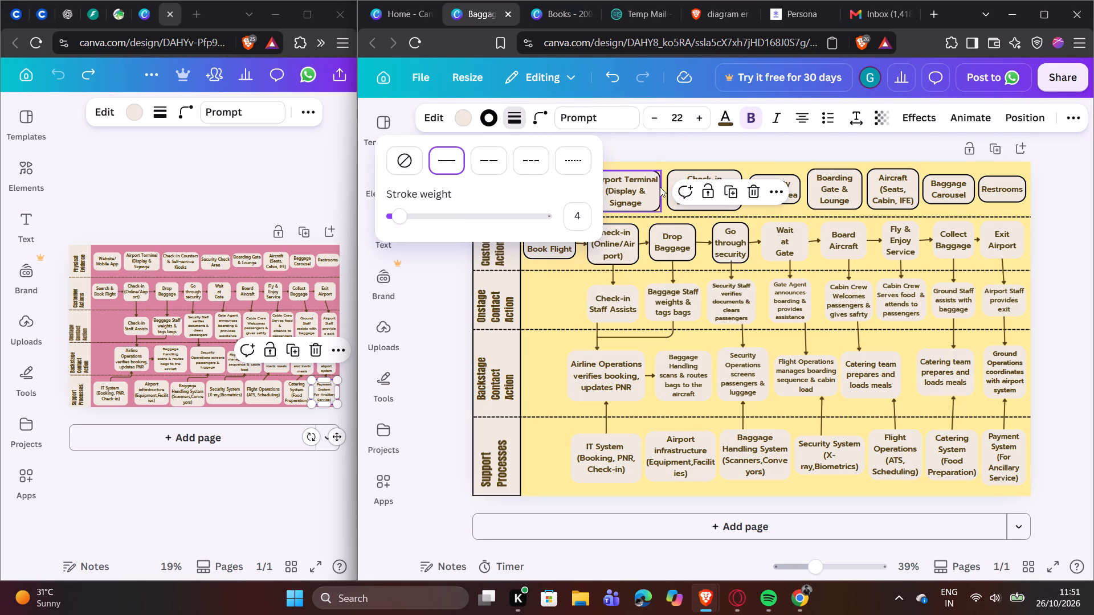
Add the solid weight-4 outline to the Wait at Gate and Board Aircraft boxes in the Customer Actions row.
left_click(776, 253)
left_click(489, 120)
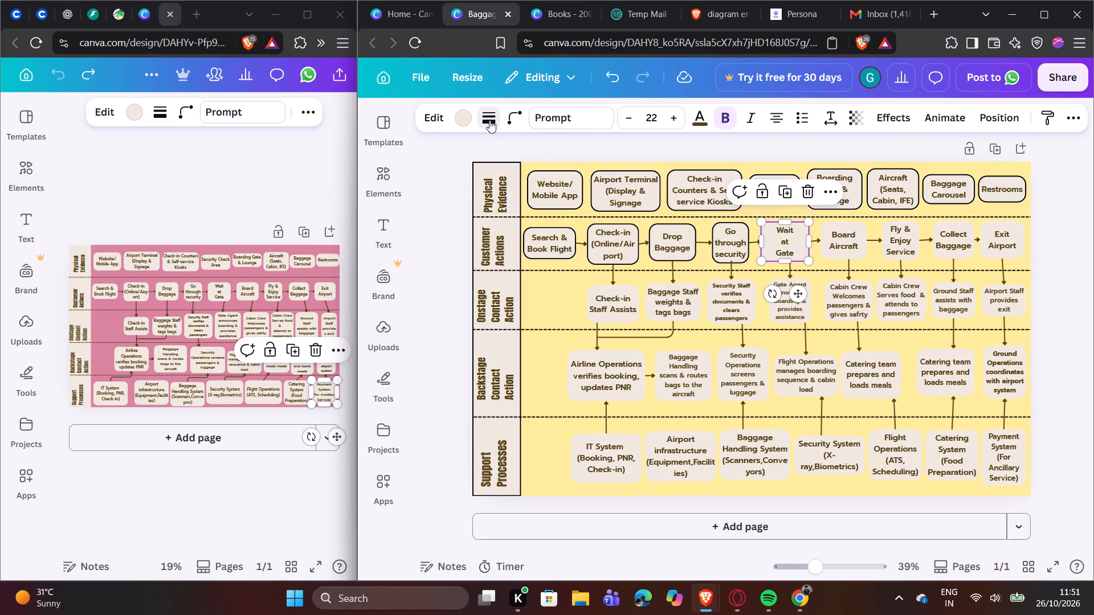
left_click(459, 159)
left_click(837, 252)
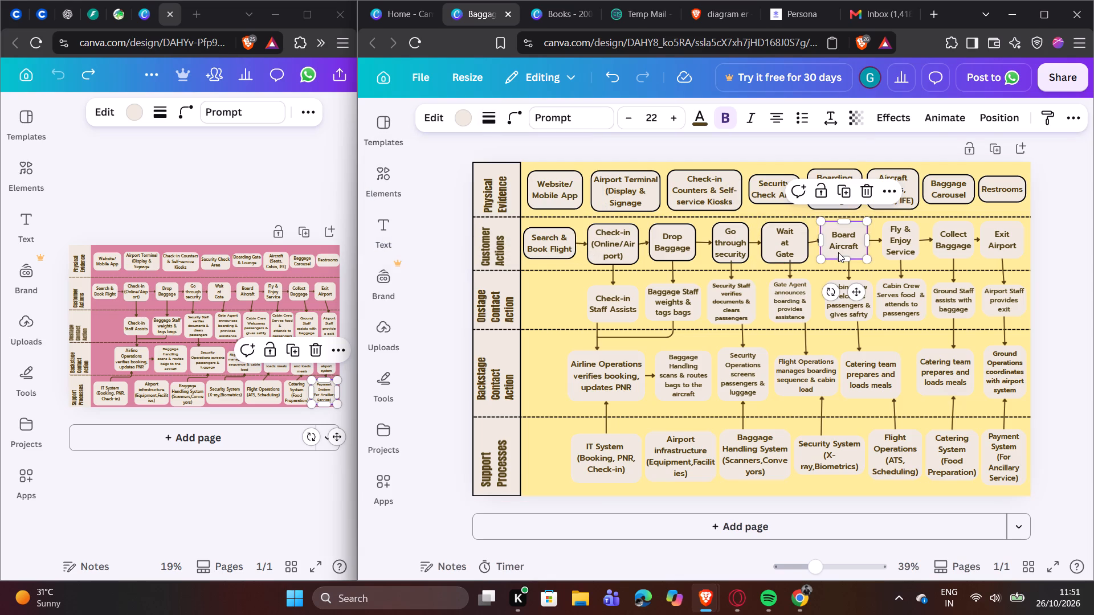
left_click(488, 121)
left_click(451, 153)
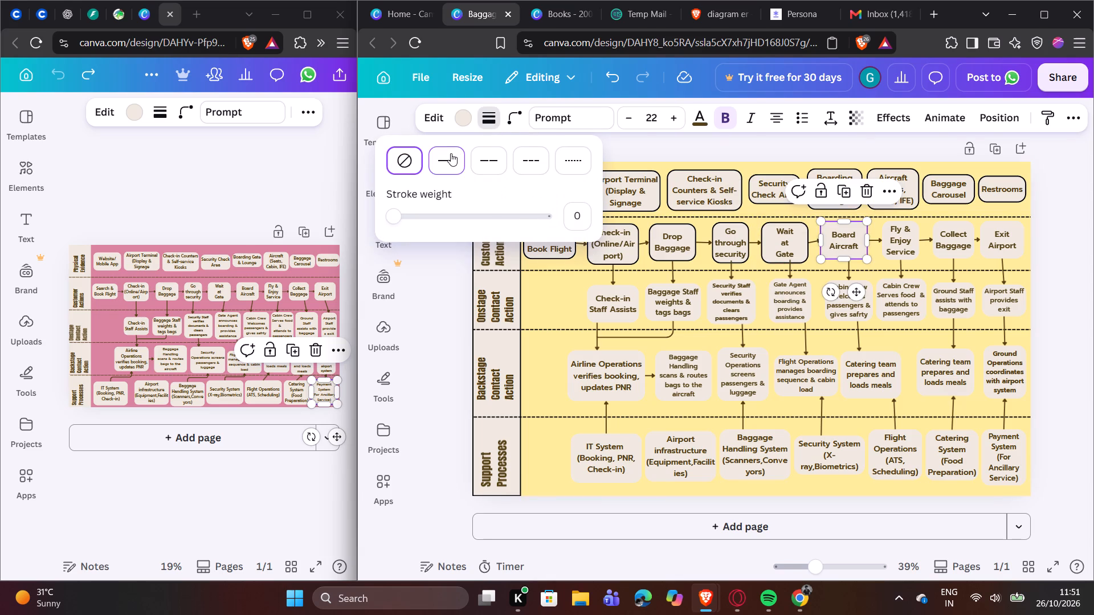
Add the solid outline, stroke weight 4, to the Fly & Enjoy Service, Collect Baggage and Exit Airport boxes in the Customer Actions row.
left_click(897, 247)
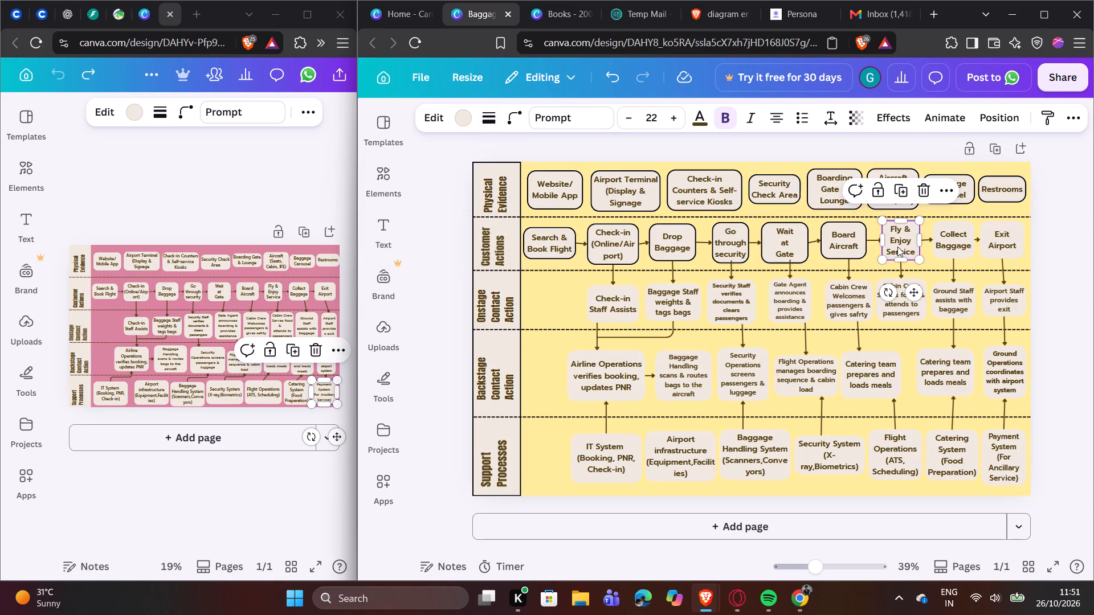
left_click(492, 120)
left_click(442, 166)
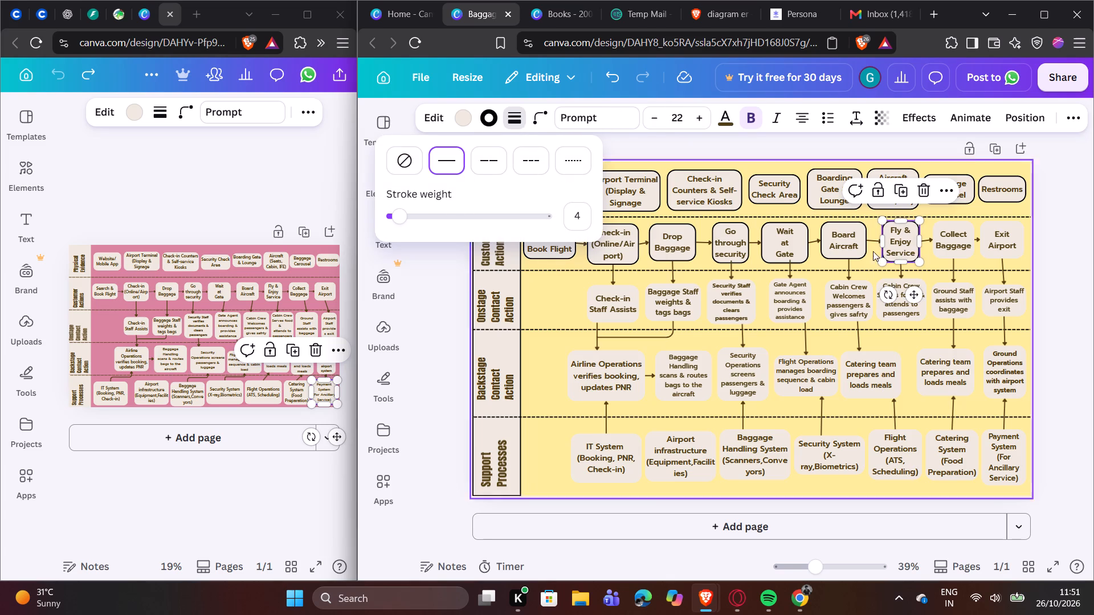
left_click(936, 252)
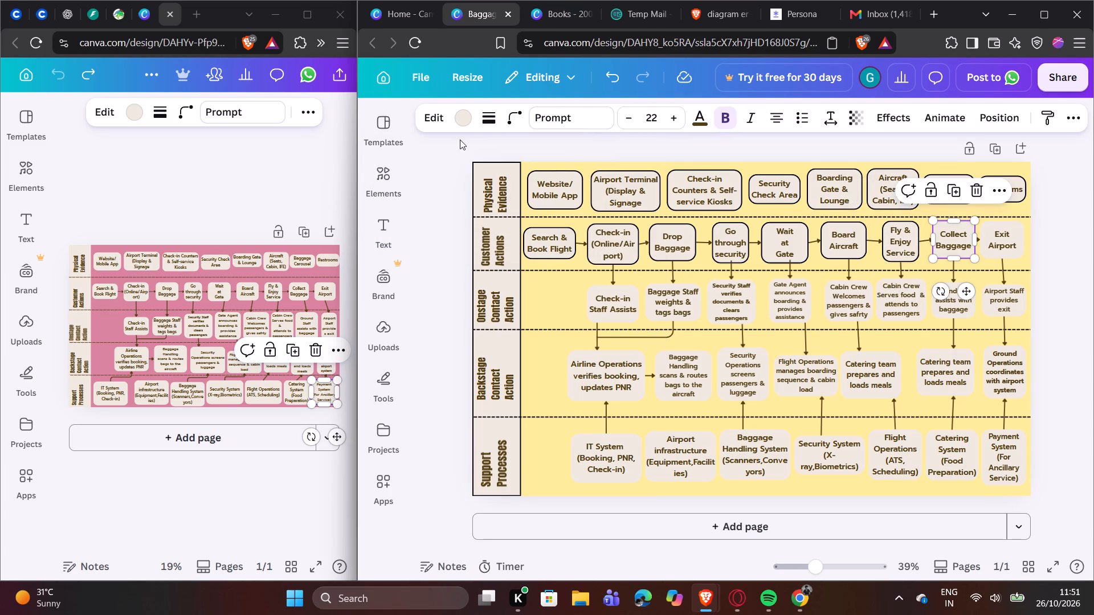
left_click(488, 125)
left_click(443, 164)
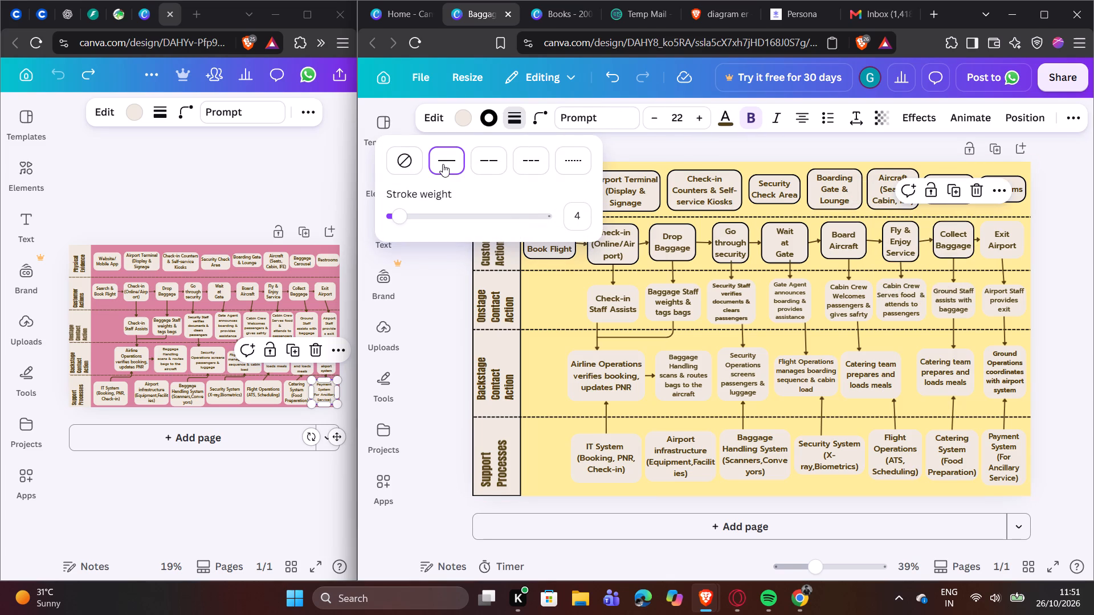
left_click(994, 241)
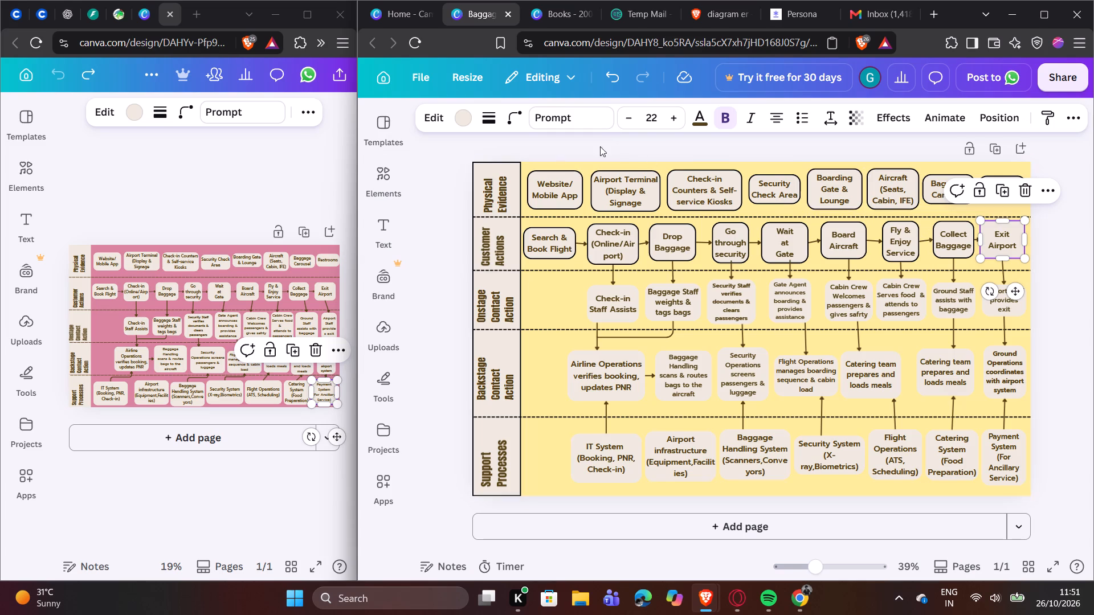
left_click(487, 124)
left_click(459, 167)
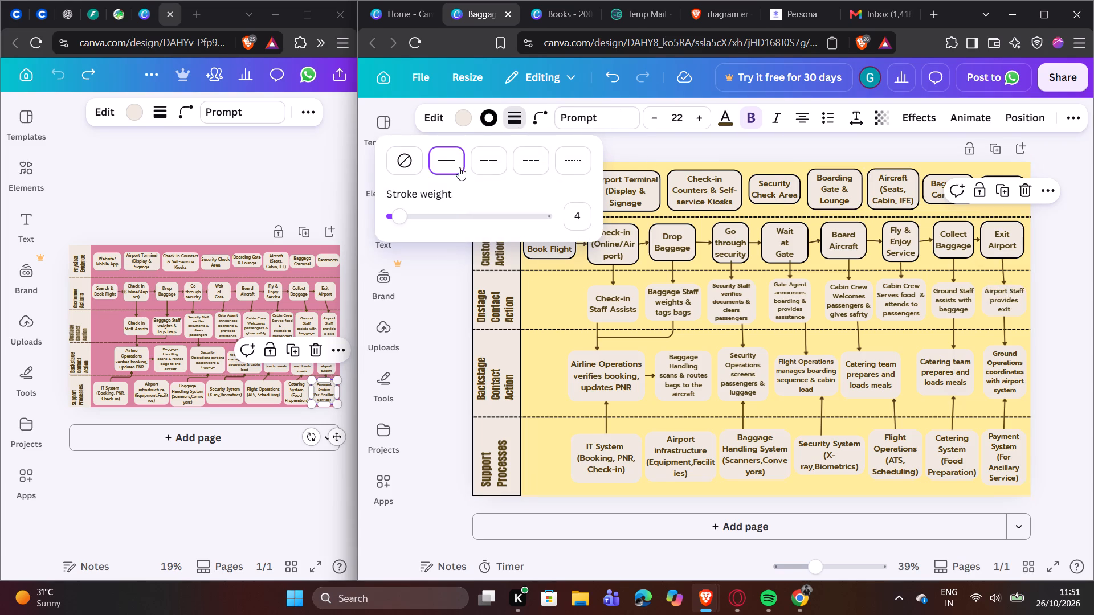
left_click(1043, 268)
left_click(1043, 266)
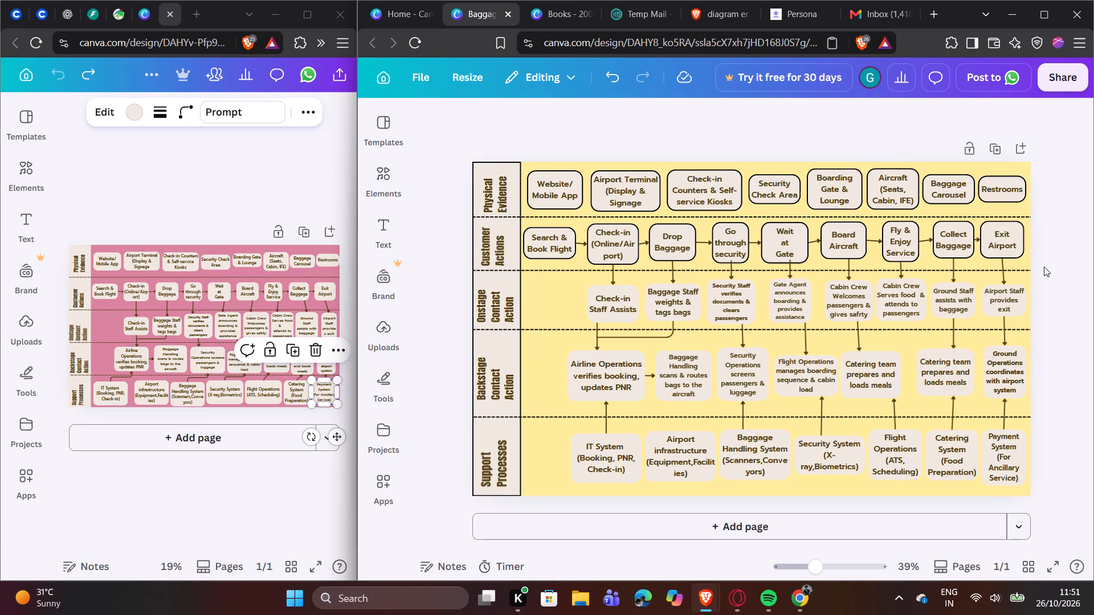
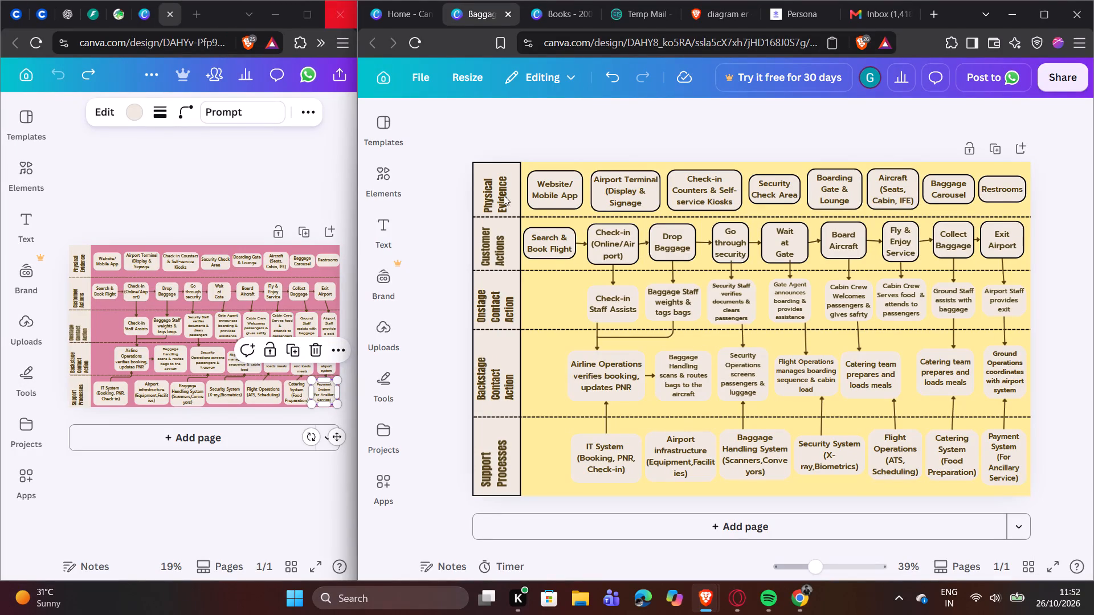
Give the Check-in Staff Assists and Baggage Staff boxes in the Onstage Contact Action row a solid black outline with stroke weight 4.
left_click(613, 309)
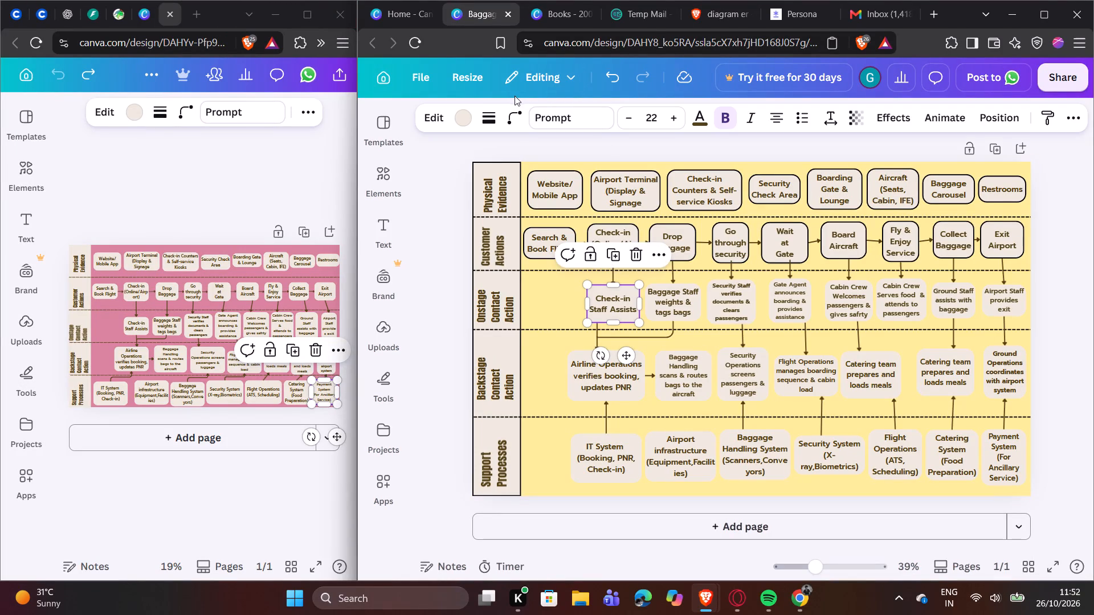
left_click(485, 115)
left_click(443, 155)
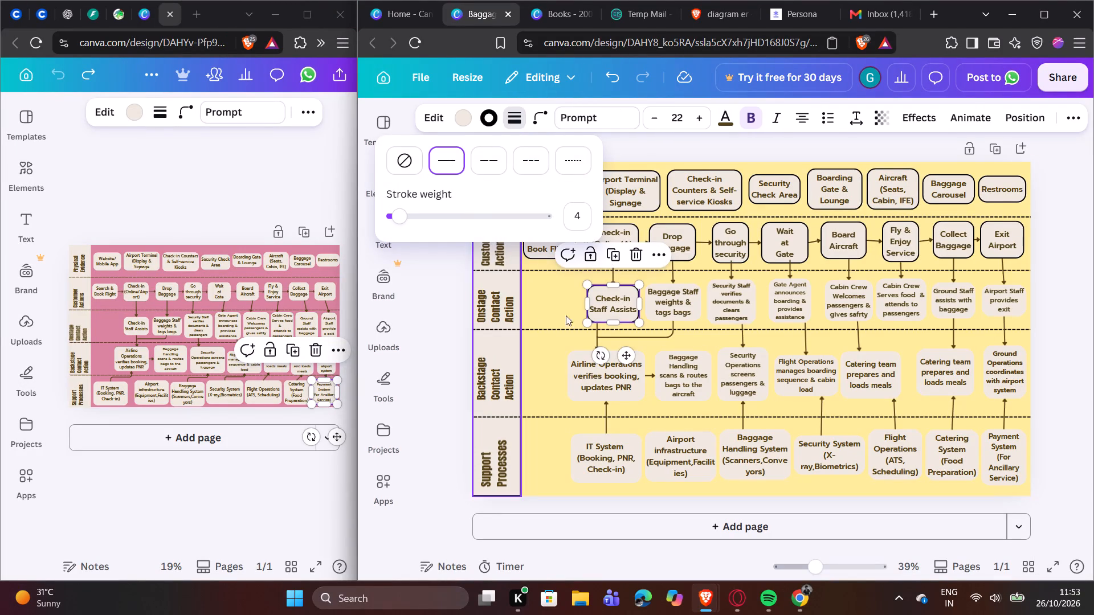
left_click(654, 320)
left_click(486, 112)
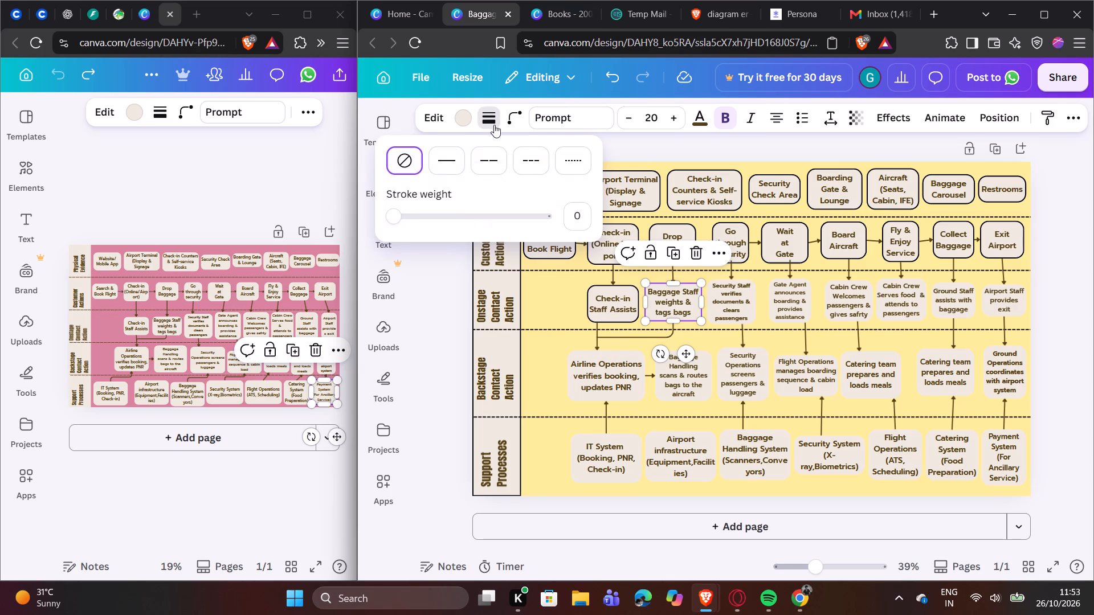
left_click(442, 158)
Add the solid weight-4 outline to the Security Staff and Gate Agent boxes in the Onstage Contact Action row.
left_click(733, 305)
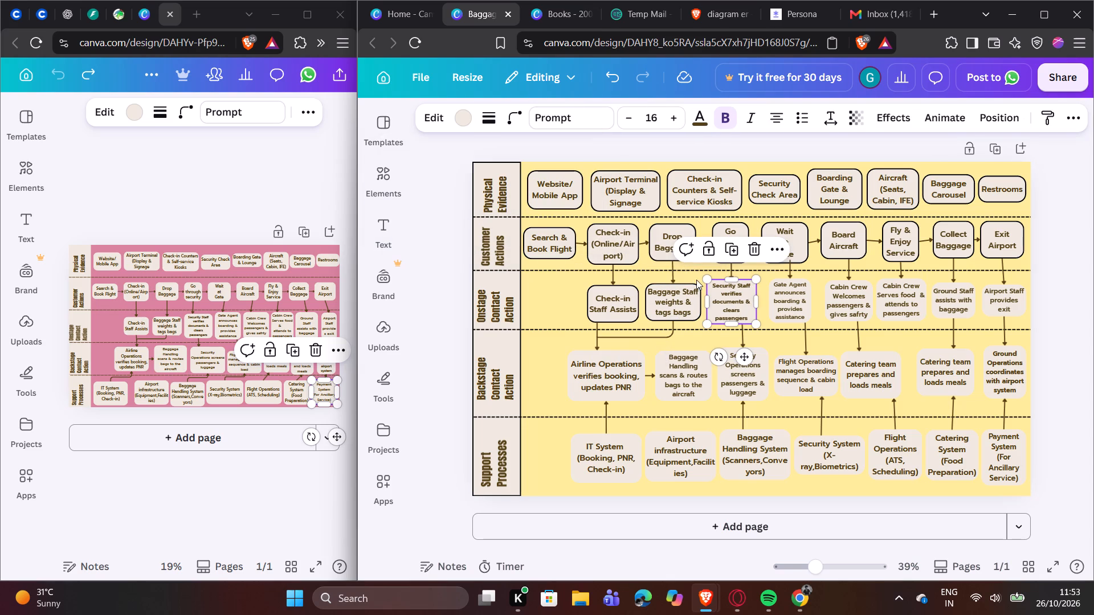
left_click(494, 112)
left_click(447, 151)
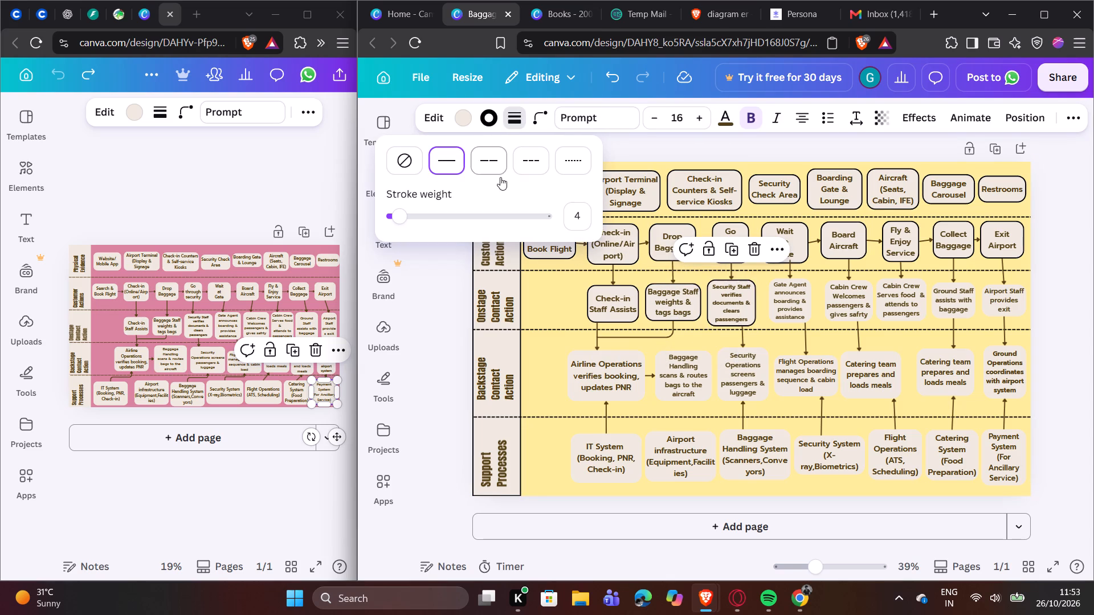
left_click(798, 294)
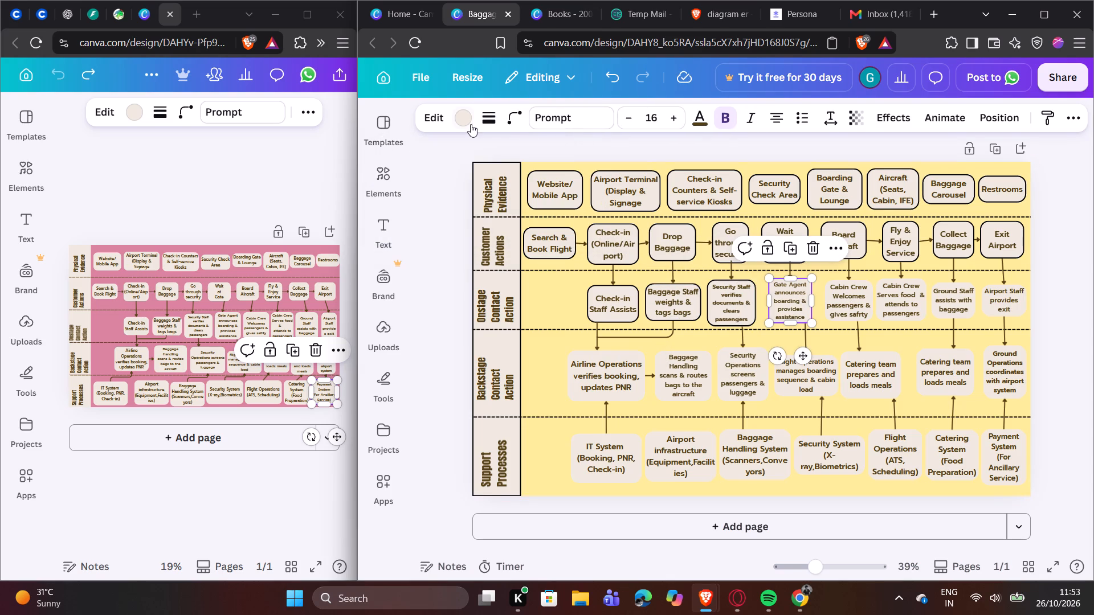
left_click(483, 122)
left_click(450, 149)
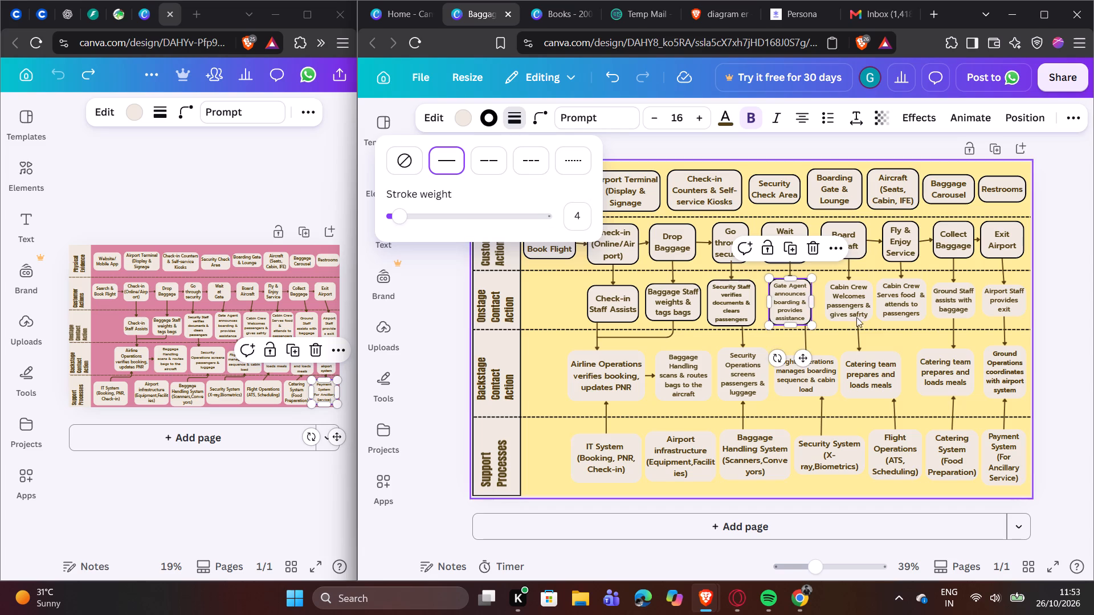
Add the solid weight-4 outline to the two Cabin Crew boxes in the Onstage row, undoing any accidental box shift.
left_click(862, 318)
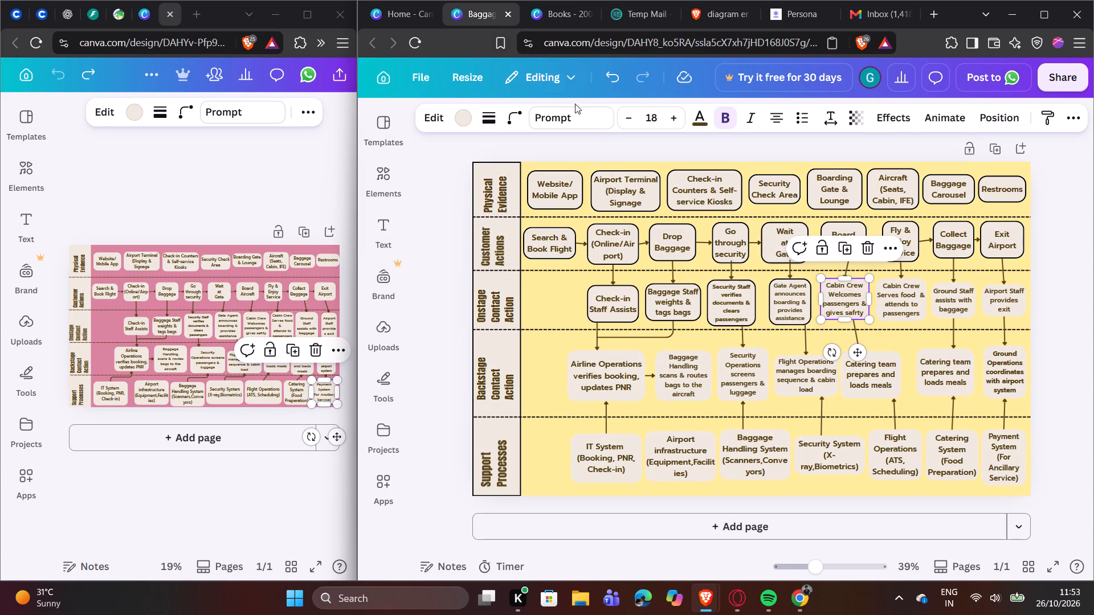
left_click(610, 77)
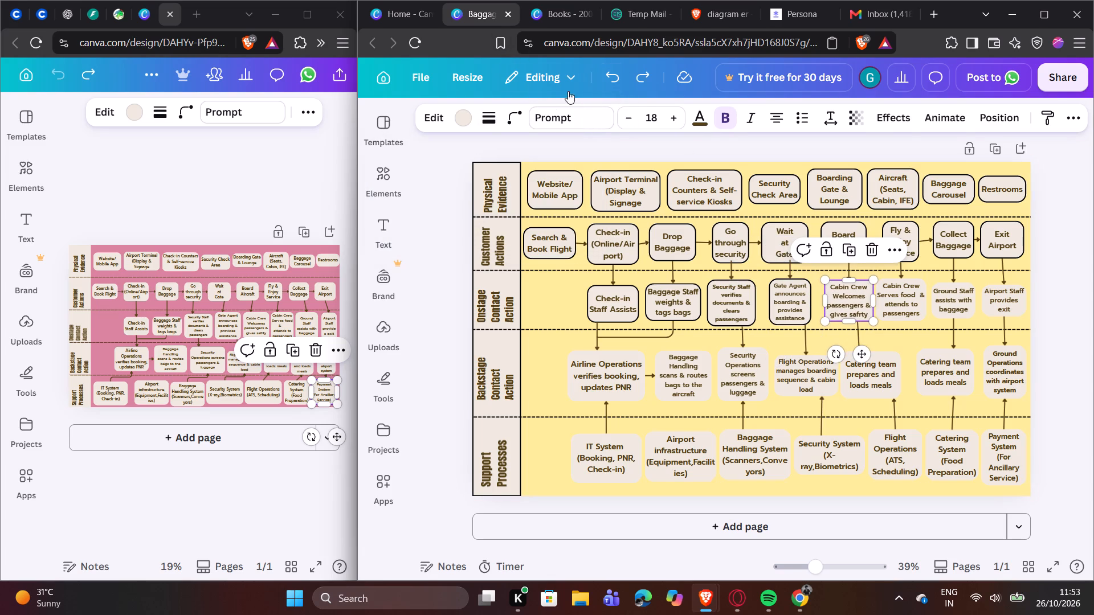
left_click(484, 118)
left_click(455, 150)
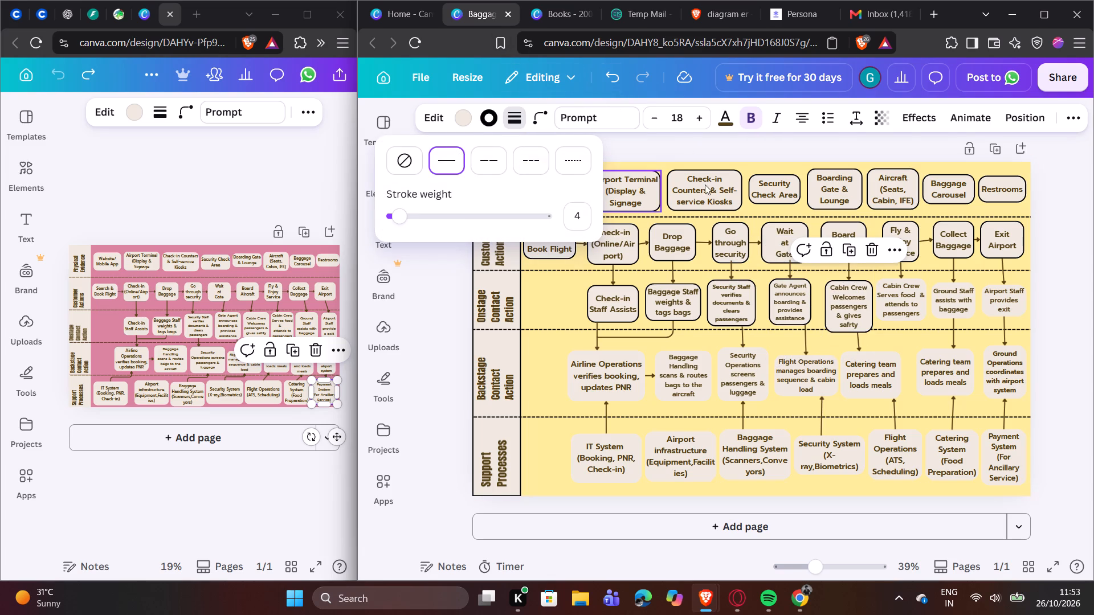
left_click(905, 289)
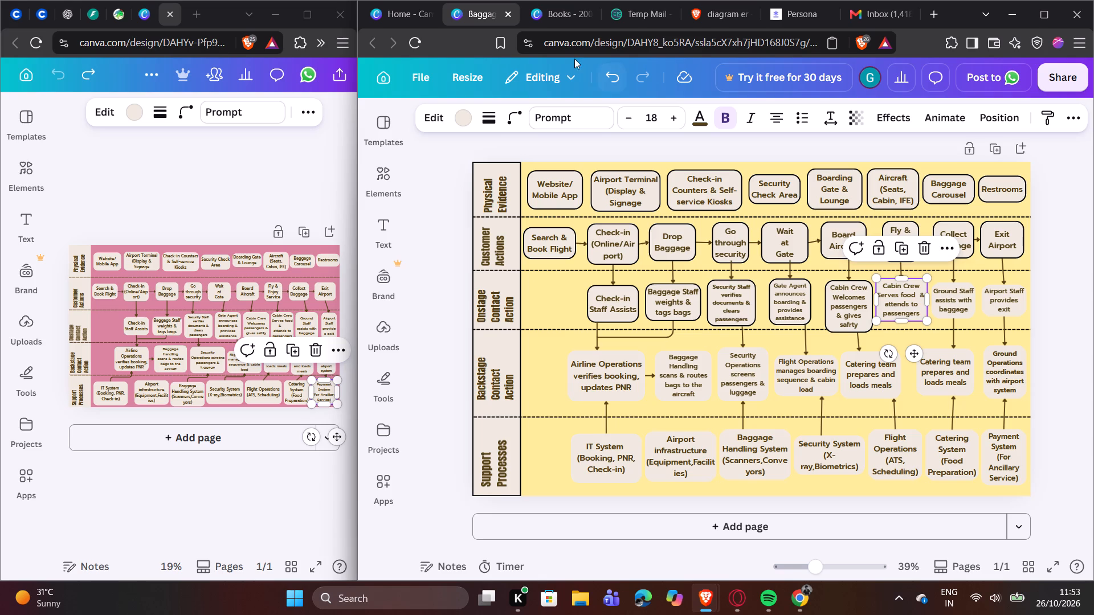
left_click(496, 116)
left_click(460, 154)
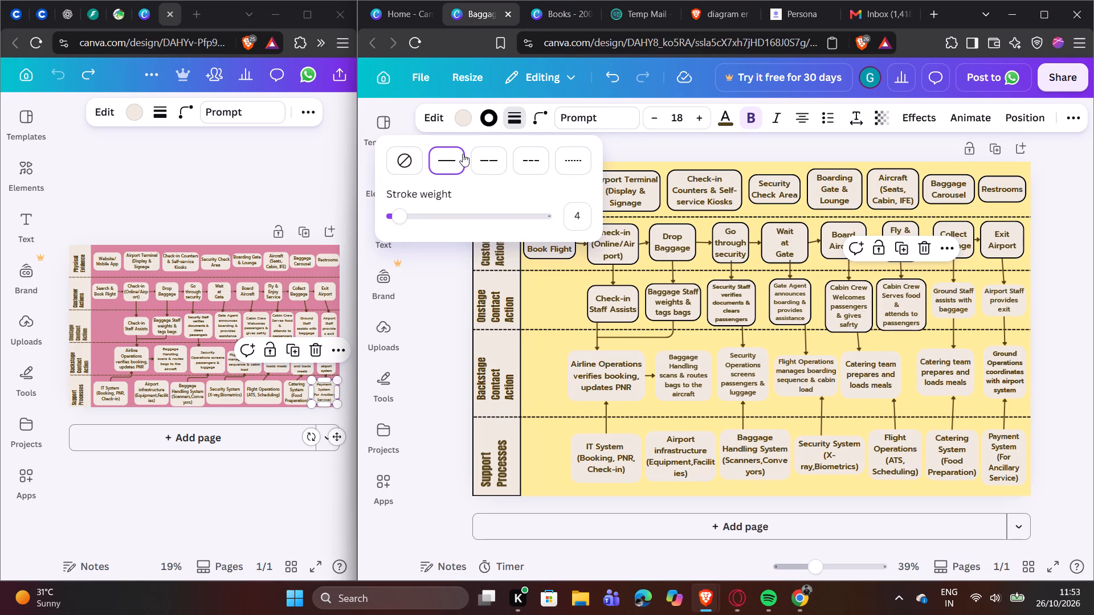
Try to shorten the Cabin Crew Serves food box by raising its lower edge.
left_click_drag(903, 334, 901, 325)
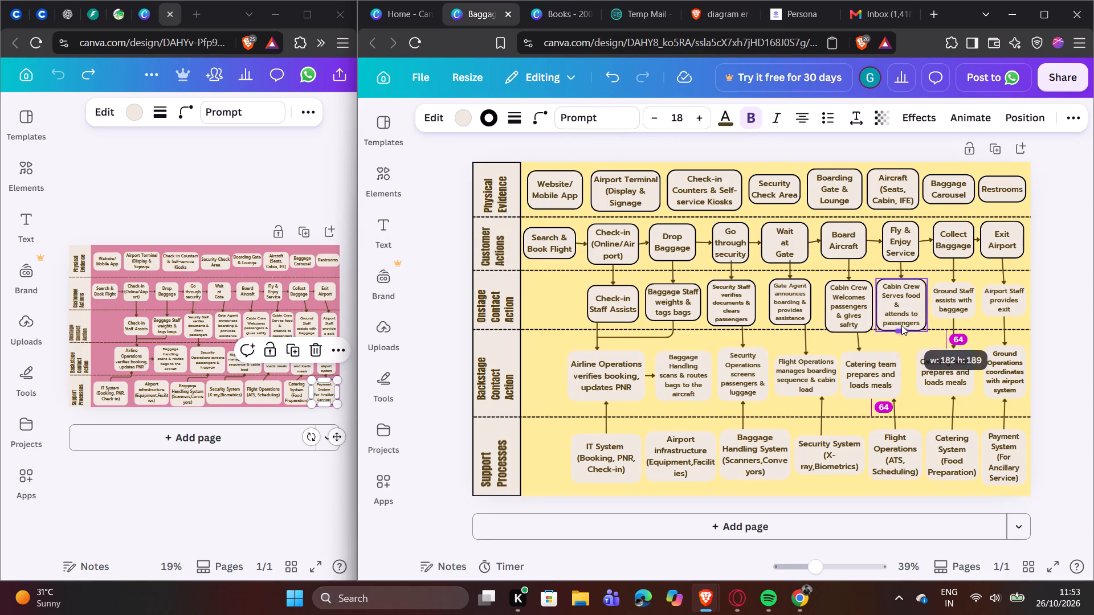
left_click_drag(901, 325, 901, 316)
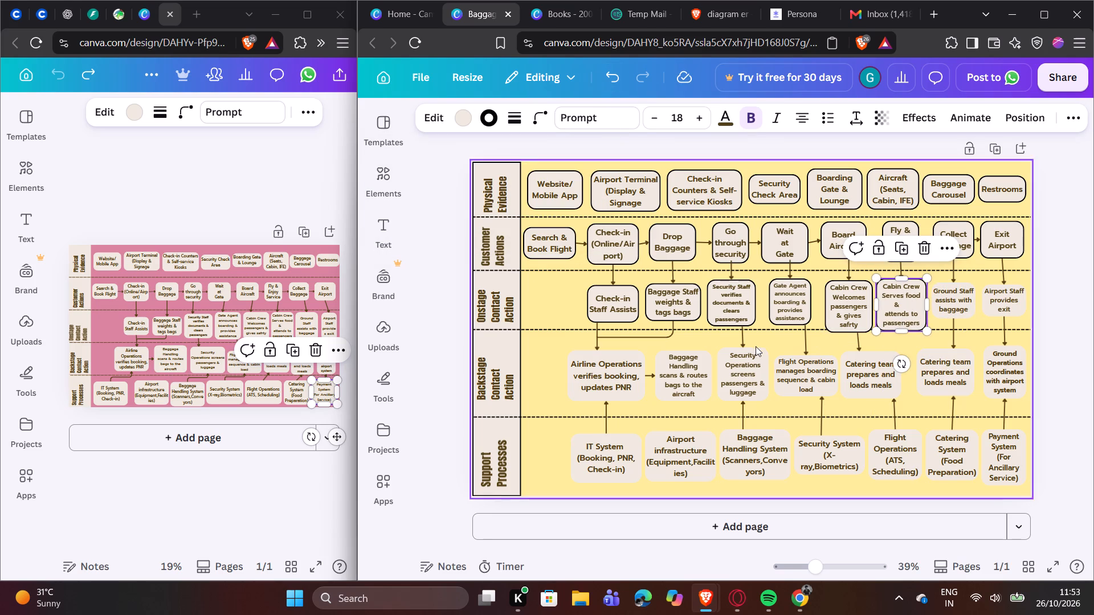
Move the dashed divider between the Onstage and Backstage rows slightly down, to just below the Cabin Crew boxes.
left_click(709, 329)
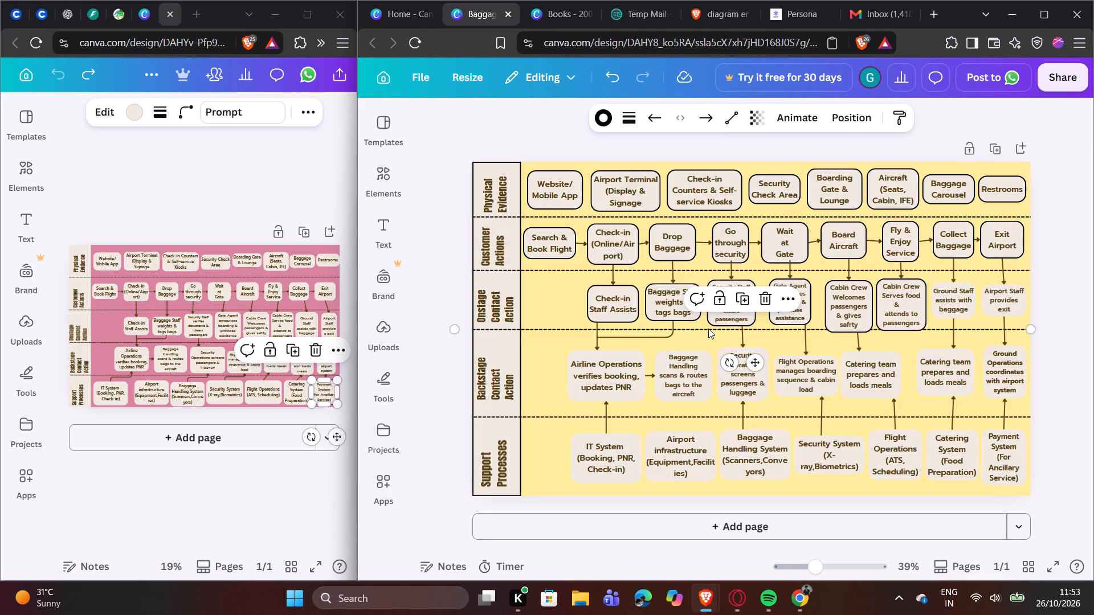
left_click(707, 329)
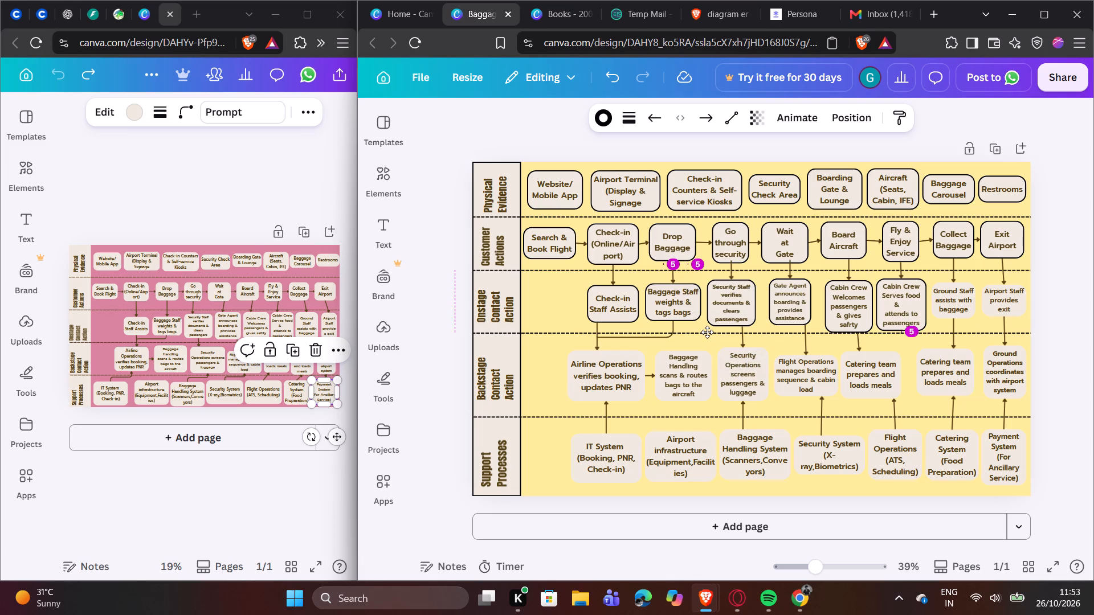
left_click(615, 337)
left_click(633, 335)
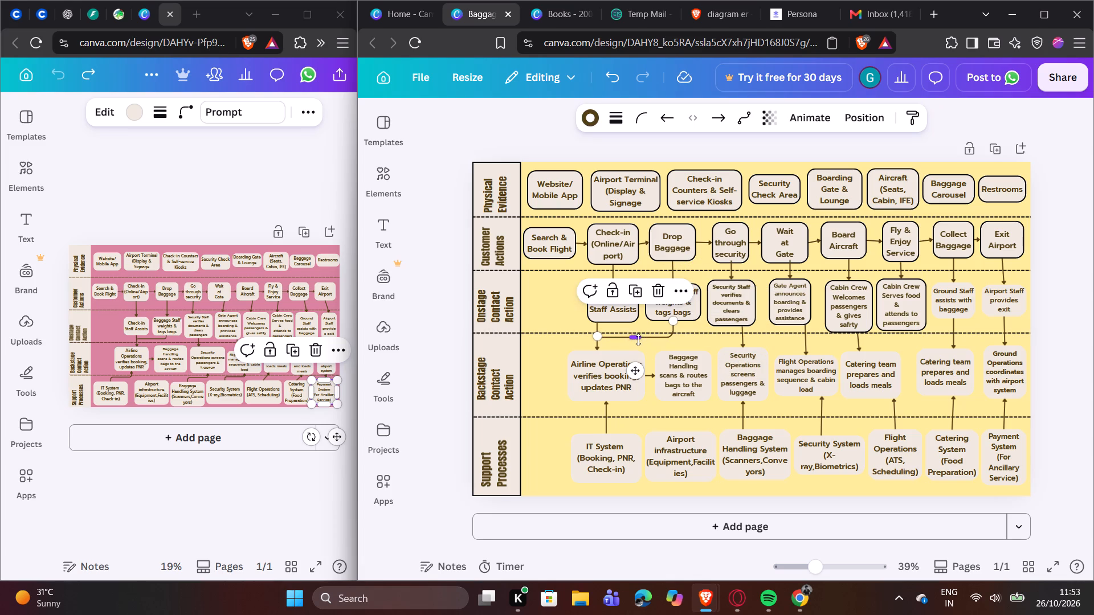
left_click(521, 362)
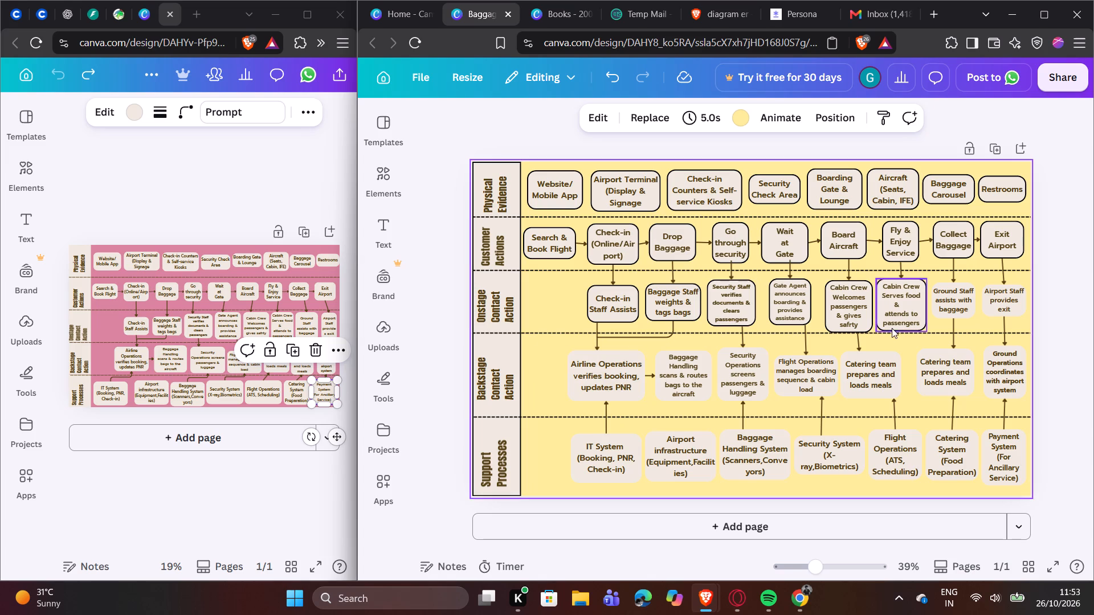
Nudge the Cabin Crew Welcomes box slightly toward the neighbouring Cabin Crew Serves food box.
left_click(856, 314)
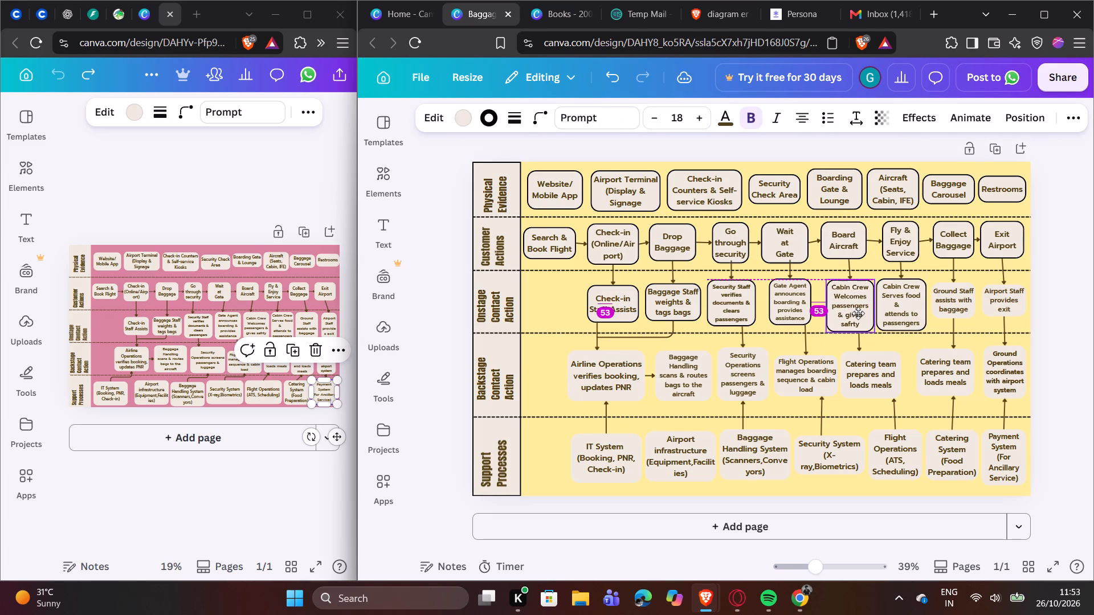
left_click(911, 313)
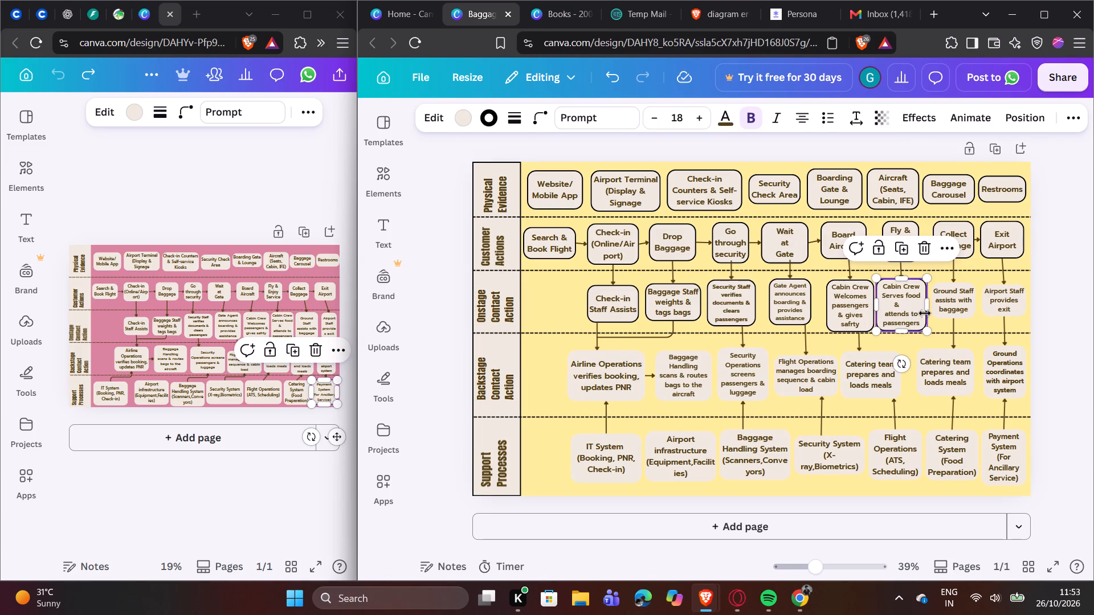
Add the solid weight-4 outline to the Ground Staff and Airport Staff boxes in the Onstage Contact Action row.
left_click(954, 310)
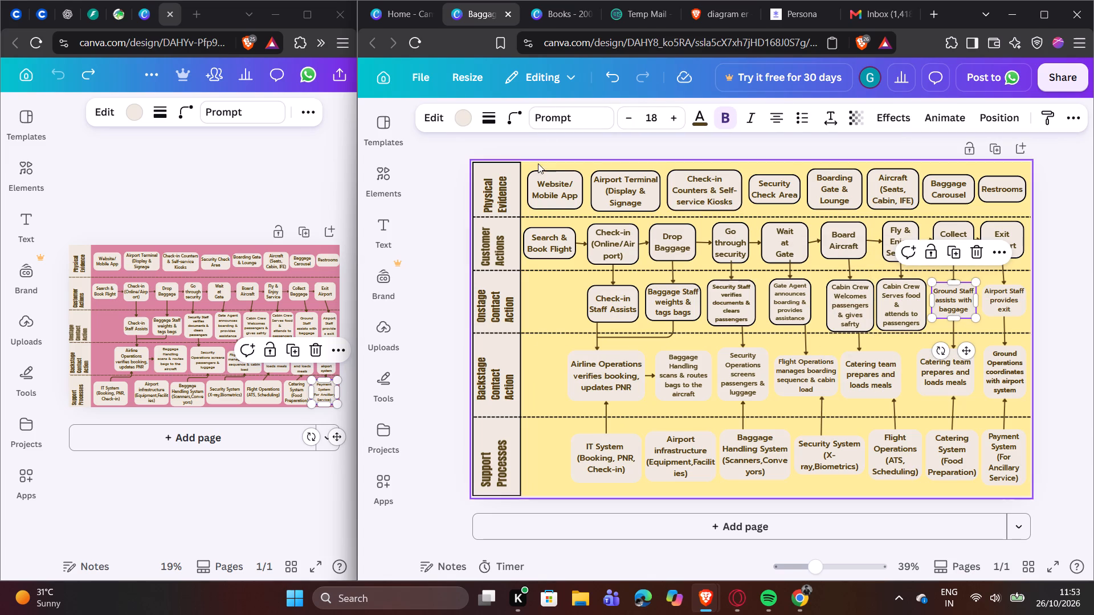
left_click(492, 115)
left_click(437, 159)
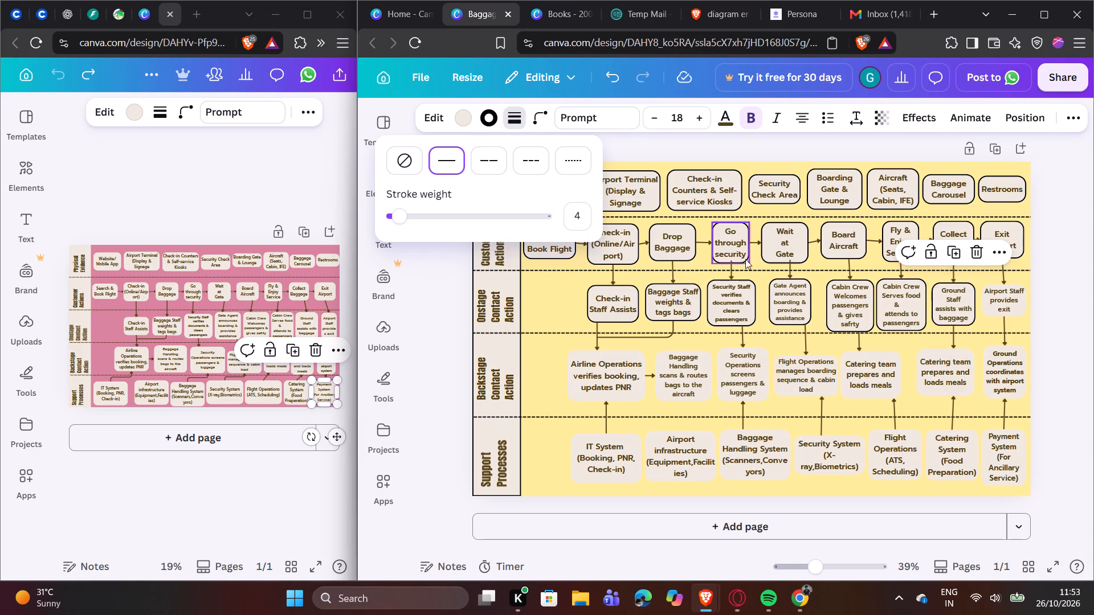
left_click(987, 304)
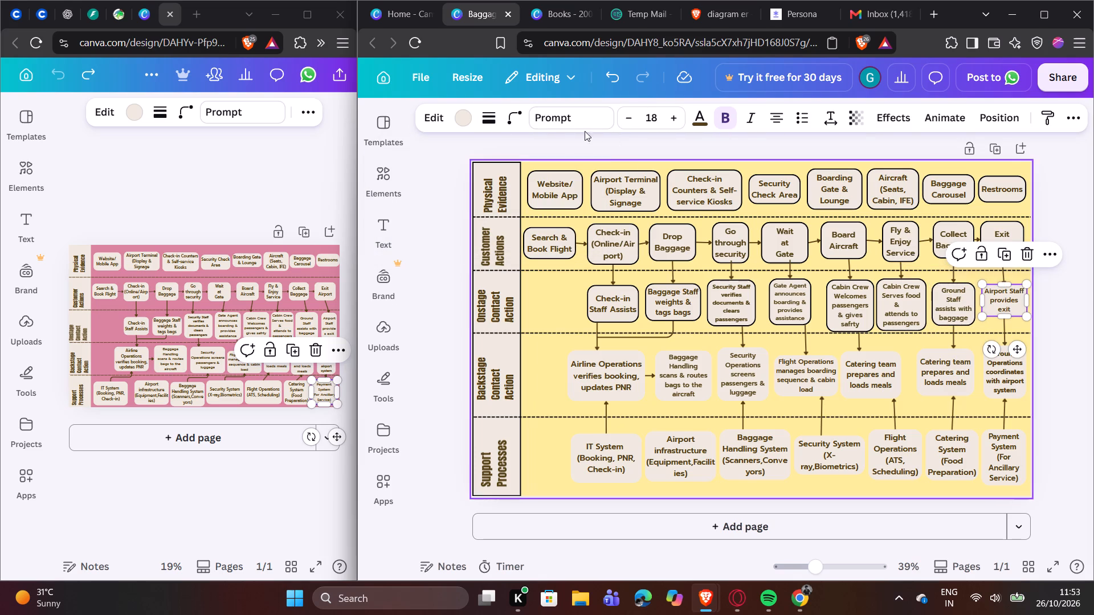
left_click(487, 124)
left_click(445, 161)
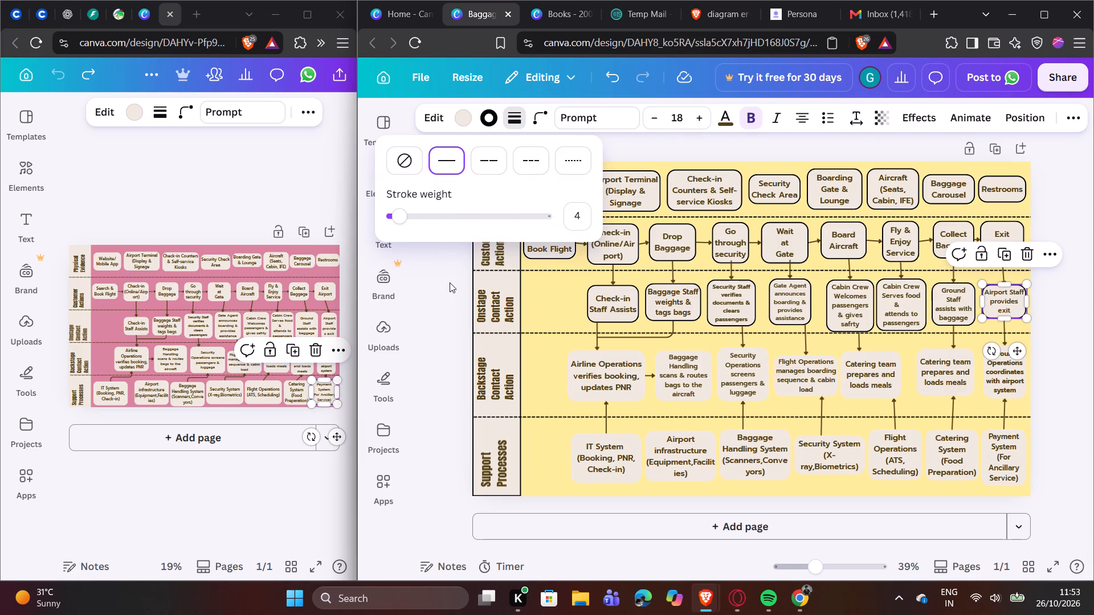
left_click(450, 282)
left_click(450, 282)
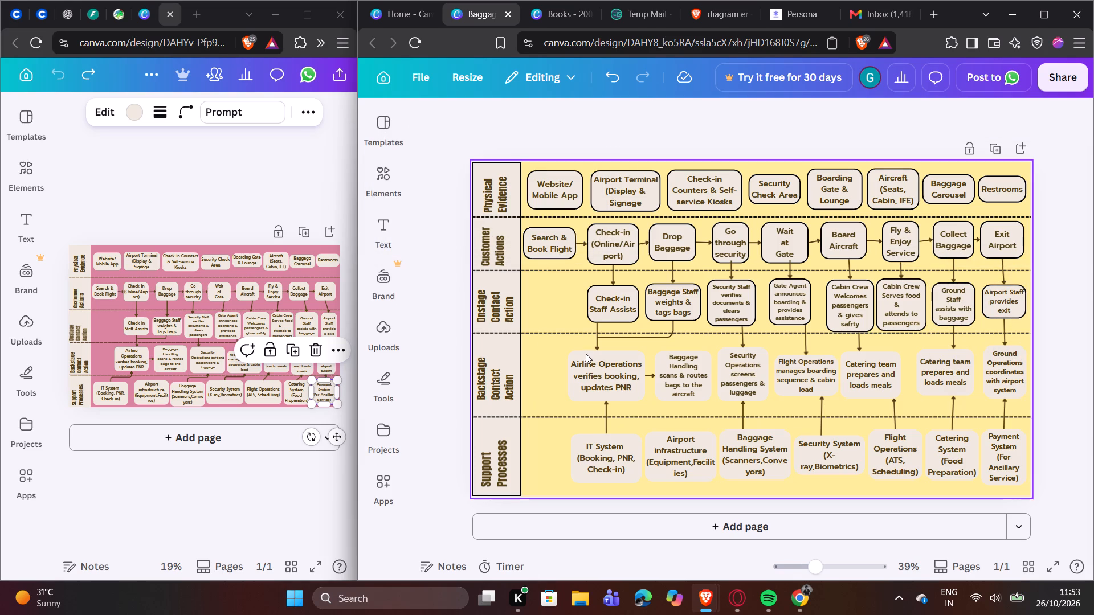
Add the solid weight-4 outline to the Airline Operations and Baggage Handling boxes in the Backstage Contact Action row.
left_click(586, 354)
left_click(491, 112)
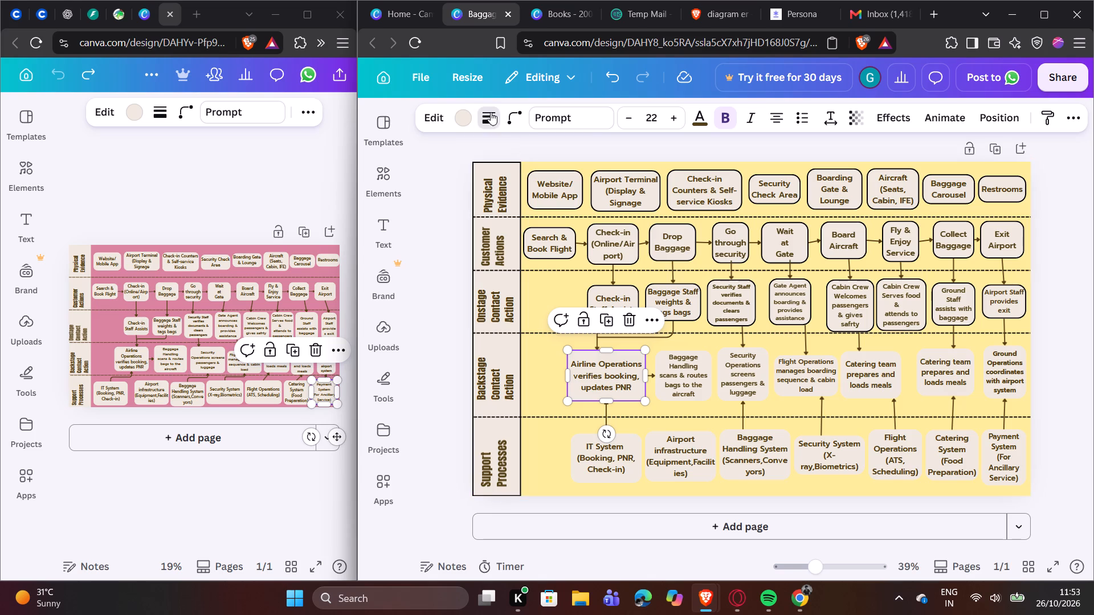
left_click(444, 154)
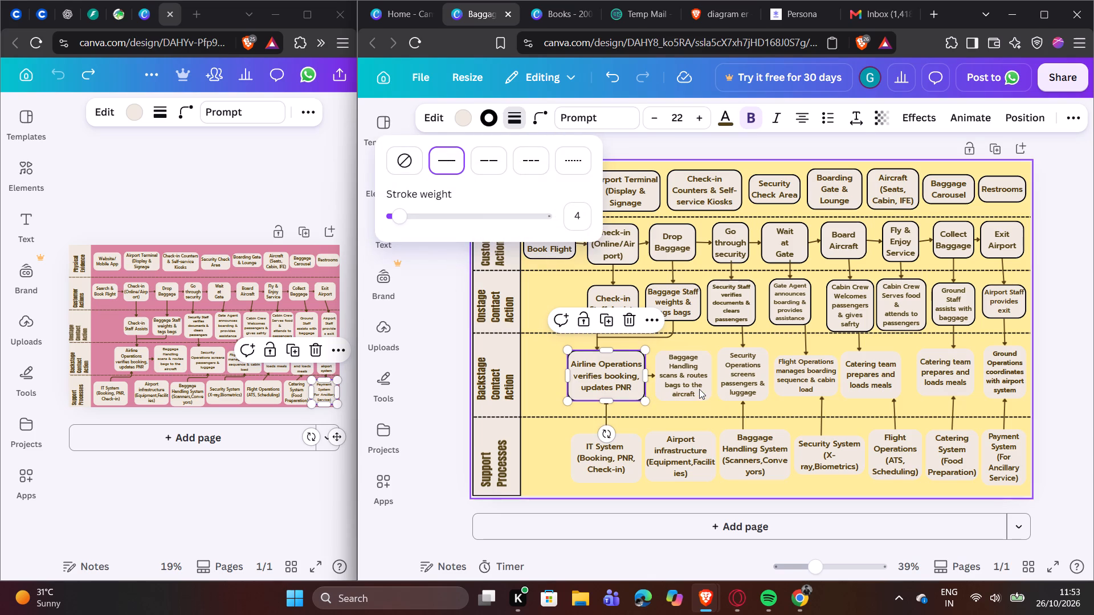
left_click(695, 386)
left_click(491, 125)
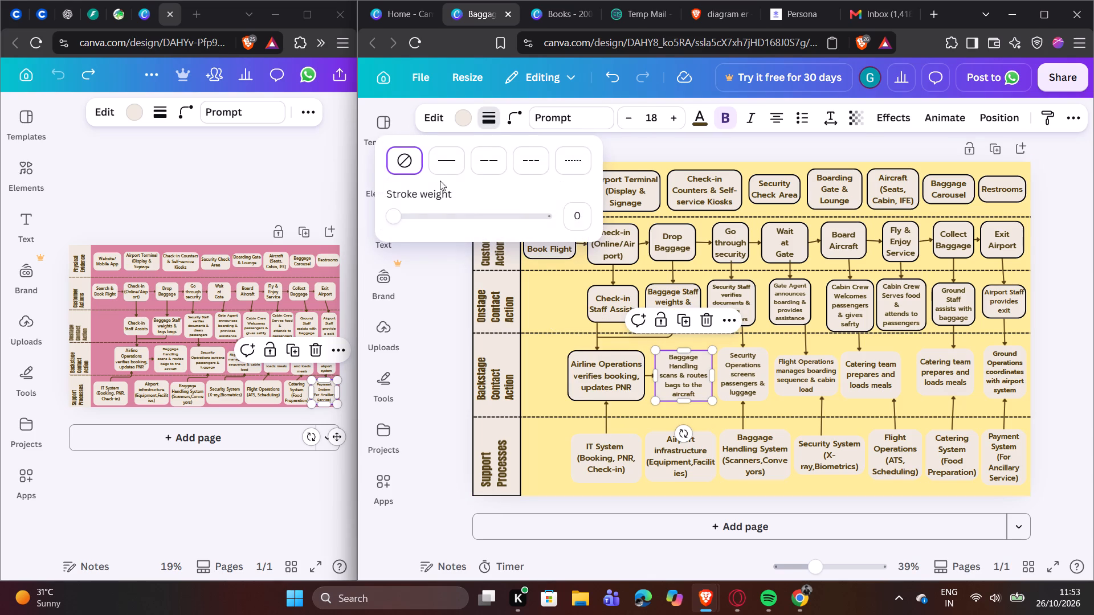
left_click(439, 165)
Add the solid weight-4 outline to the Security Operations and Flight Operations boxes in the Backstage Contact Action row.
left_click(742, 372)
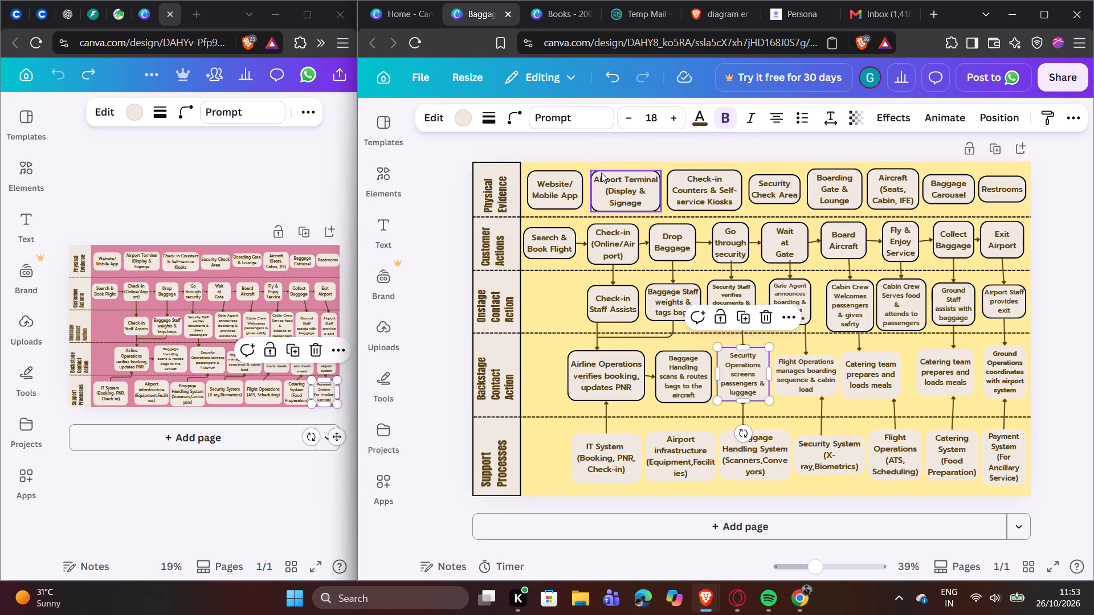
left_click(482, 121)
left_click(438, 155)
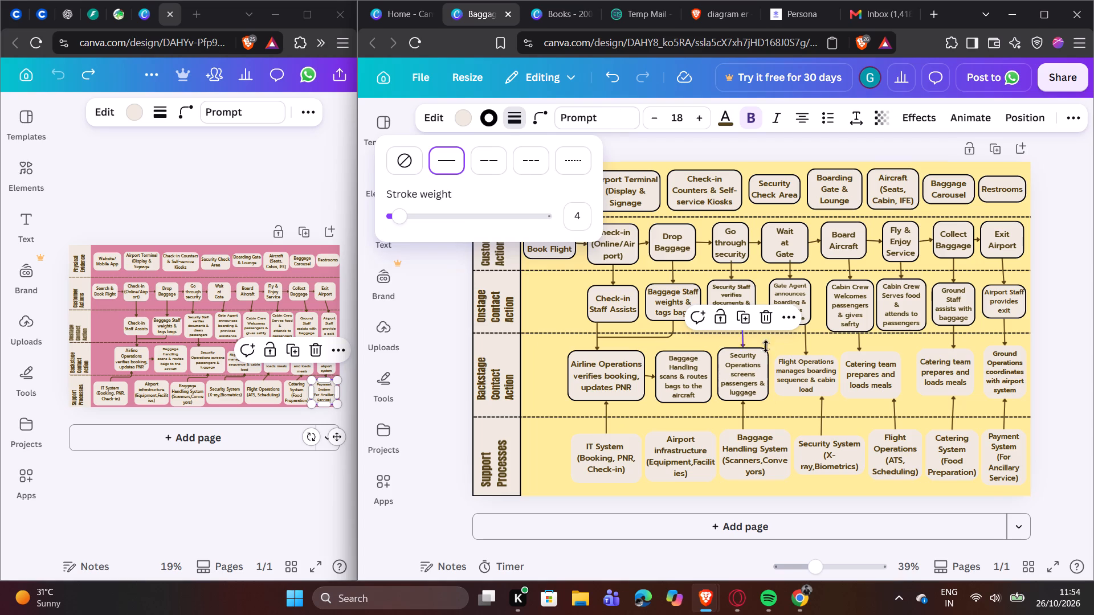
left_click(795, 367)
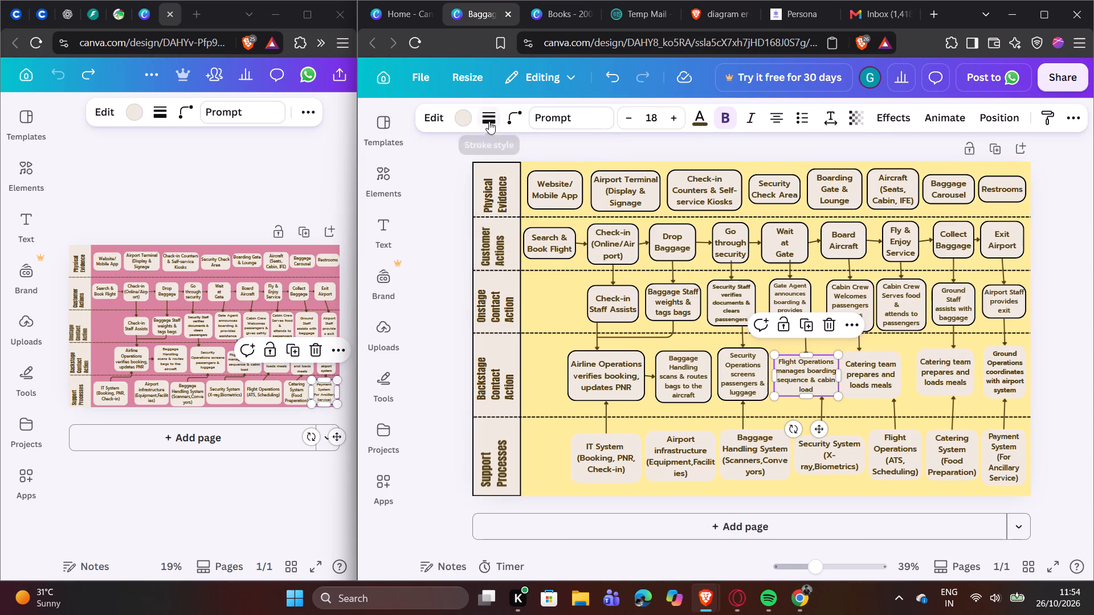
left_click(489, 121)
left_click(452, 166)
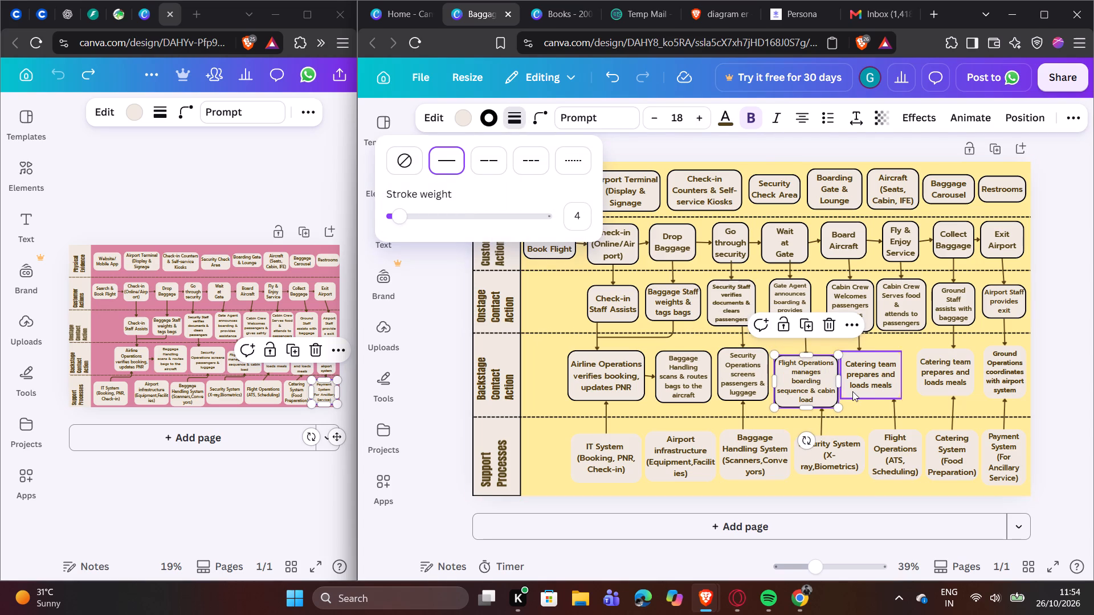
Add the solid weight-4 outline to both Catering team boxes in the Backstage Contact Action row.
left_click(852, 391)
left_click(492, 116)
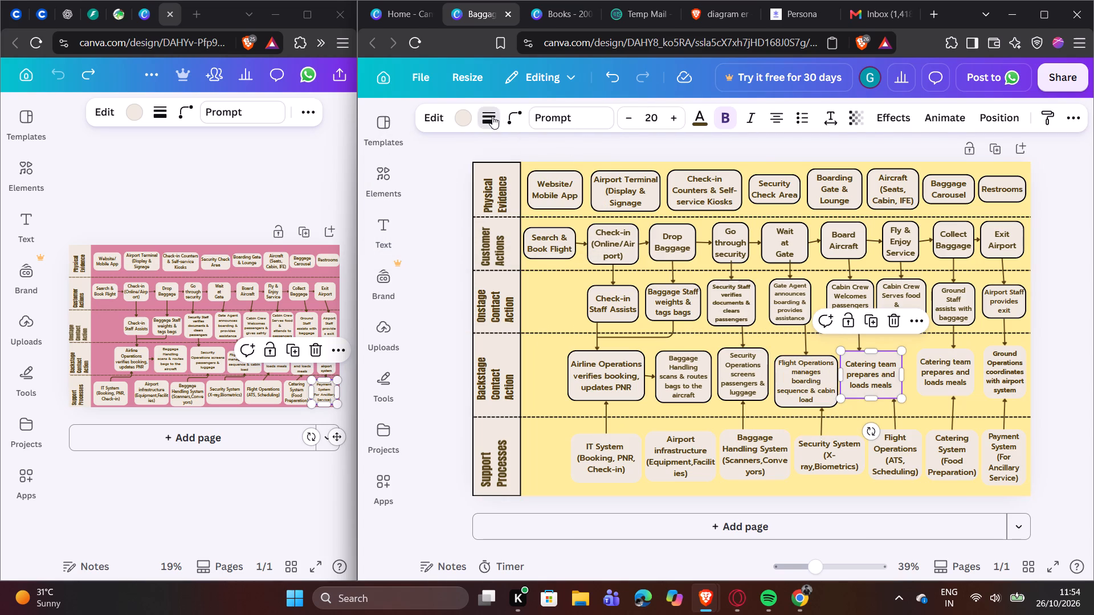
left_click(440, 155)
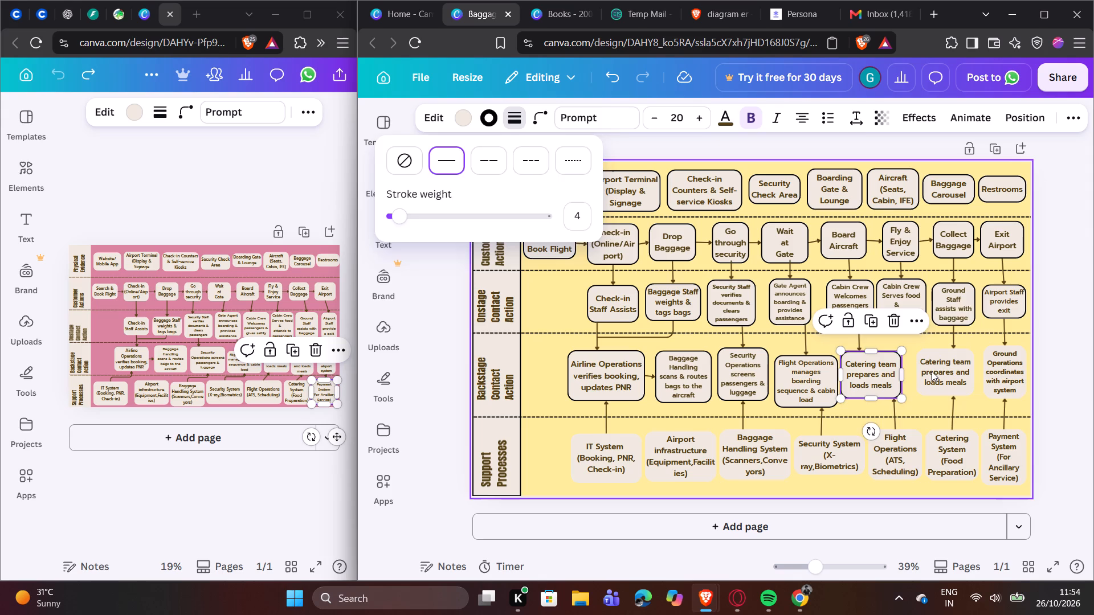
left_click(932, 371)
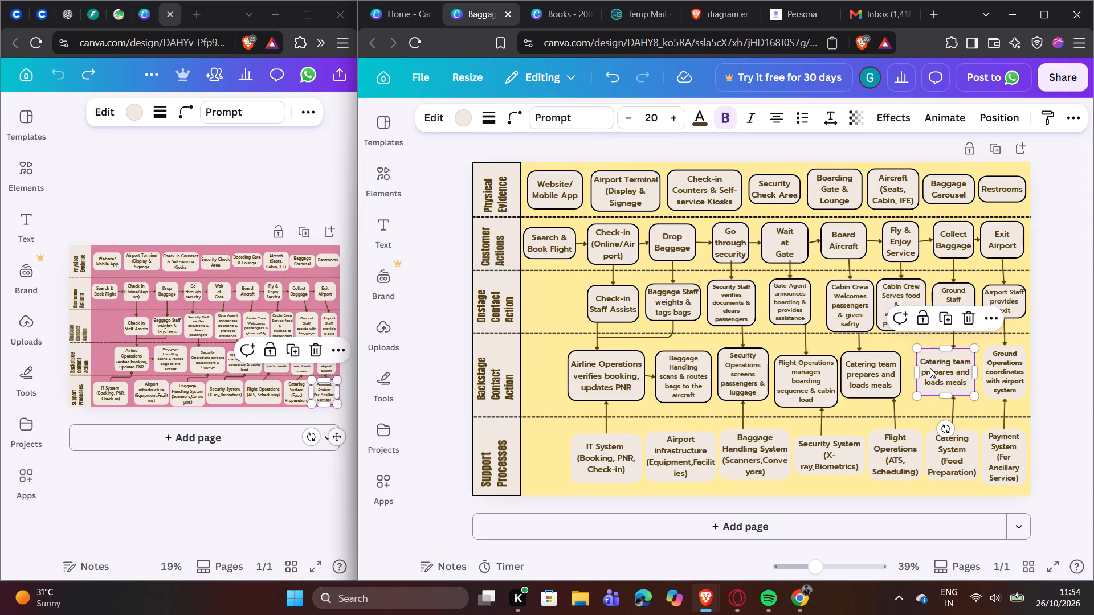
left_click(483, 123)
left_click(455, 161)
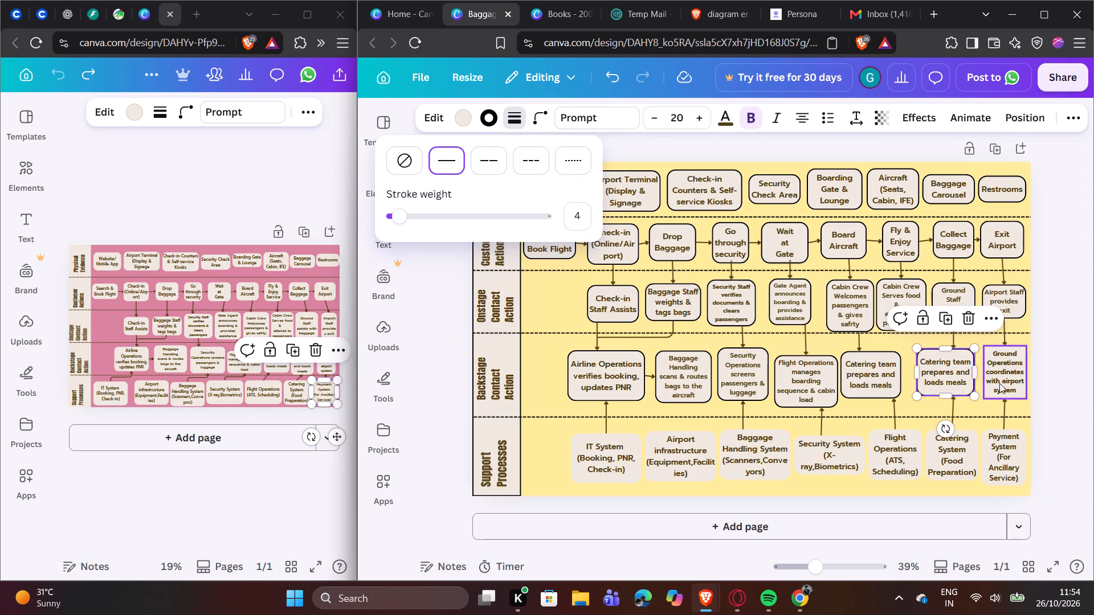
Add the solid weight-4 outline to the Ground Operations box in the Backstage Contact Action row.
left_click(999, 383)
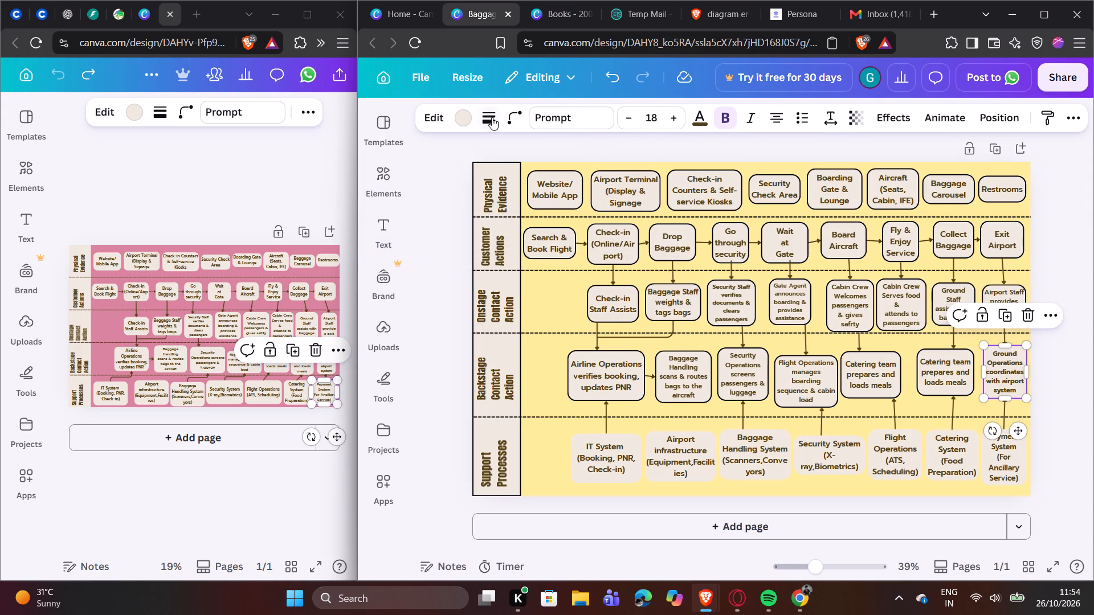
left_click(492, 117)
left_click(448, 157)
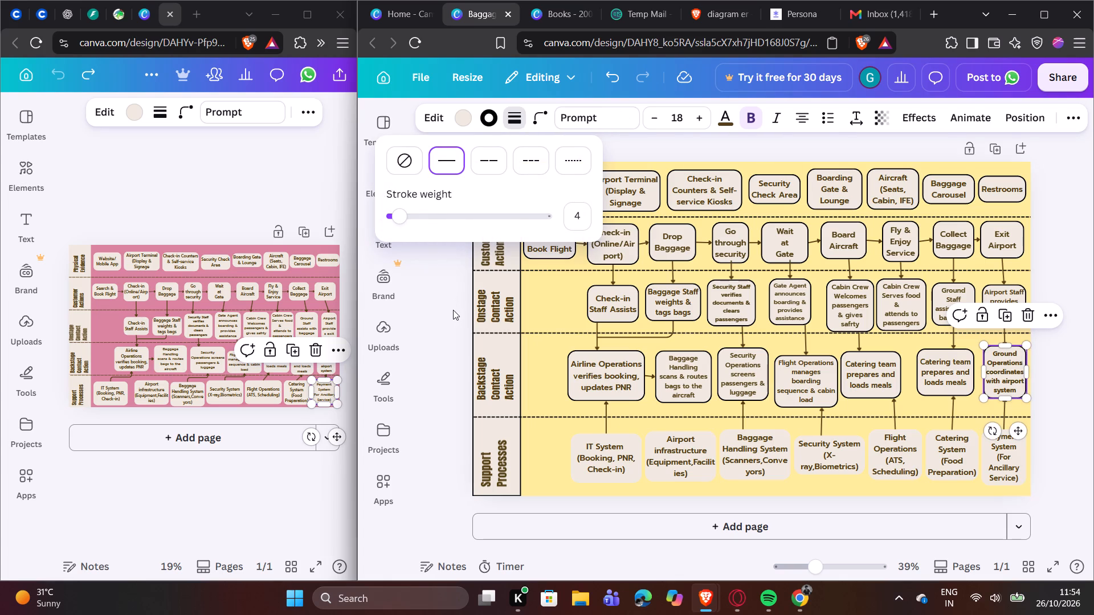
left_click(453, 310)
left_click(453, 310)
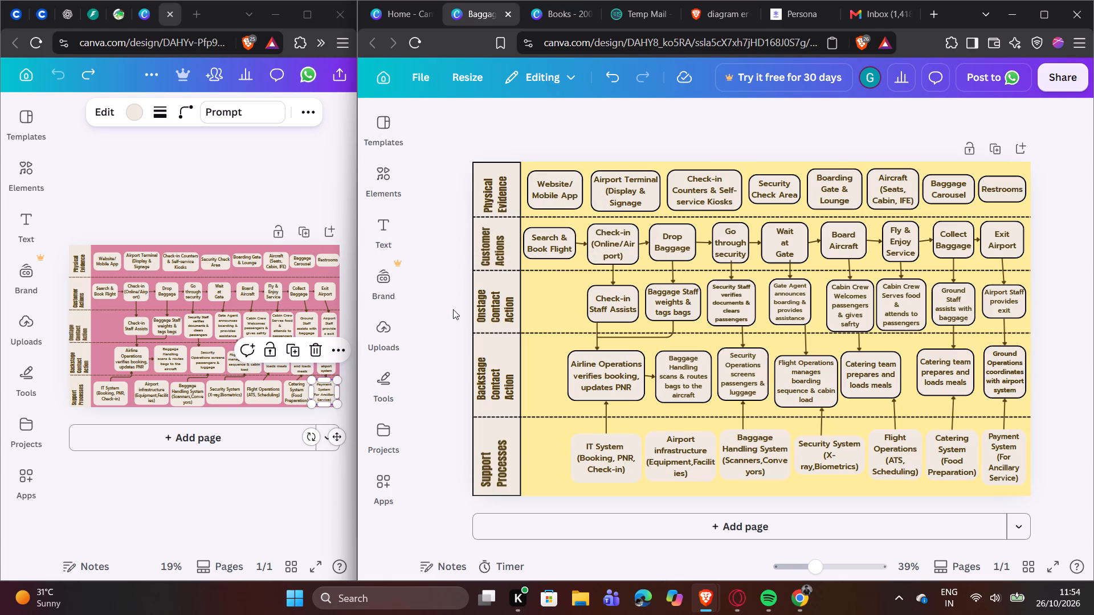
Add the solid weight-4 outline to the IT System and Airport infrastructure boxes in the Support Processes row.
left_click(613, 458)
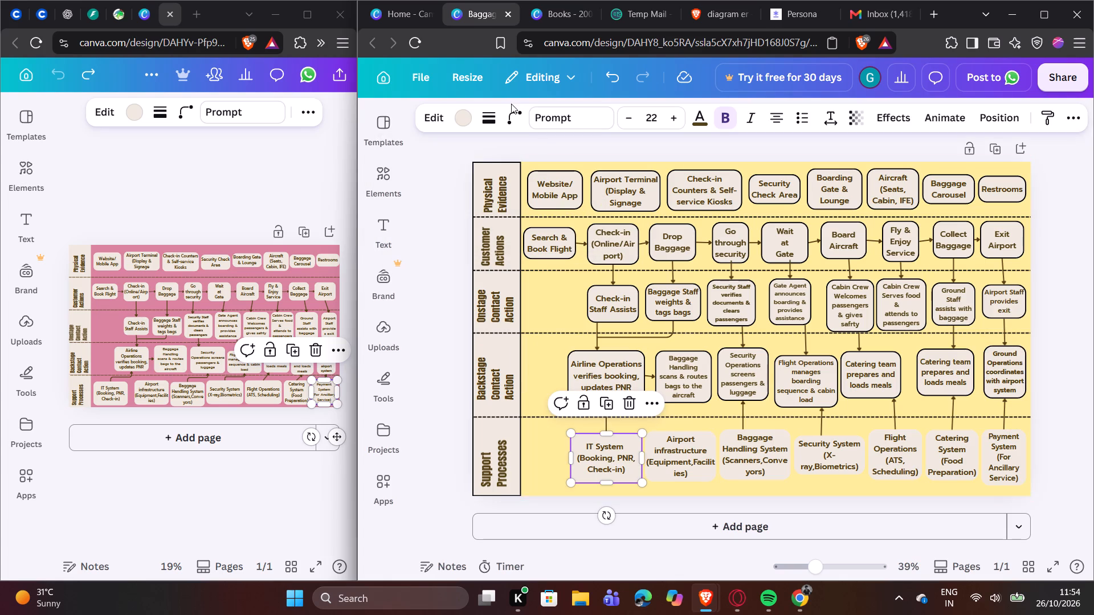
left_click(481, 119)
left_click(454, 153)
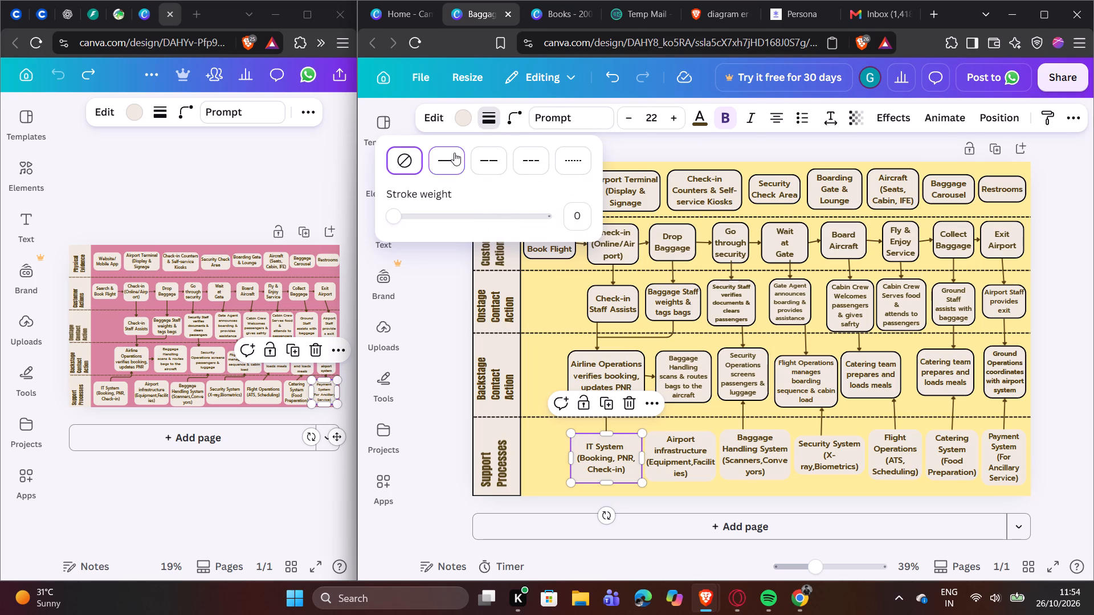
left_click(683, 447)
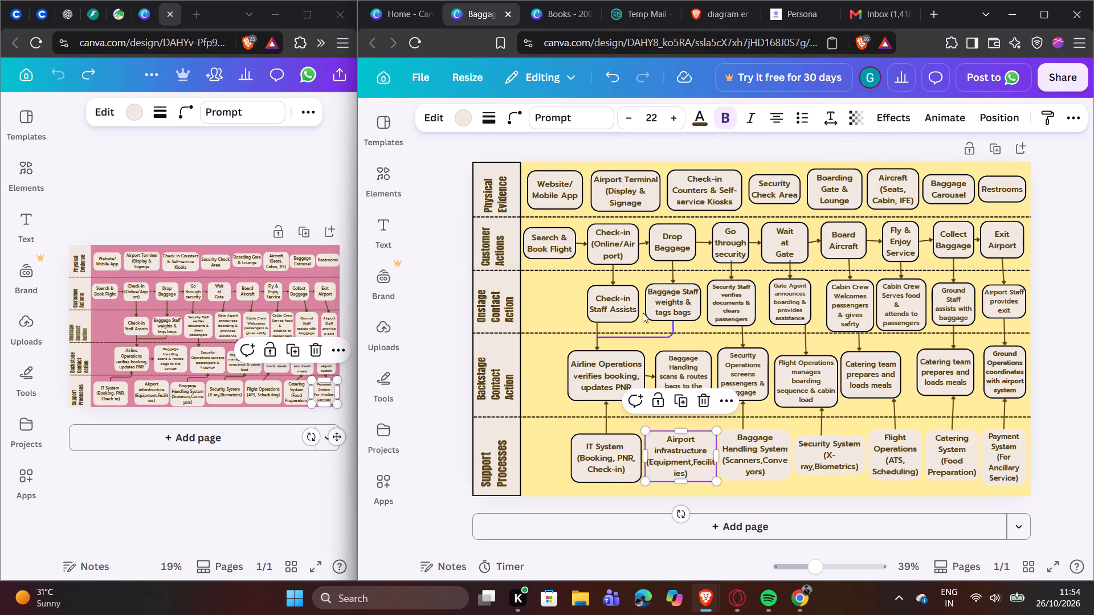
left_click(479, 114)
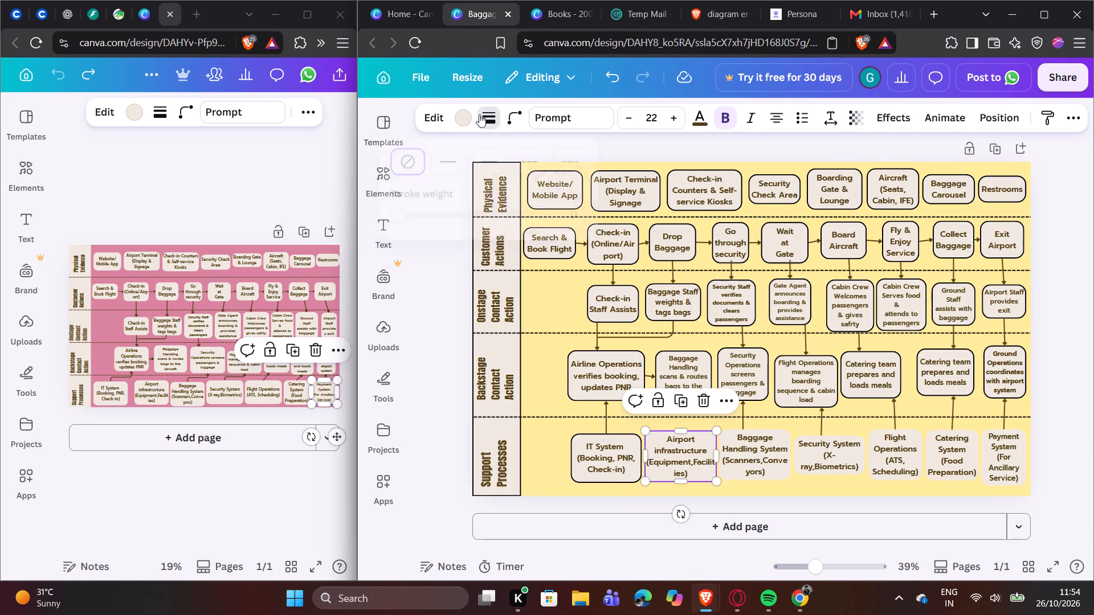
left_click(423, 169)
left_click(433, 163)
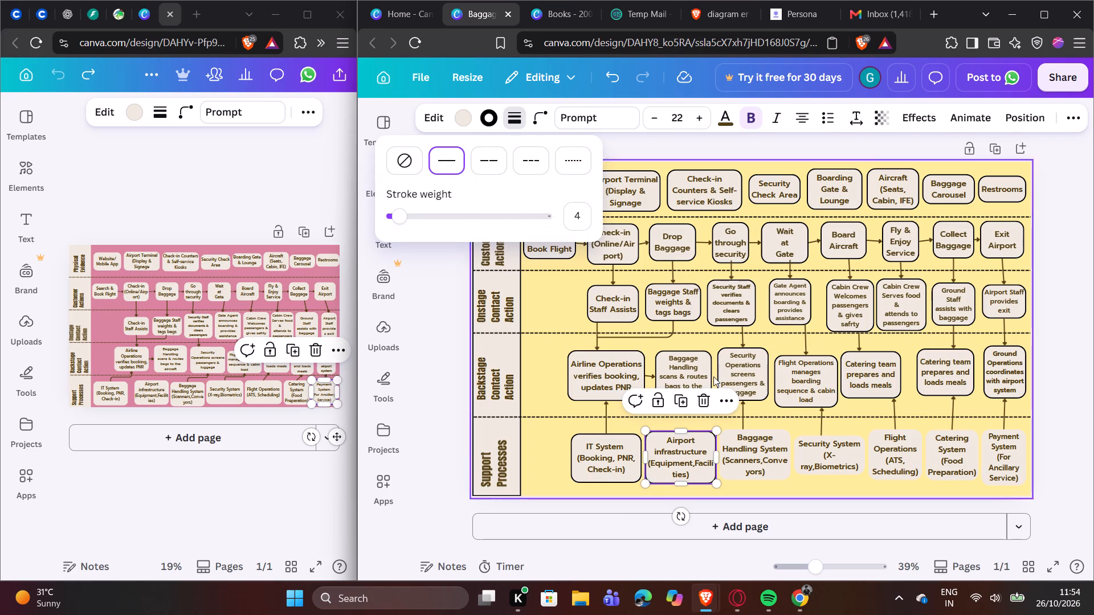
Add the solid weight-4 outline to the Baggage Handling System box in the Support Processes row.
left_click(761, 444)
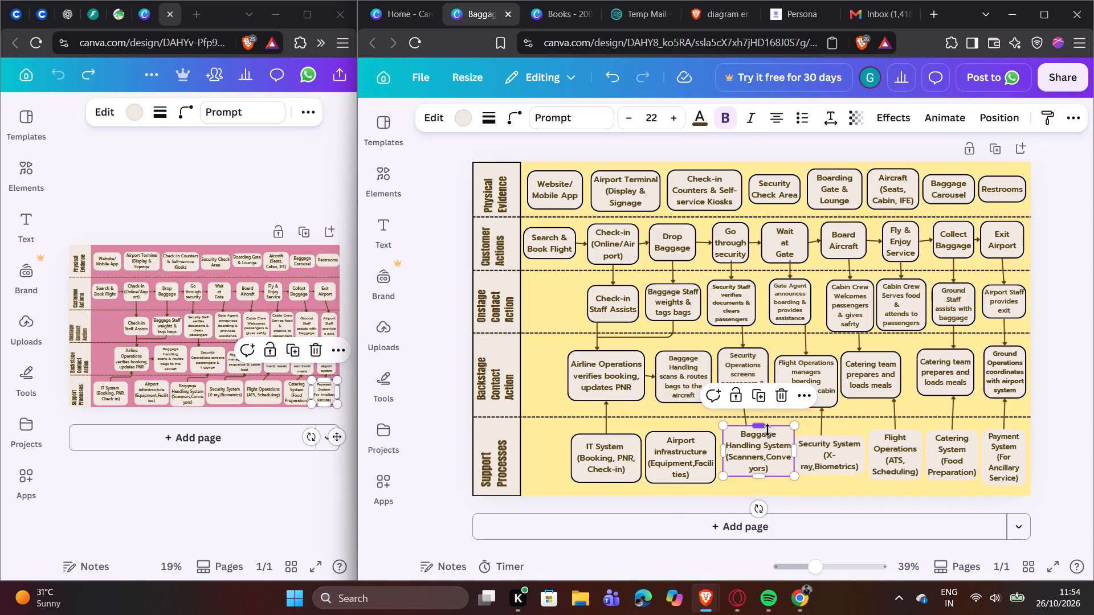
left_click(494, 109)
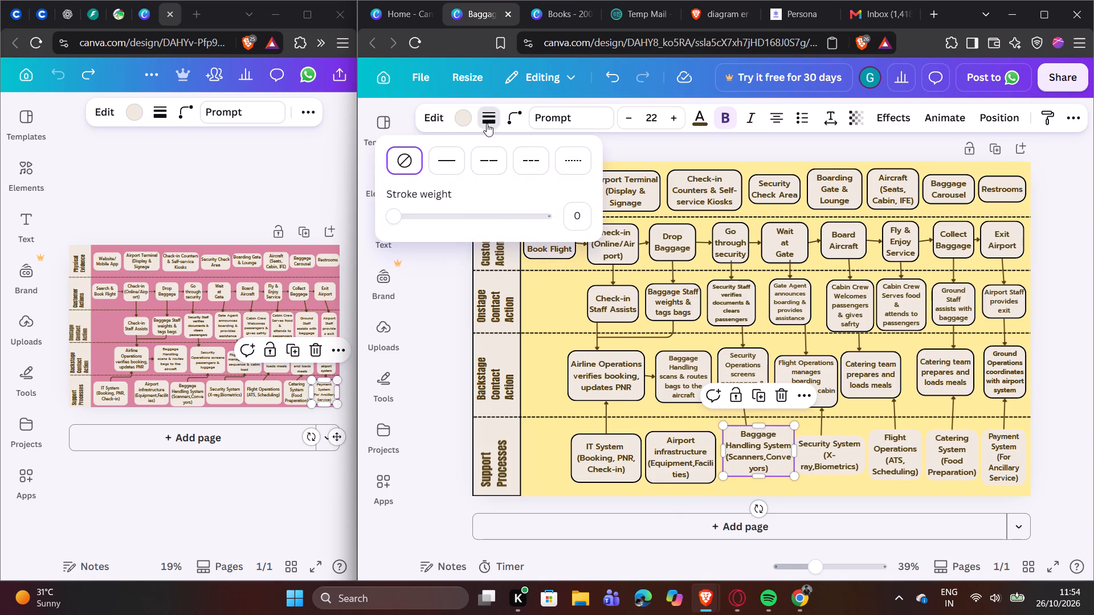
left_click(455, 151)
Narrow the Security System box slightly on the side facing the Baggage Handling System box.
left_click(851, 464)
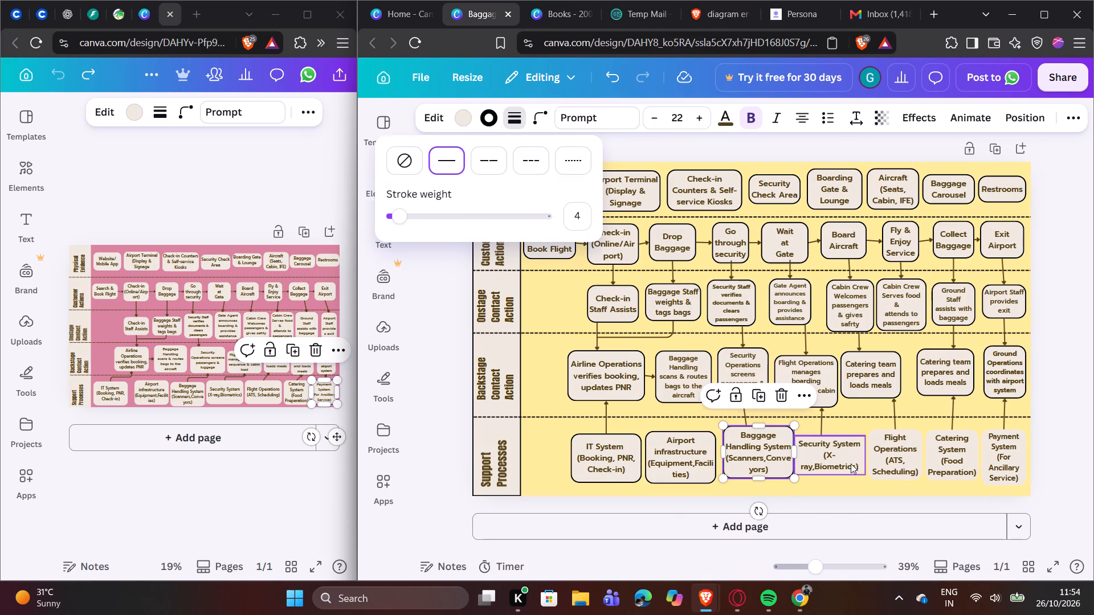
left_click_drag(797, 456, 805, 456)
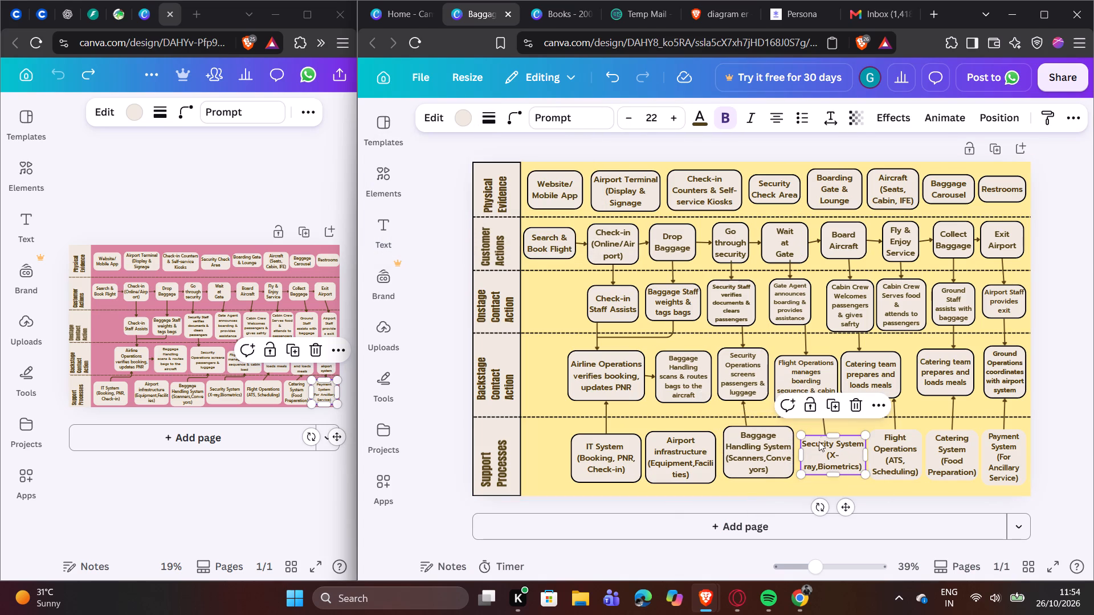
Straighten the arrow from the Security System box up to the Flight Operations box to vertical, at -90°.
left_click(842, 423)
left_click(822, 408)
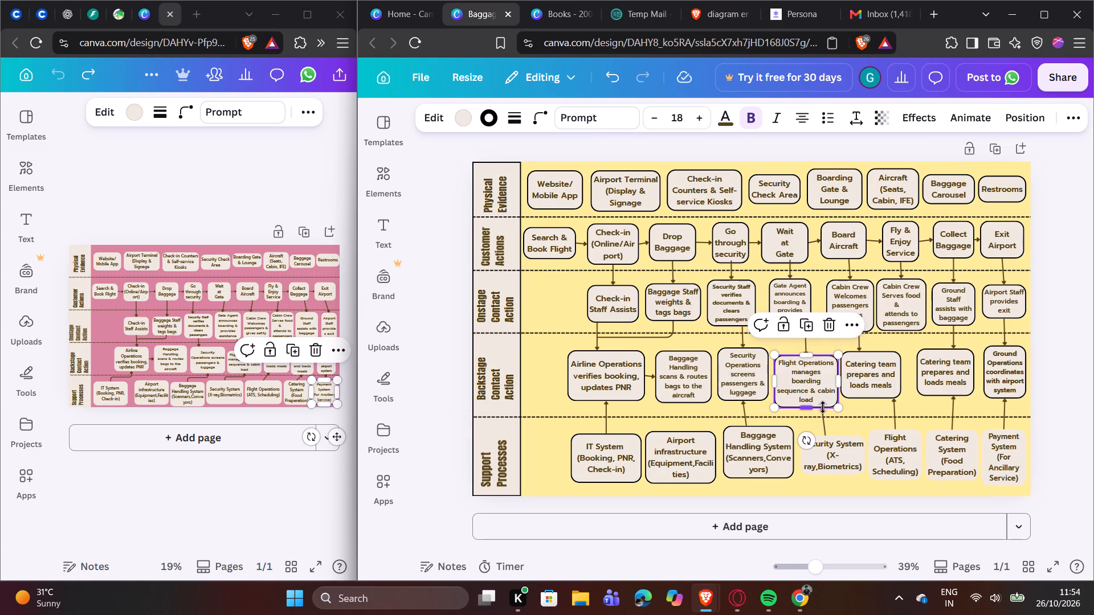
left_click(826, 416)
left_click(822, 403)
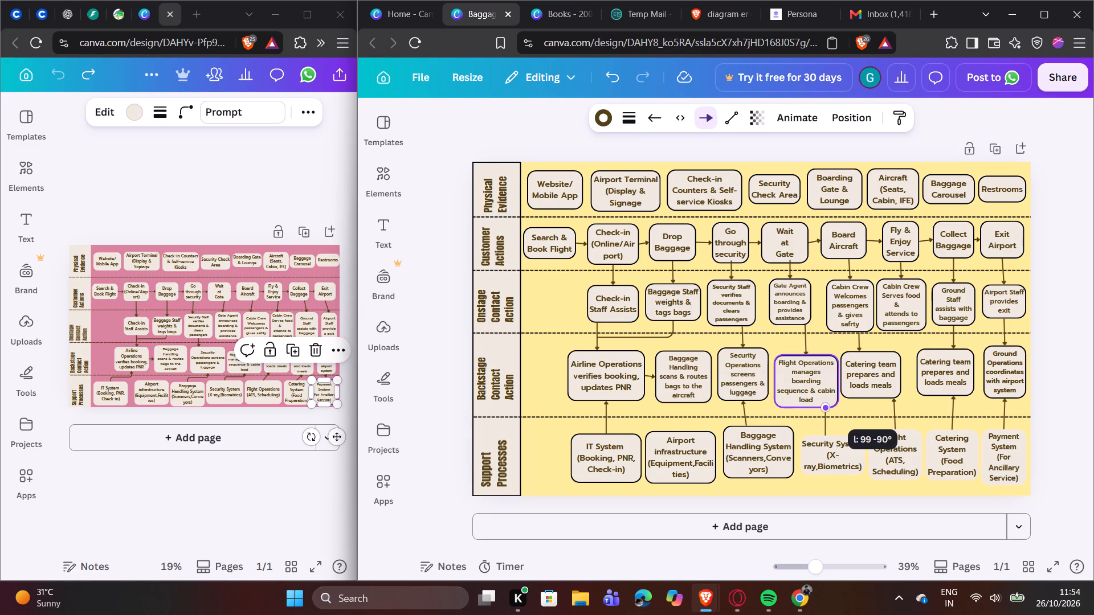
Add the solid weight-4 outline to the Security System box in the Support Processes row.
left_click(838, 448)
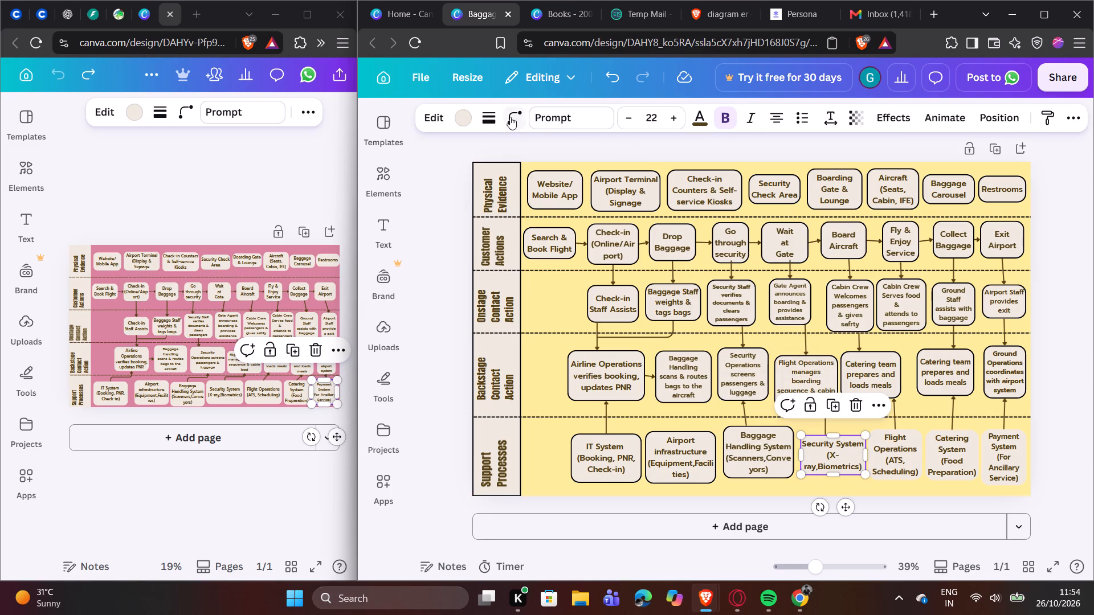
left_click(496, 115)
left_click(461, 165)
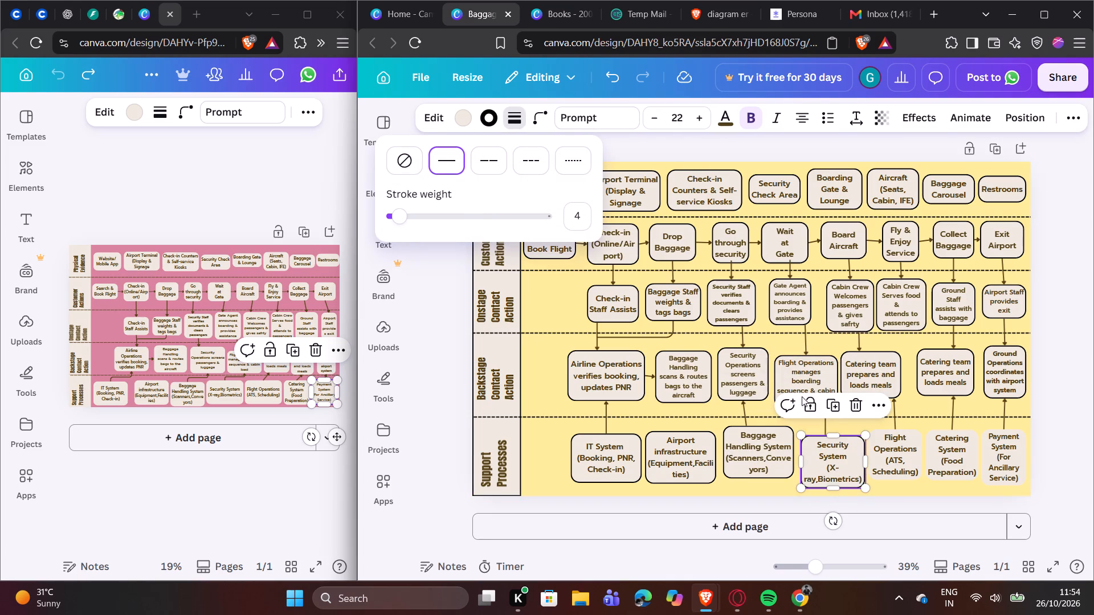
Add the solid weight-4 outline to the Flight Operations and Catering System boxes in the Support Processes row.
left_click(896, 458)
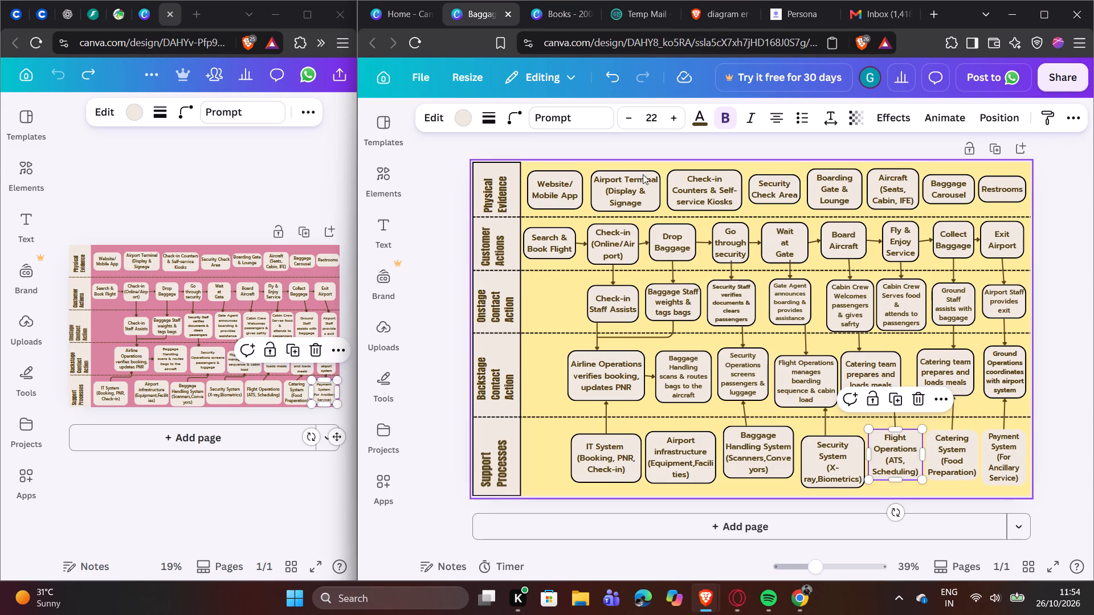
left_click(494, 119)
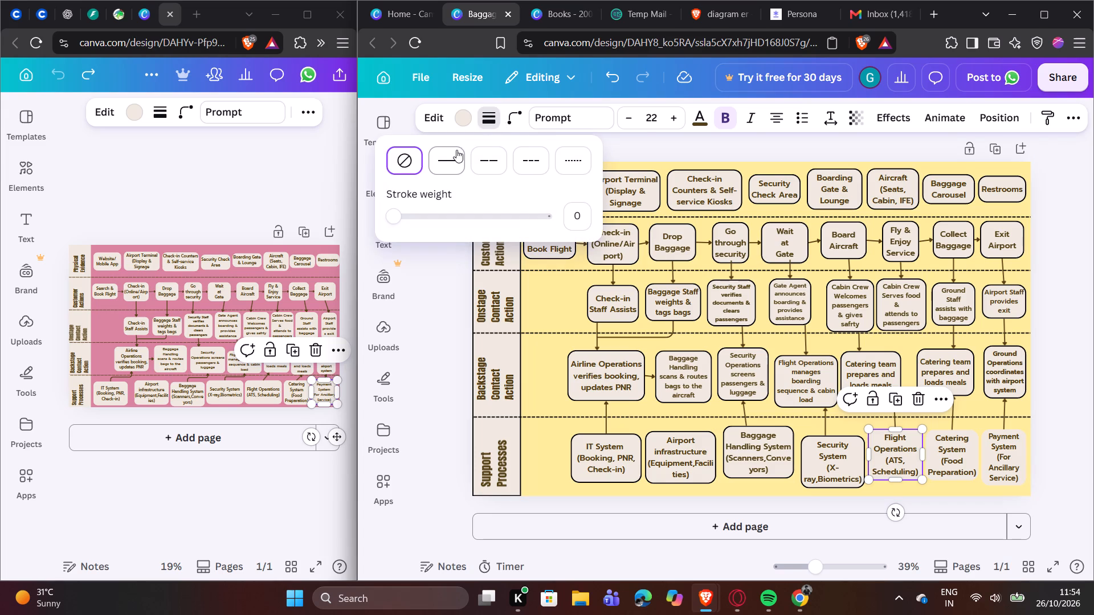
left_click(455, 150)
left_click(953, 460)
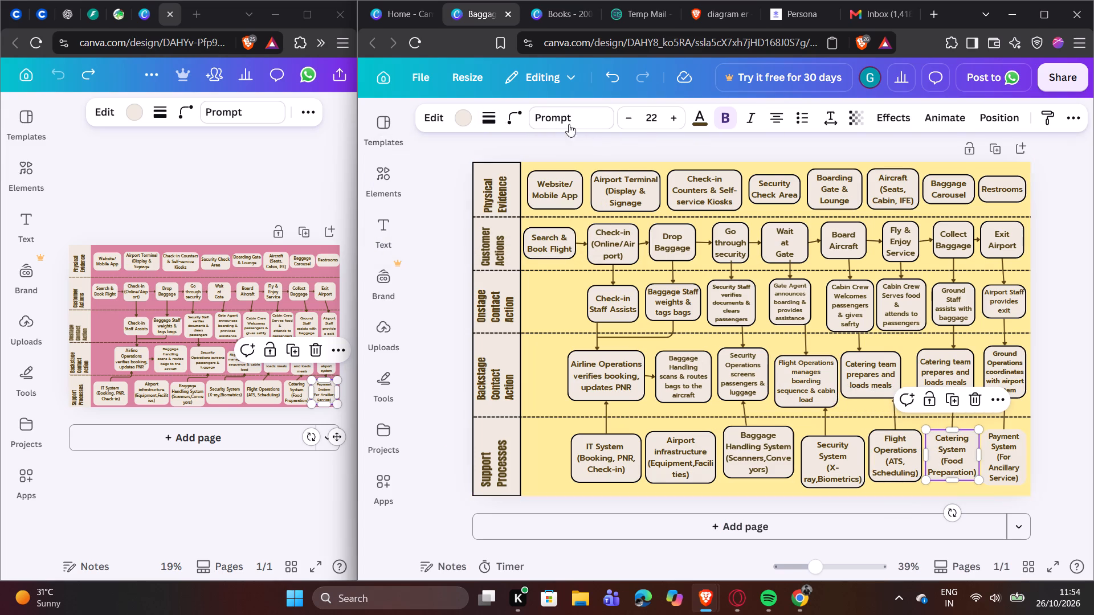
left_click(485, 117)
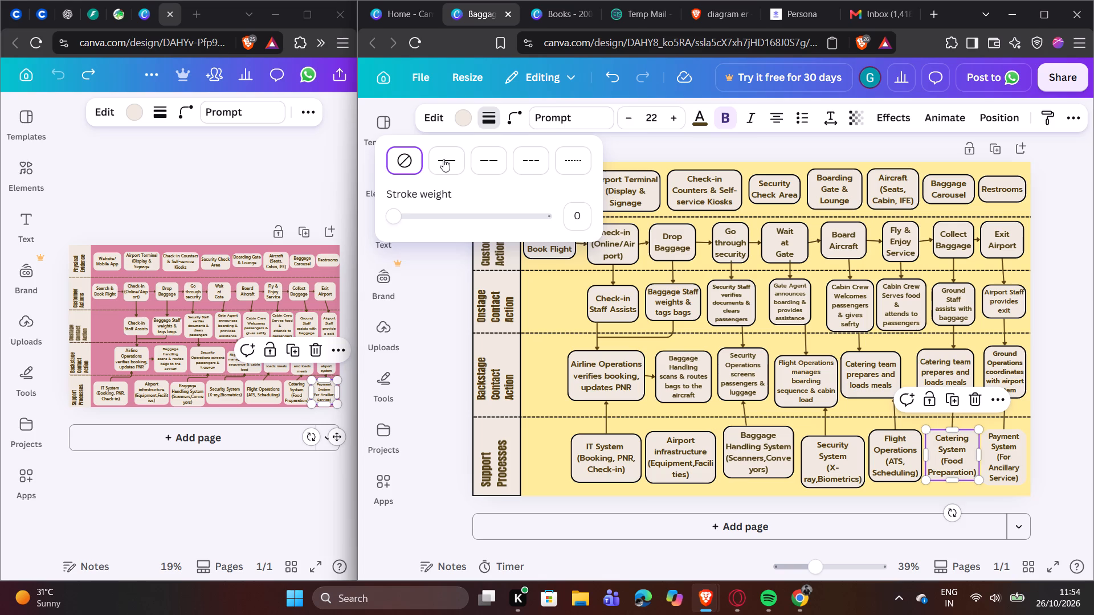
left_click(443, 159)
Add the solid weight-4 outline to the Payment System box in the Support Processes row.
left_click(990, 462)
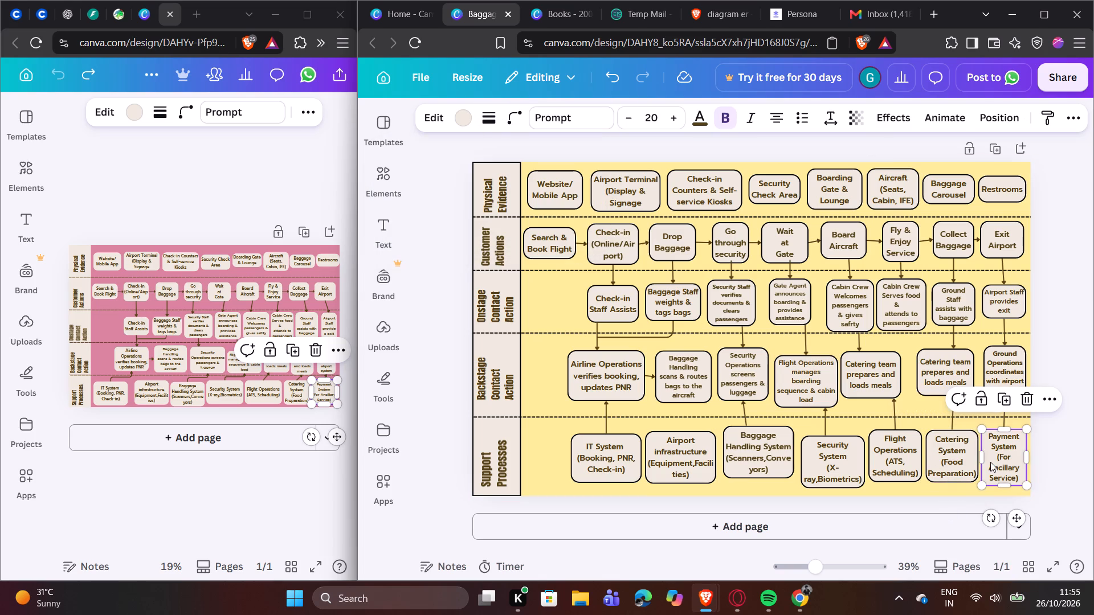
left_click(481, 117)
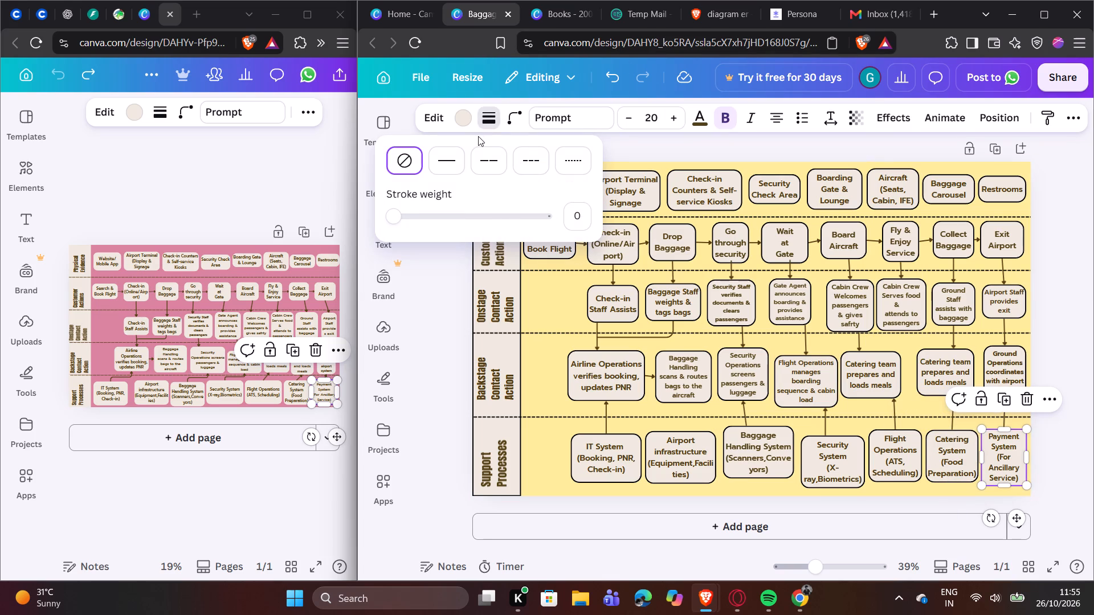
left_click(447, 162)
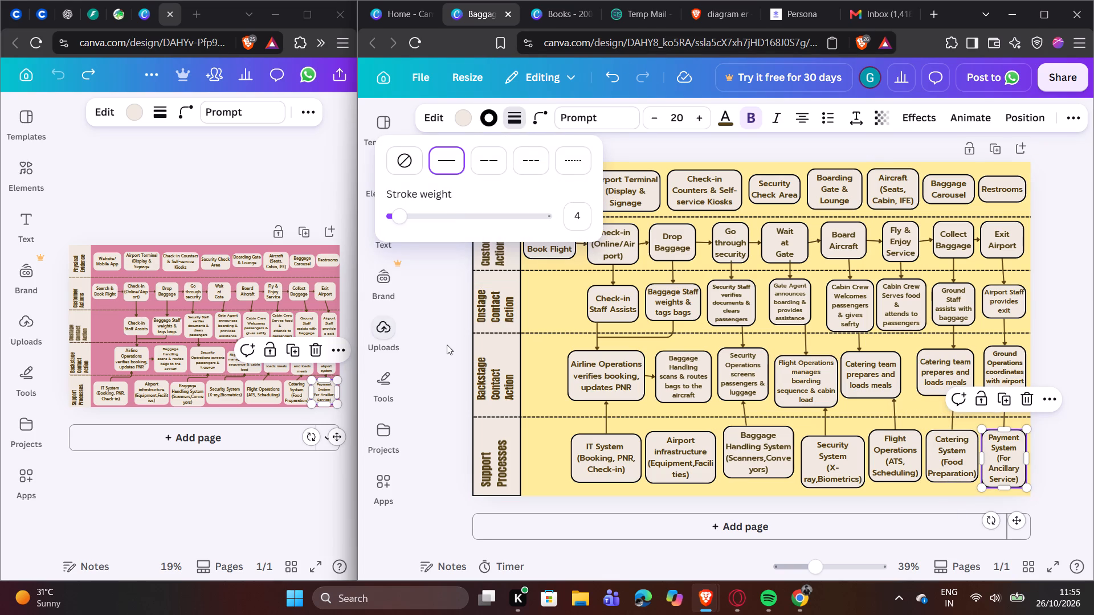
left_click(447, 345)
left_click(449, 340)
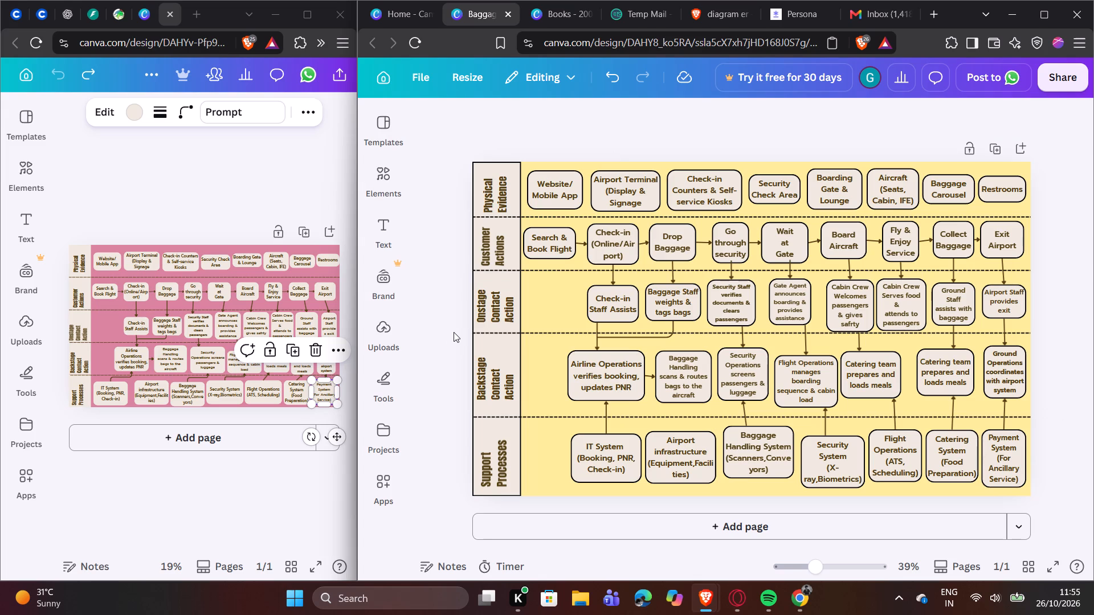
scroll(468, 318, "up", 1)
In the pink reference design, search the elements library for "checkin staff Assists".
left_click(42, 176)
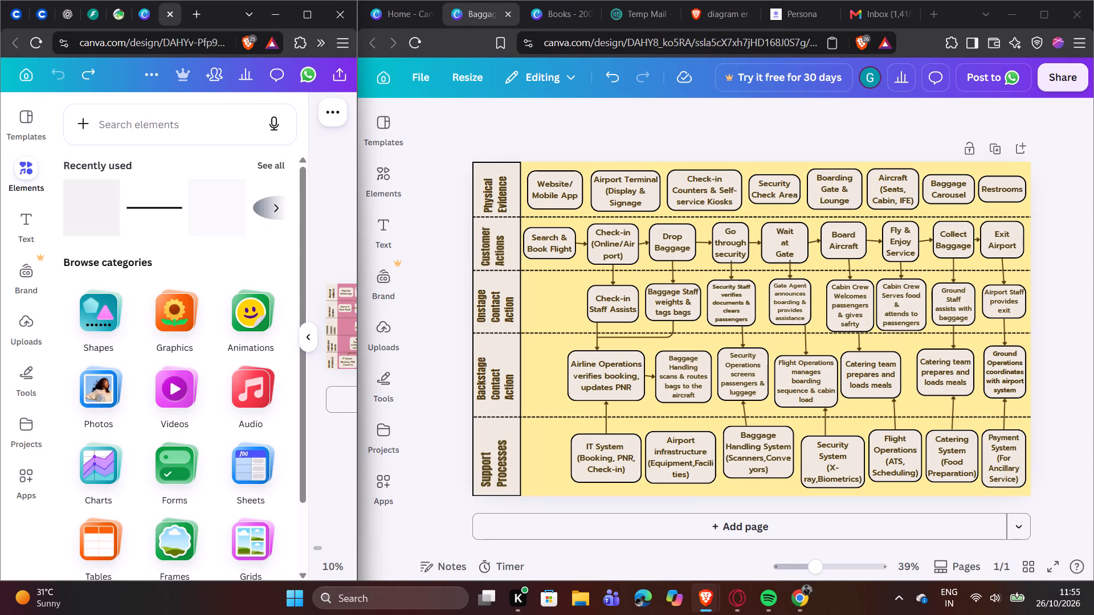
left_click(122, 124)
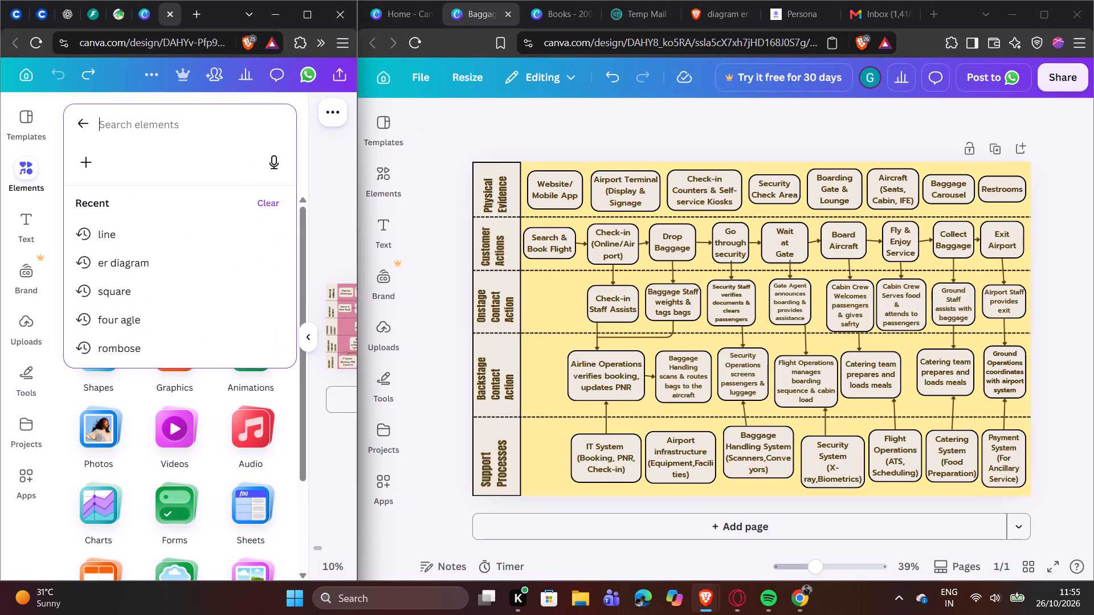
type("check")
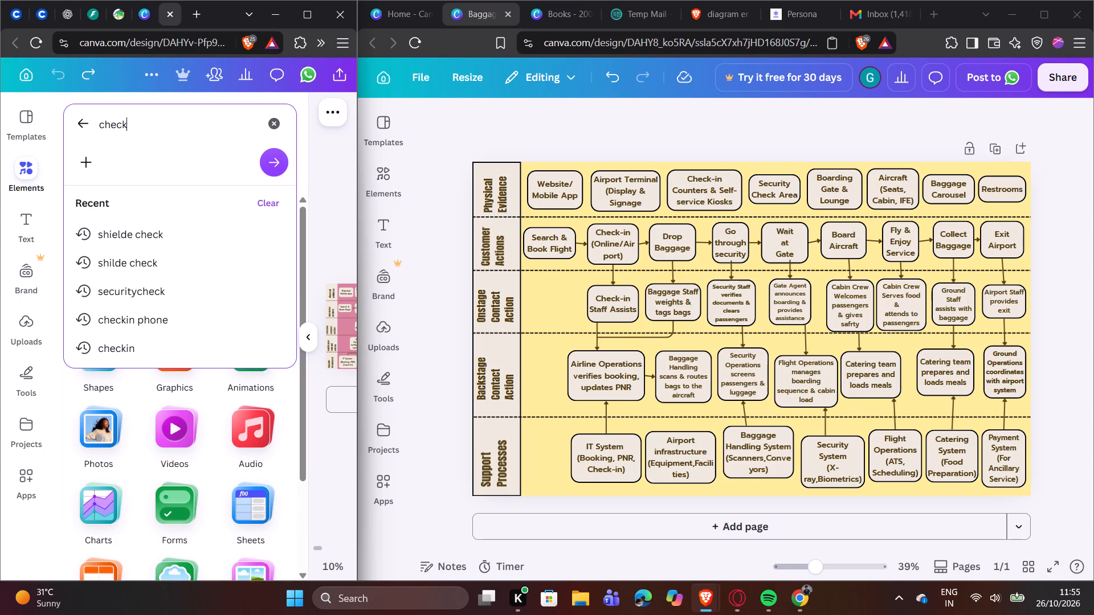
type("in")
key("space")
type("st")
type("aff")
key("space")
type("Ass")
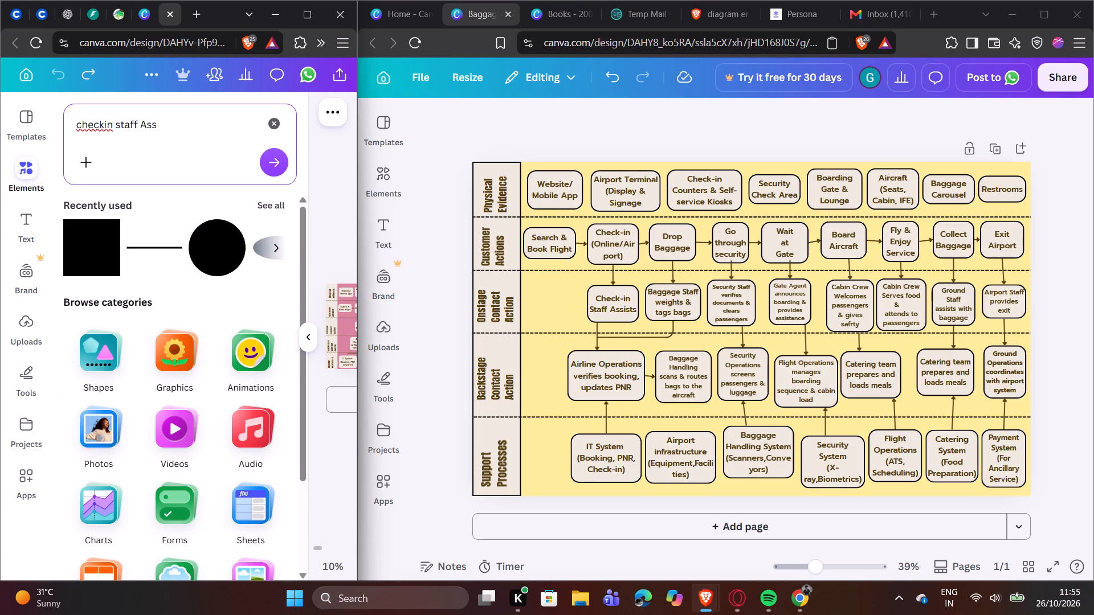
type("is")
type("ts")
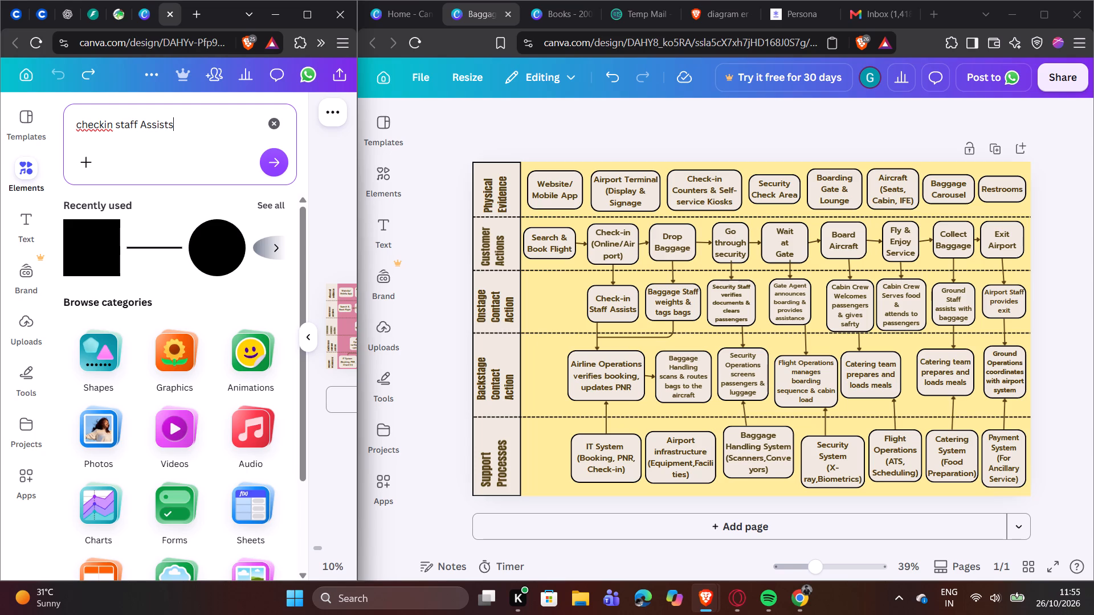